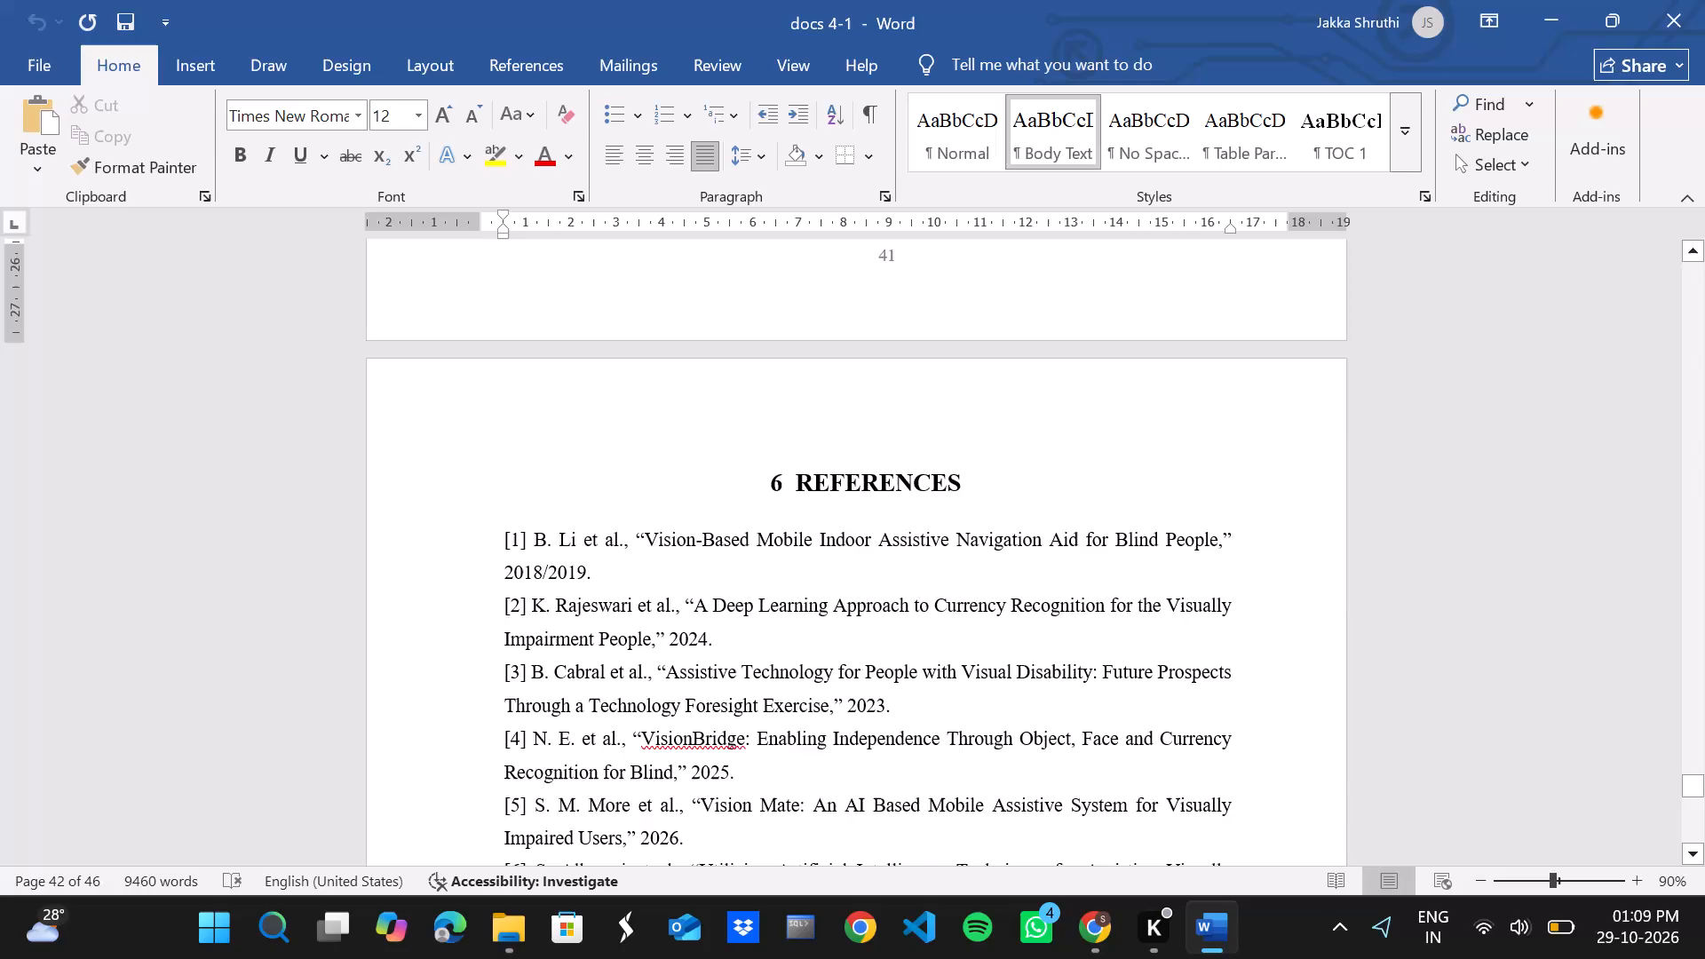
Review the report's front matter from the title page through the certificate and acknowledgements pages.
scroll(987, 478, "up", 20)
scroll(987, 478, "up", 20)
scroll(987, 478, "up", 20)
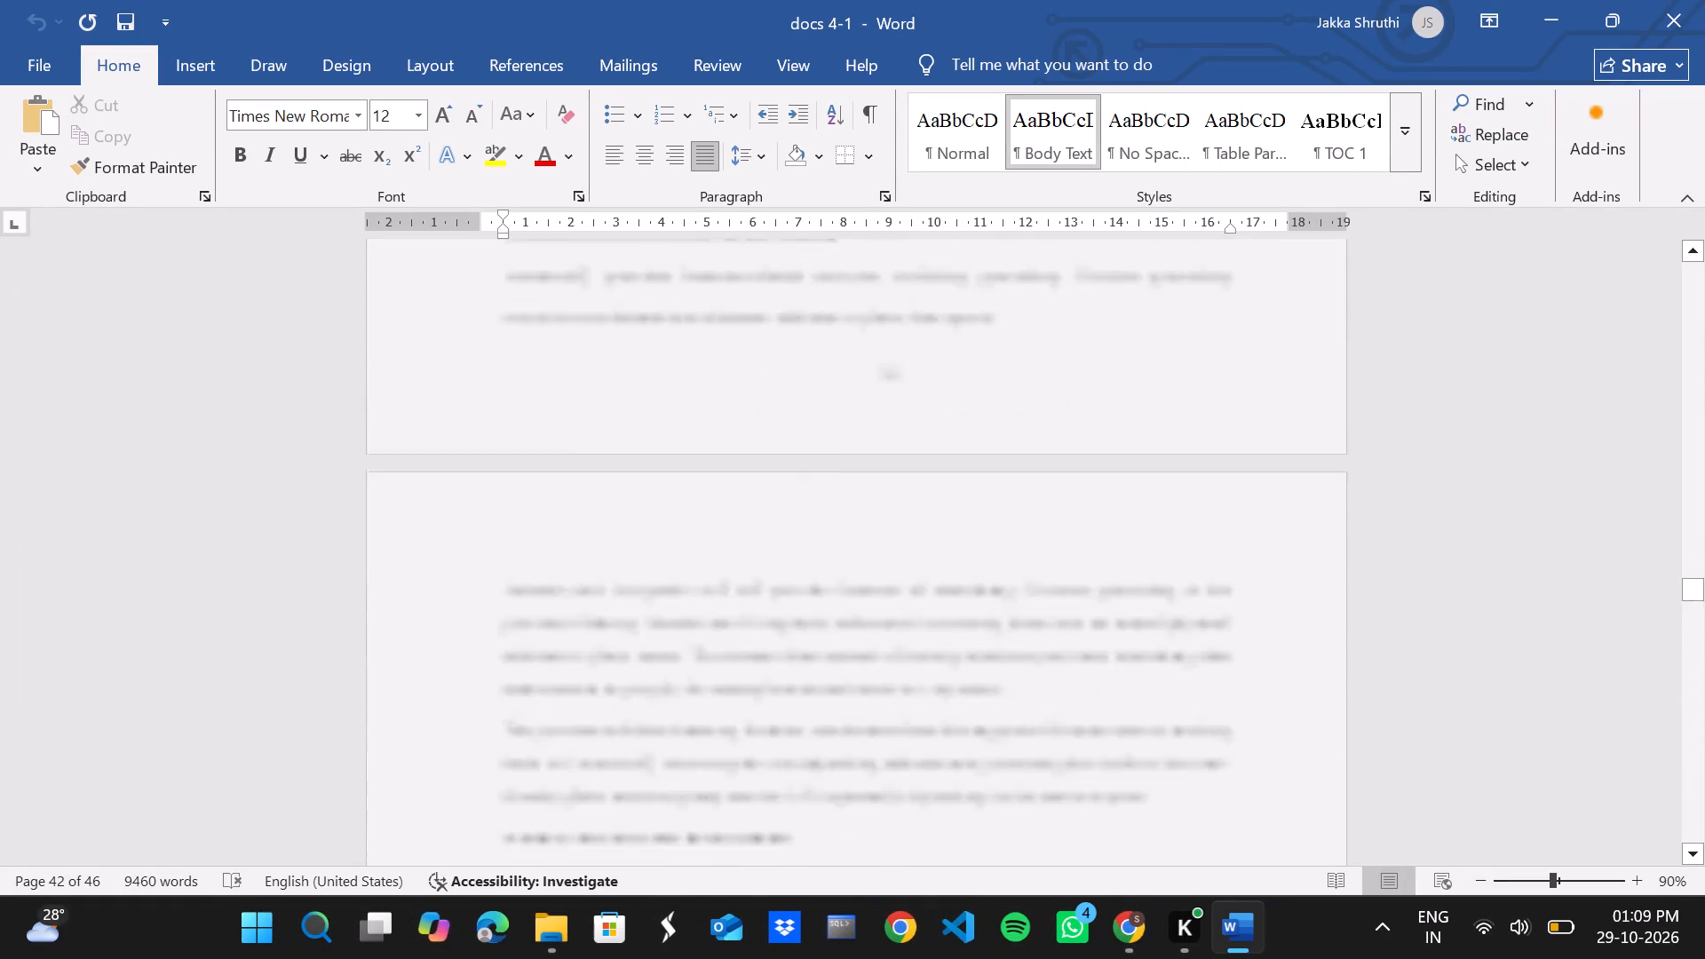
scroll(1035, 600, "up", 20)
scroll(1035, 600, "up", 20)
scroll(1035, 600, "up", 20)
scroll(1035, 600, "down", 4)
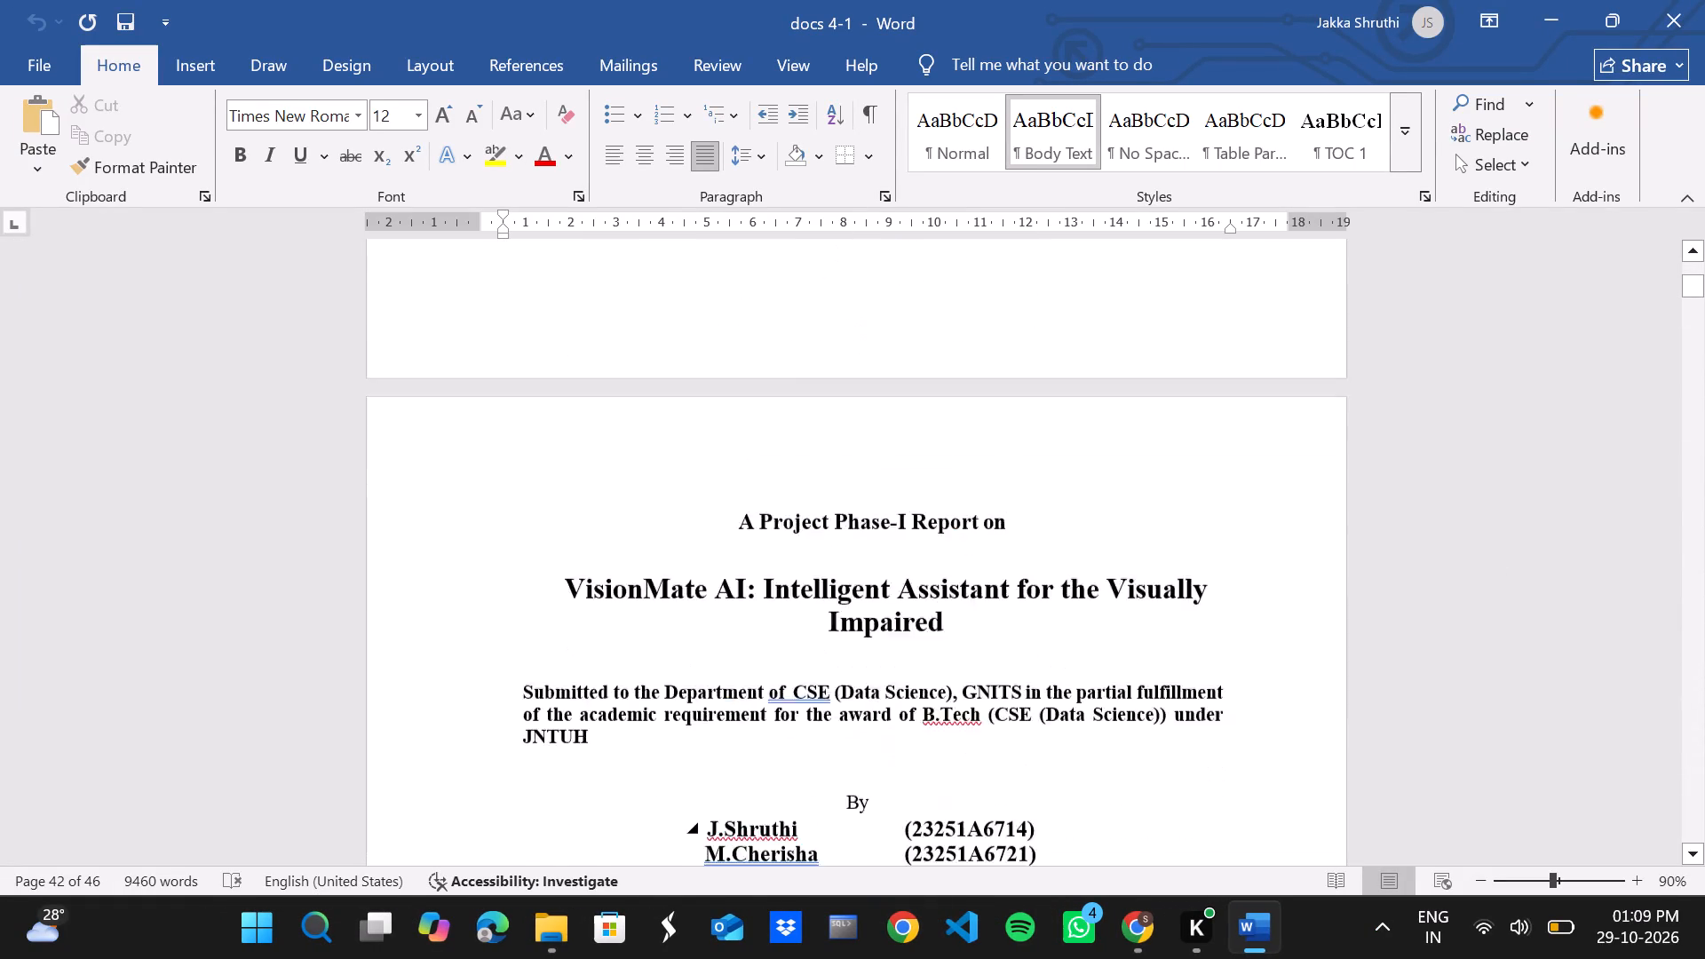
scroll(1035, 600, "down", 10)
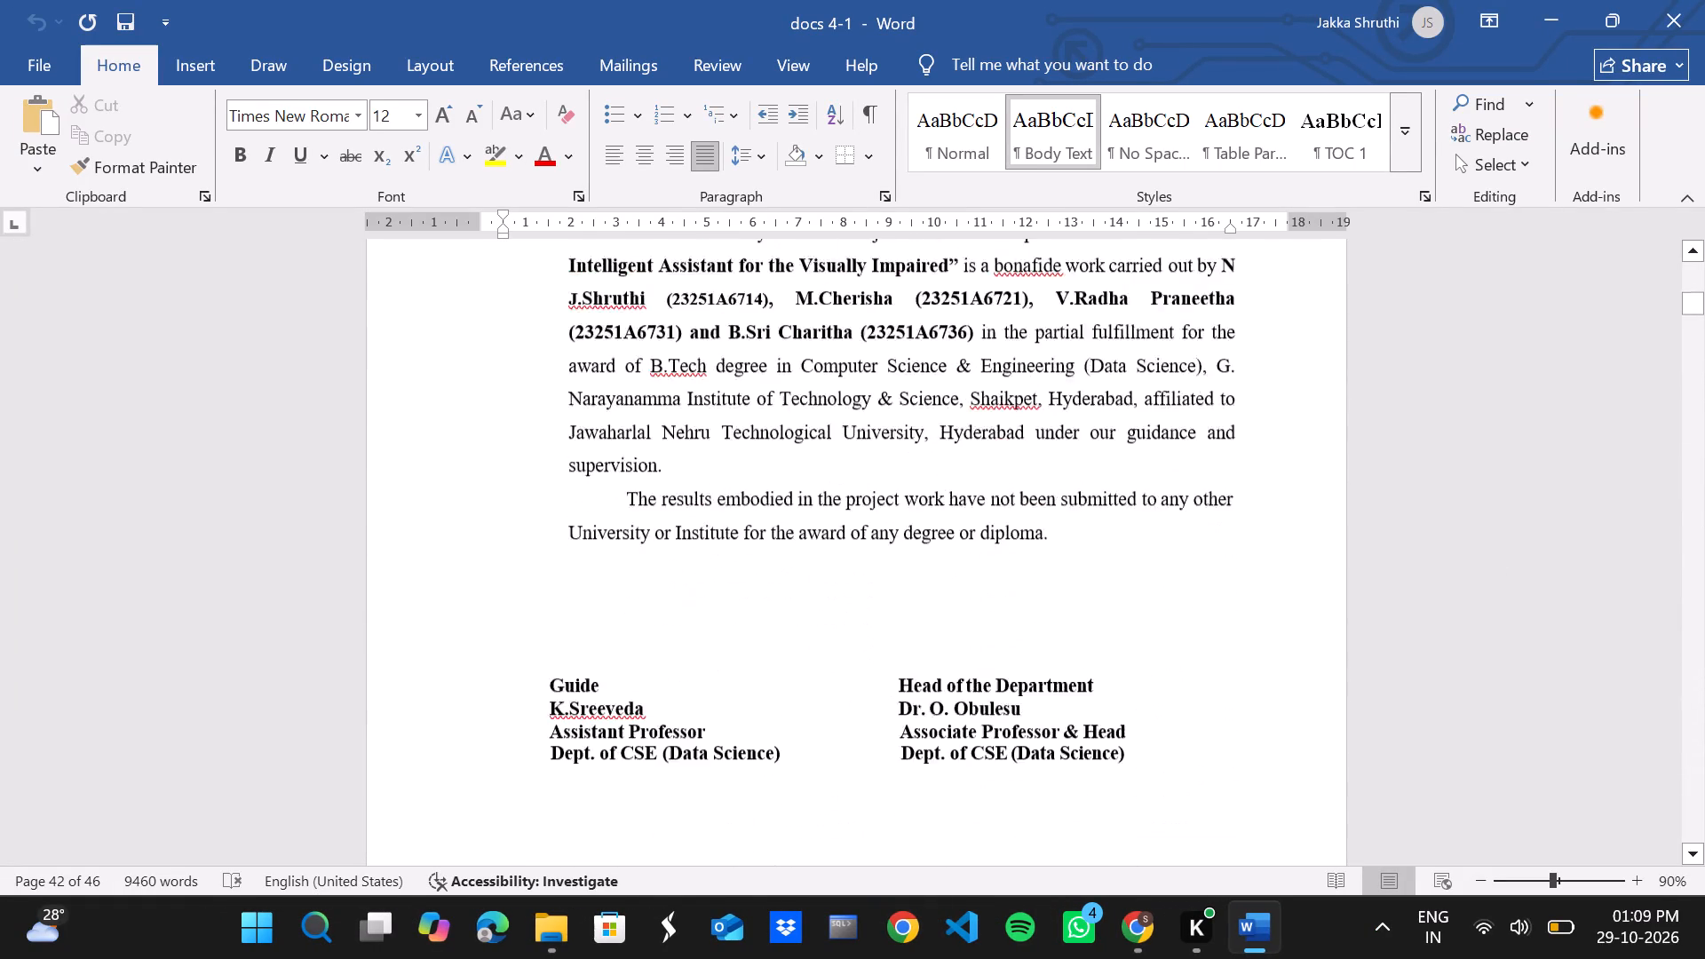
scroll(1035, 600, "down", 6)
scroll(1035, 600, "up", 1)
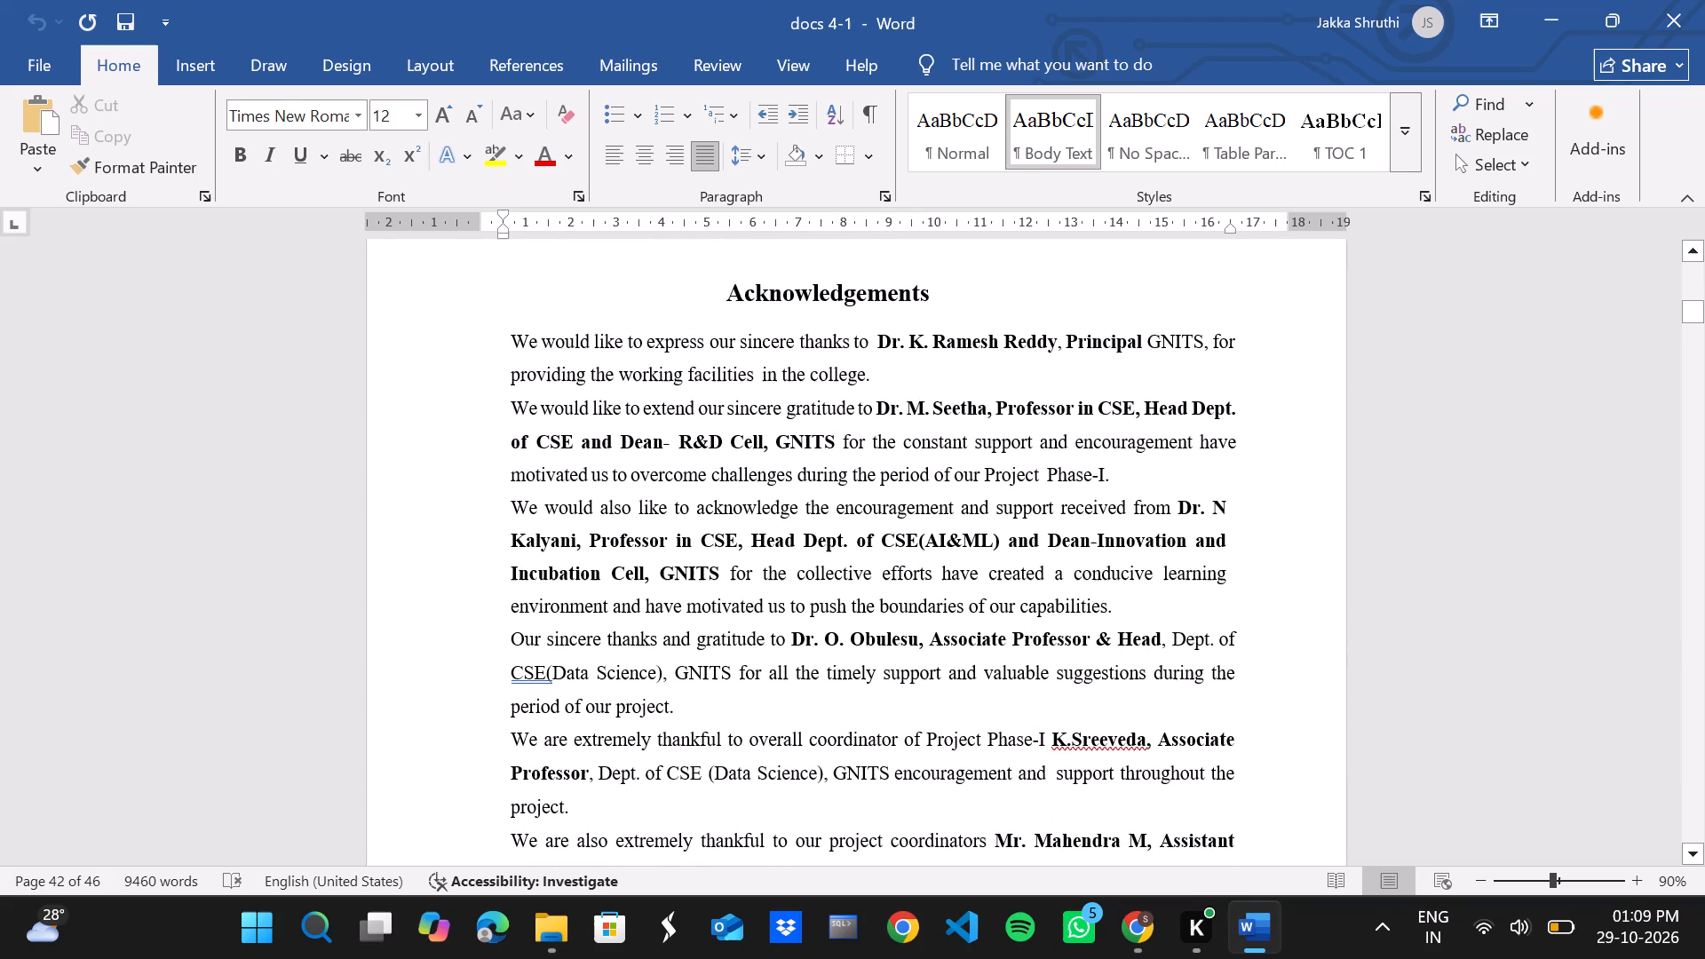
scroll(1035, 600, "down", 1)
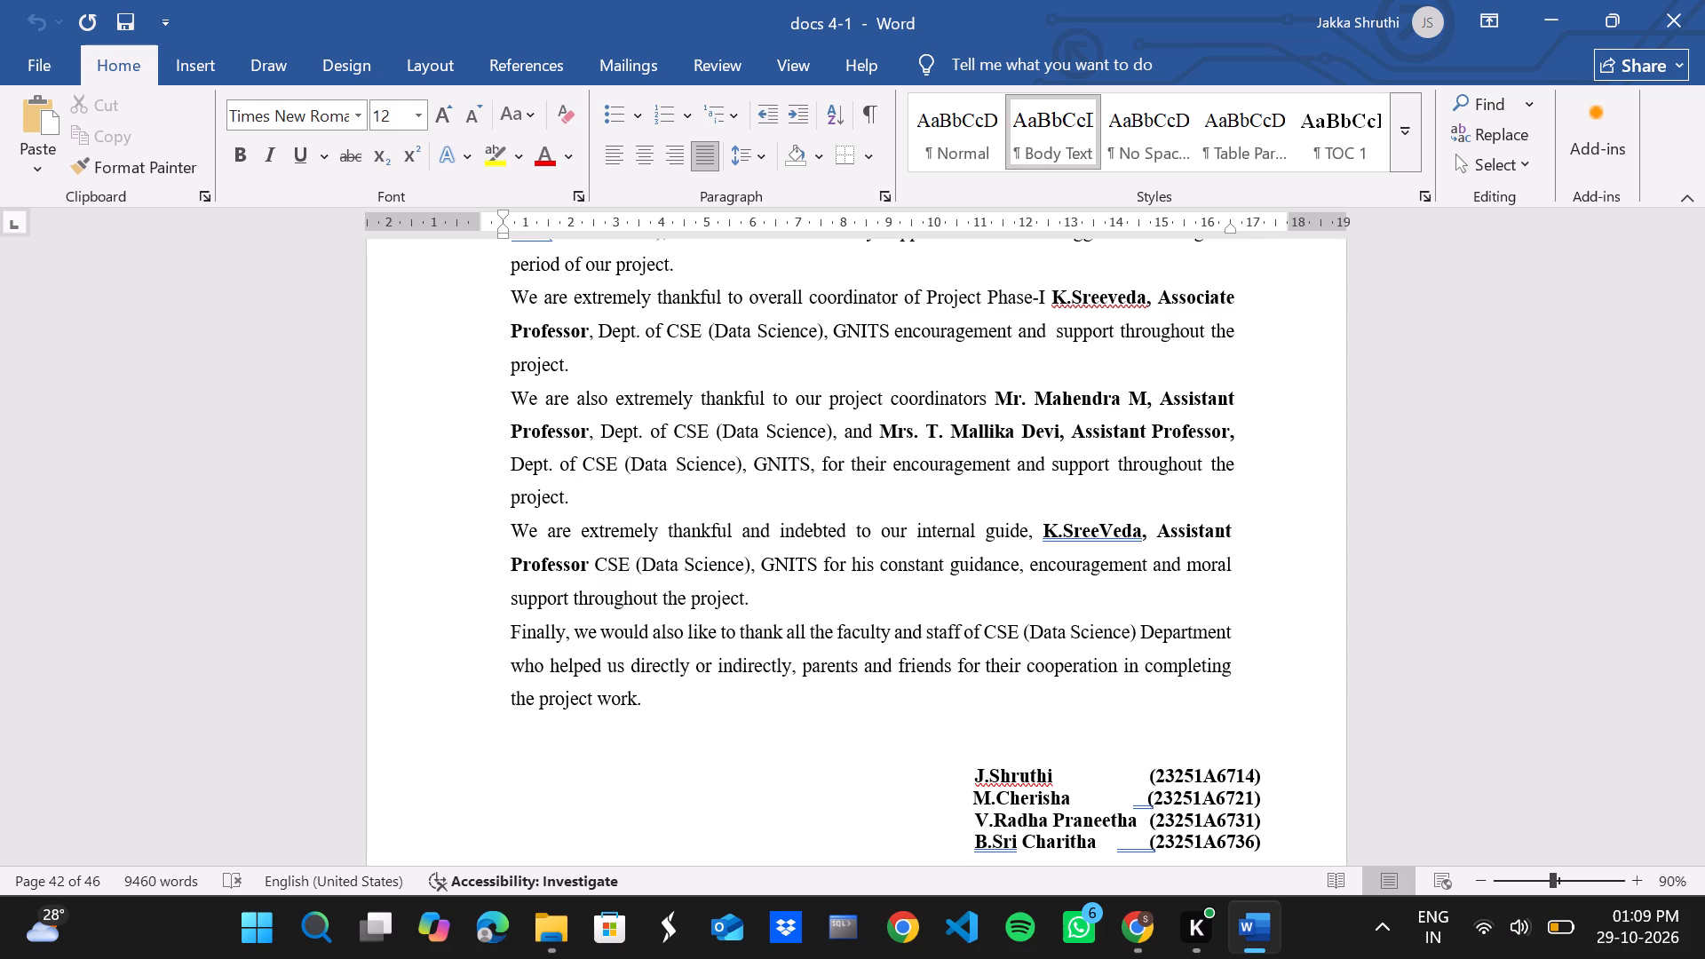
scroll(1035, 570, "down", 7)
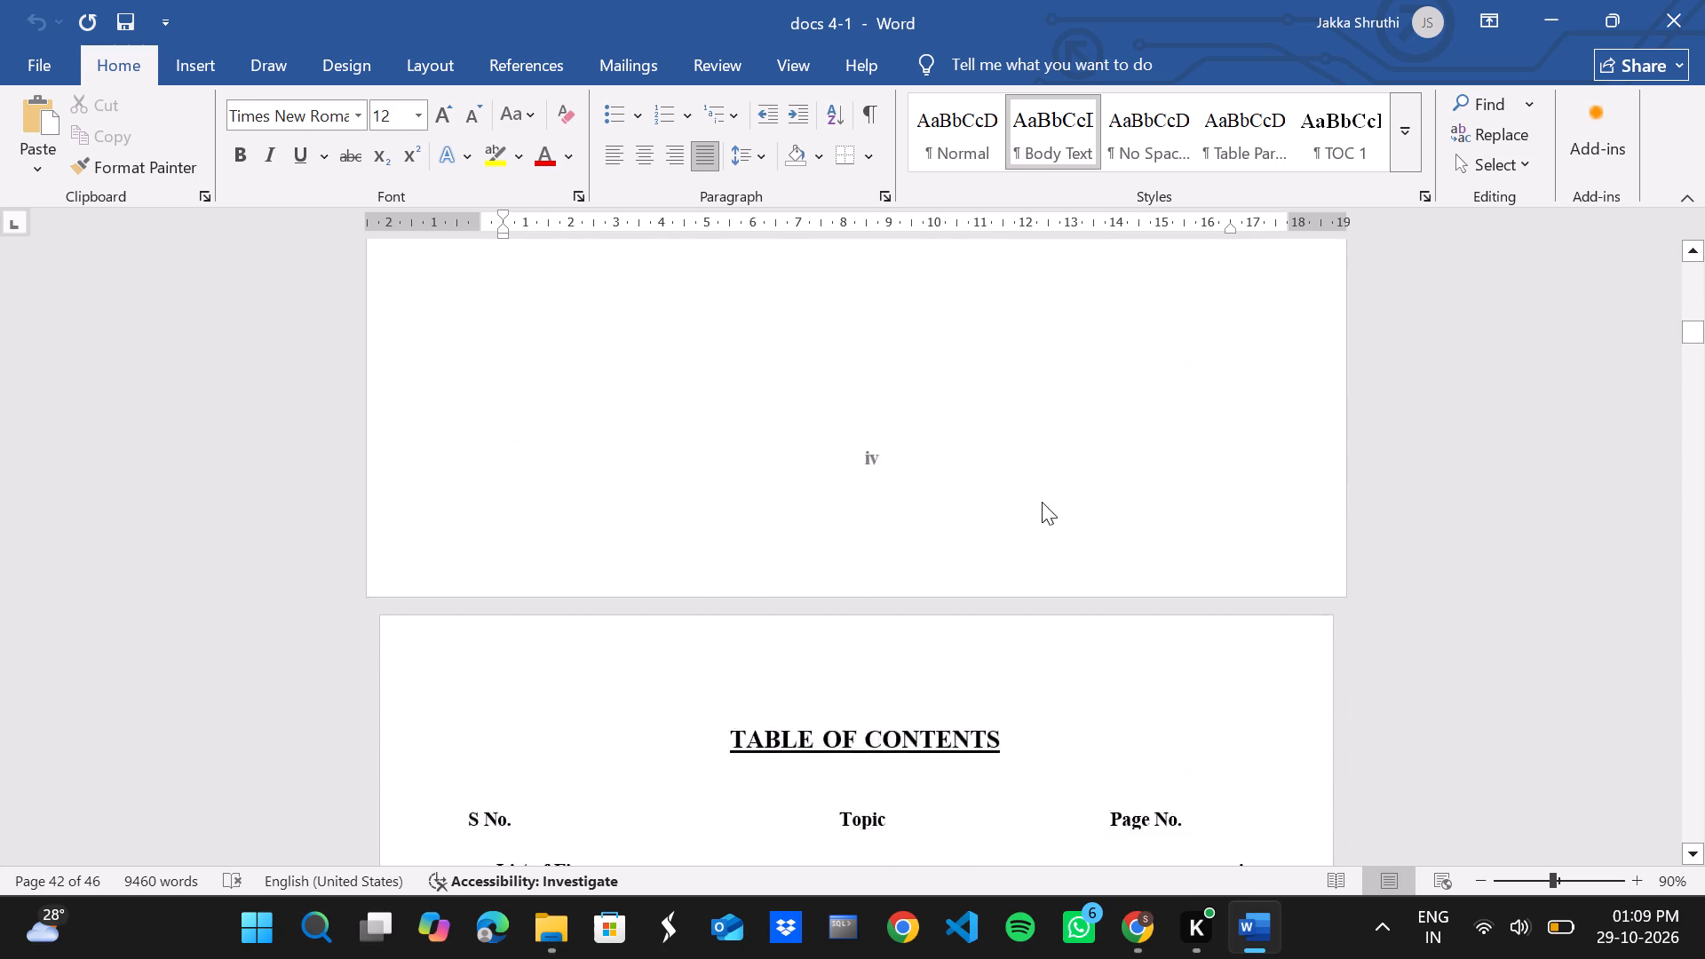
Examine the topics and page numbers in the Table of Contents and the List of Tables.
scroll(1042, 502, "down", 3)
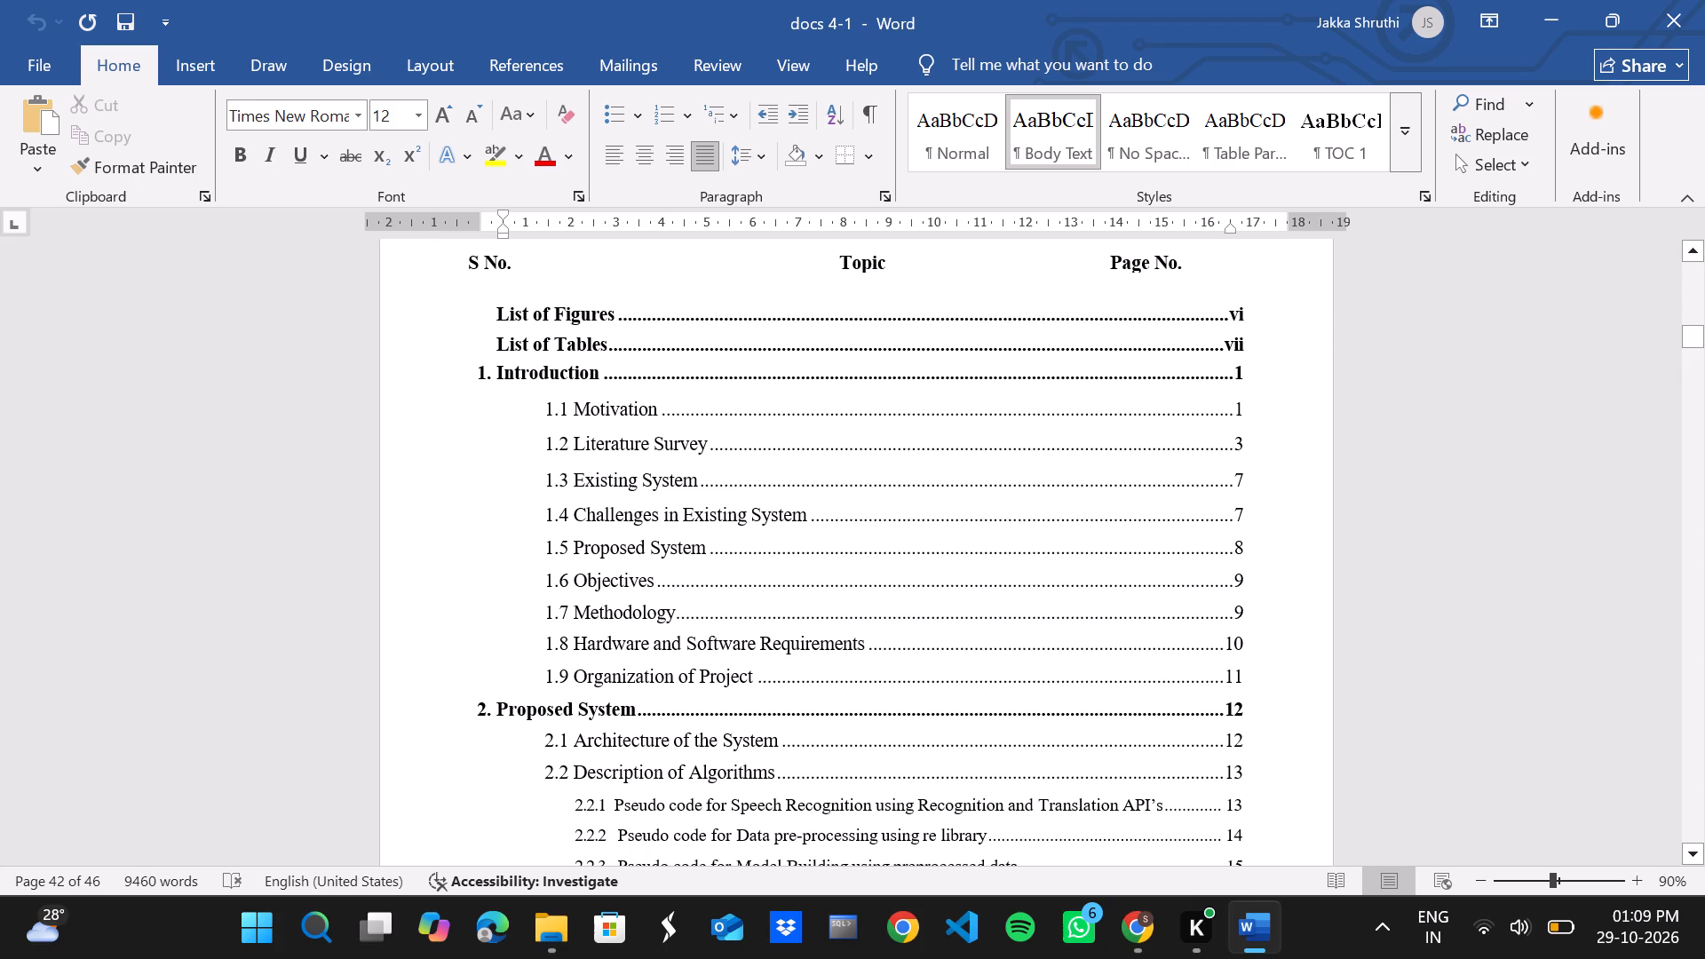
scroll(1313, 474, "down", 3)
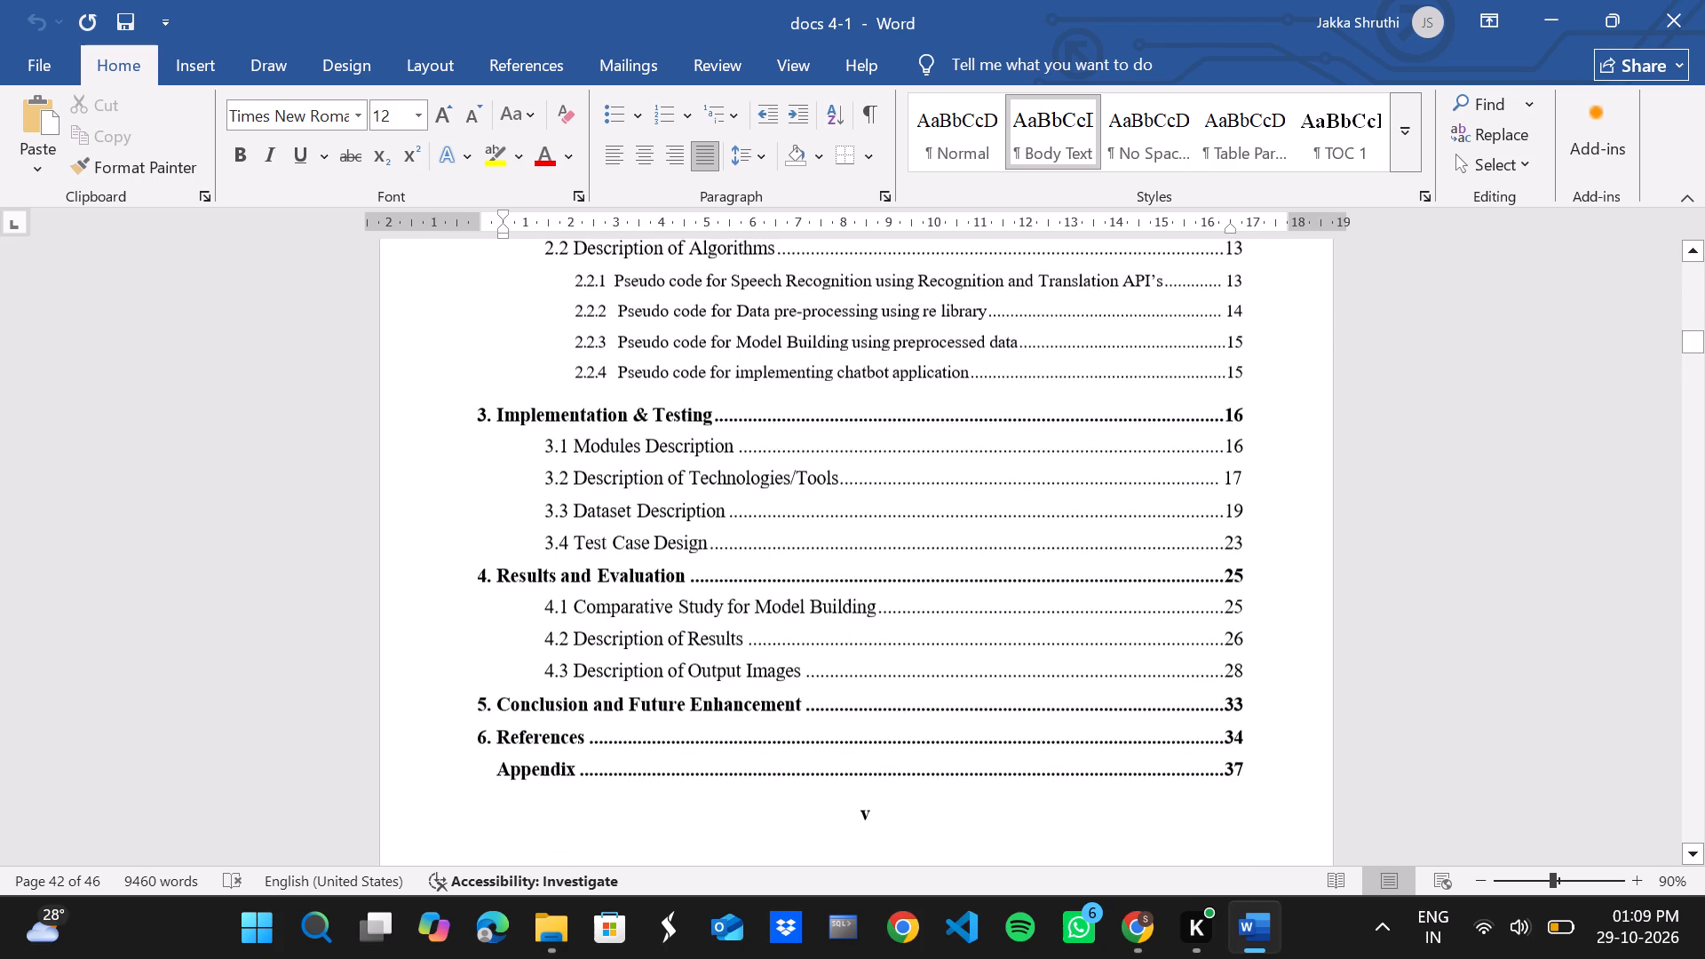
scroll(1313, 474, "up", 3)
scroll(1313, 474, "down", 1)
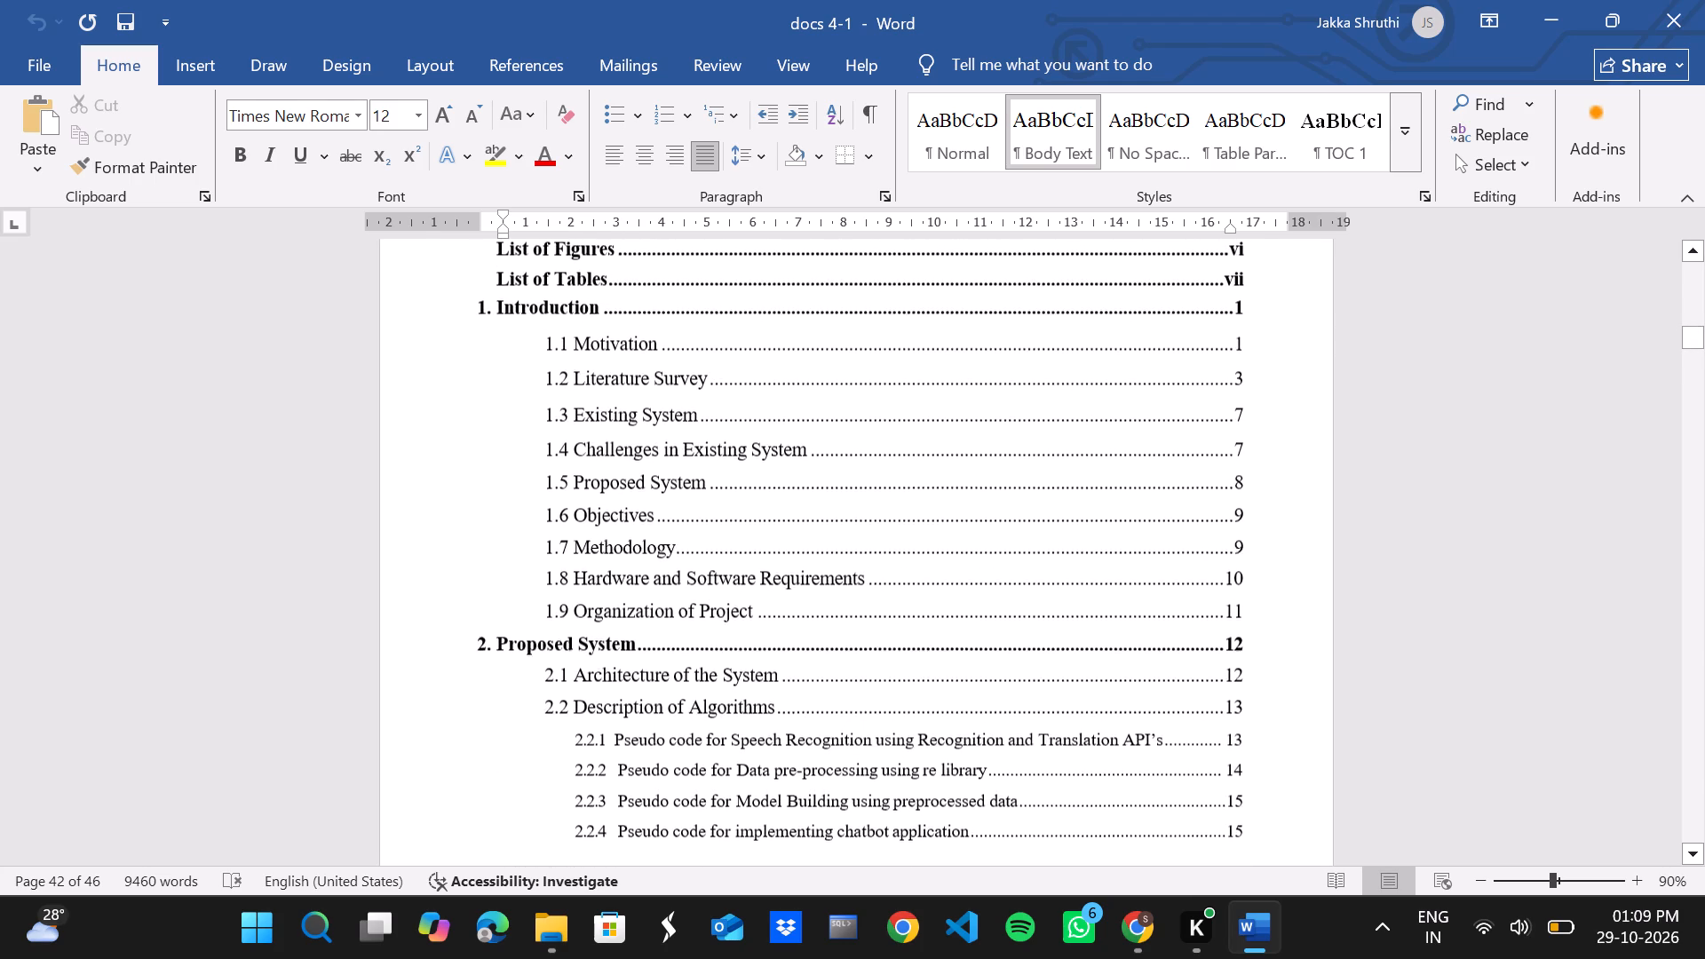
scroll(1313, 474, "down", 9)
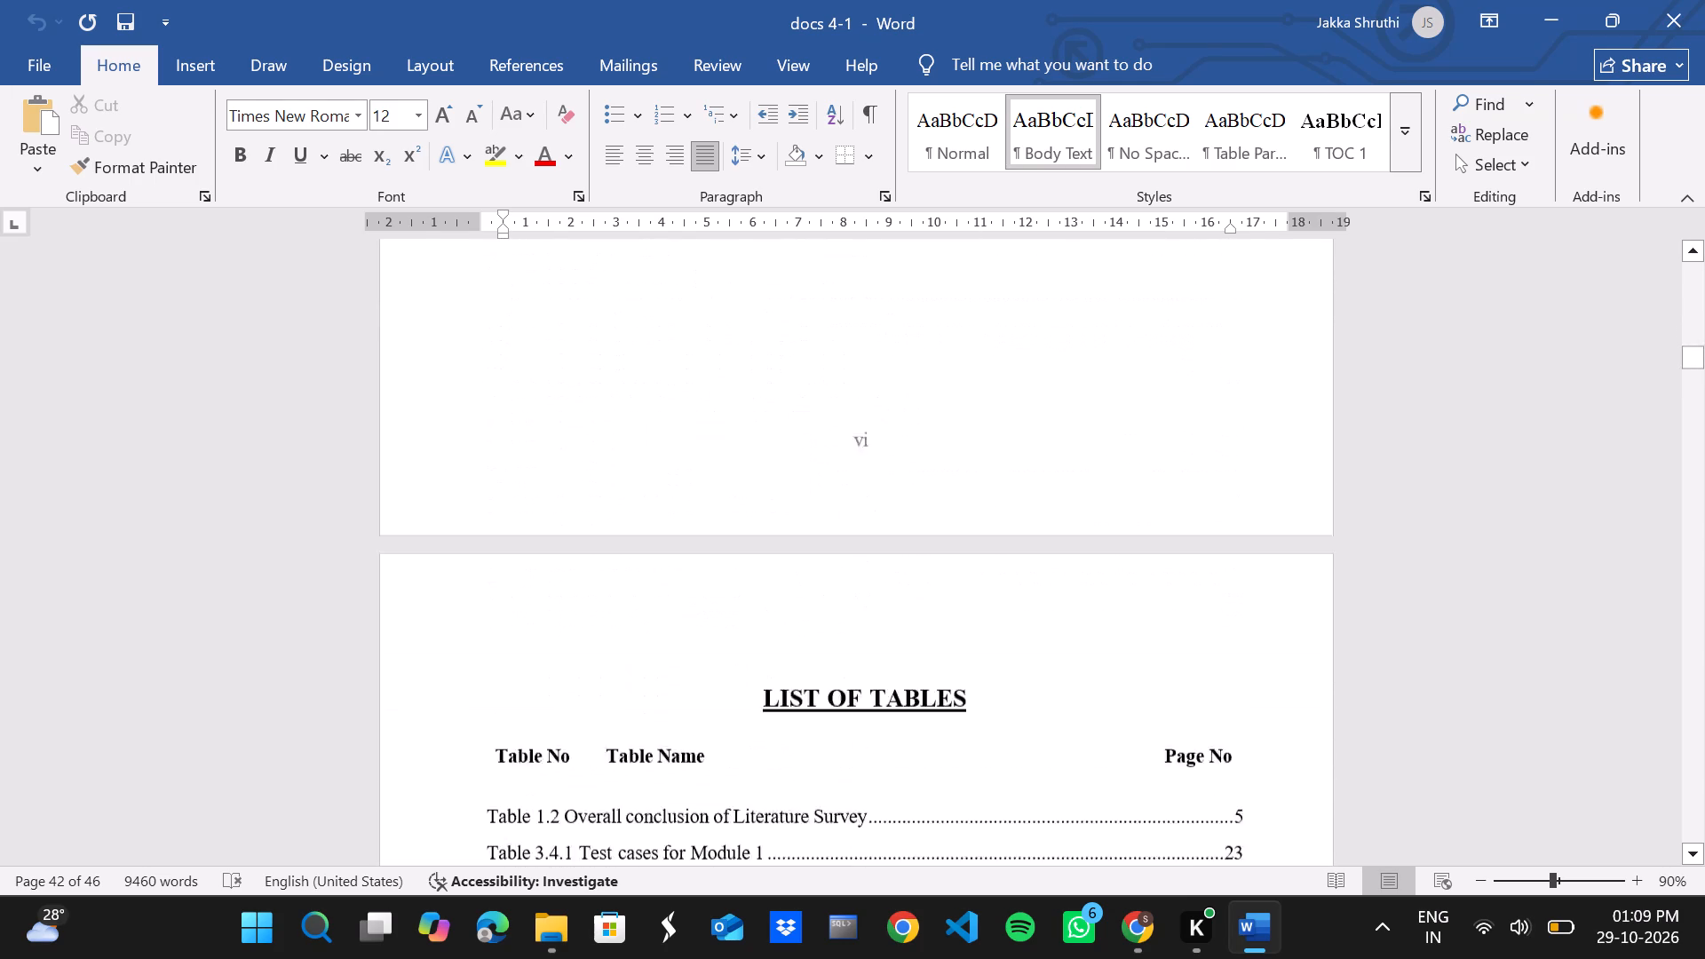
scroll(1313, 474, "down", 2)
Check the footer page numbering from the List of Tables page through the Introduction to the 1.2 Literature Survey page.
scroll(1313, 474, "down", 5)
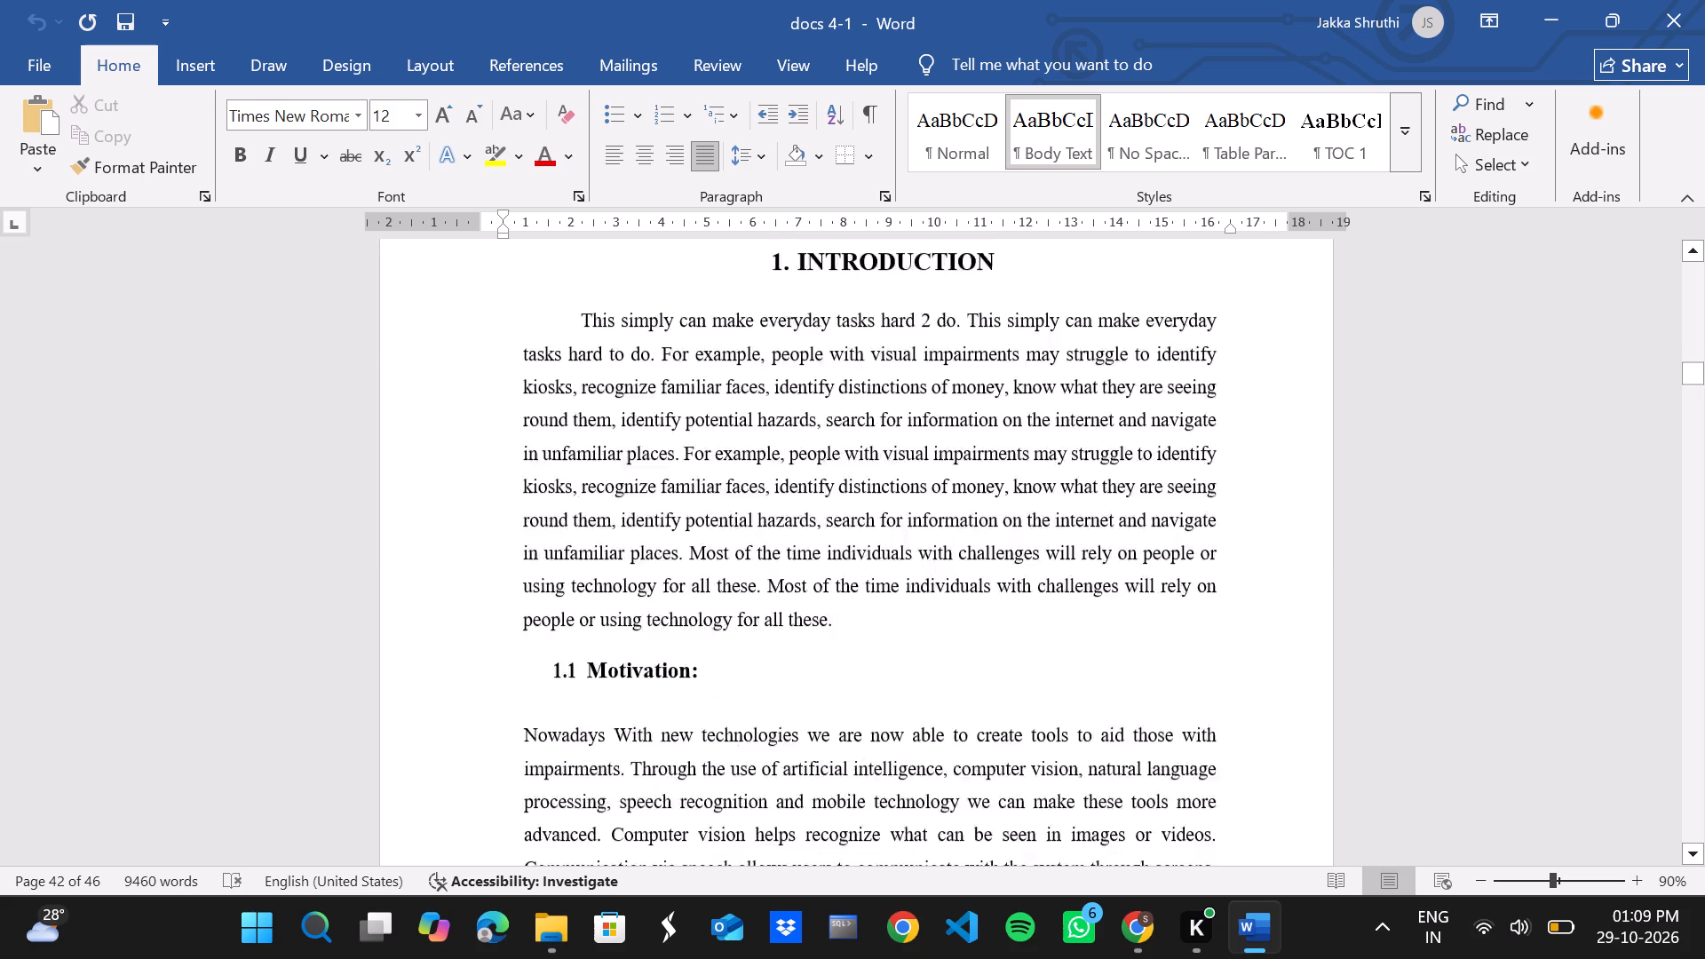
scroll(1313, 474, "down", 5)
scroll(1313, 474, "up", 3)
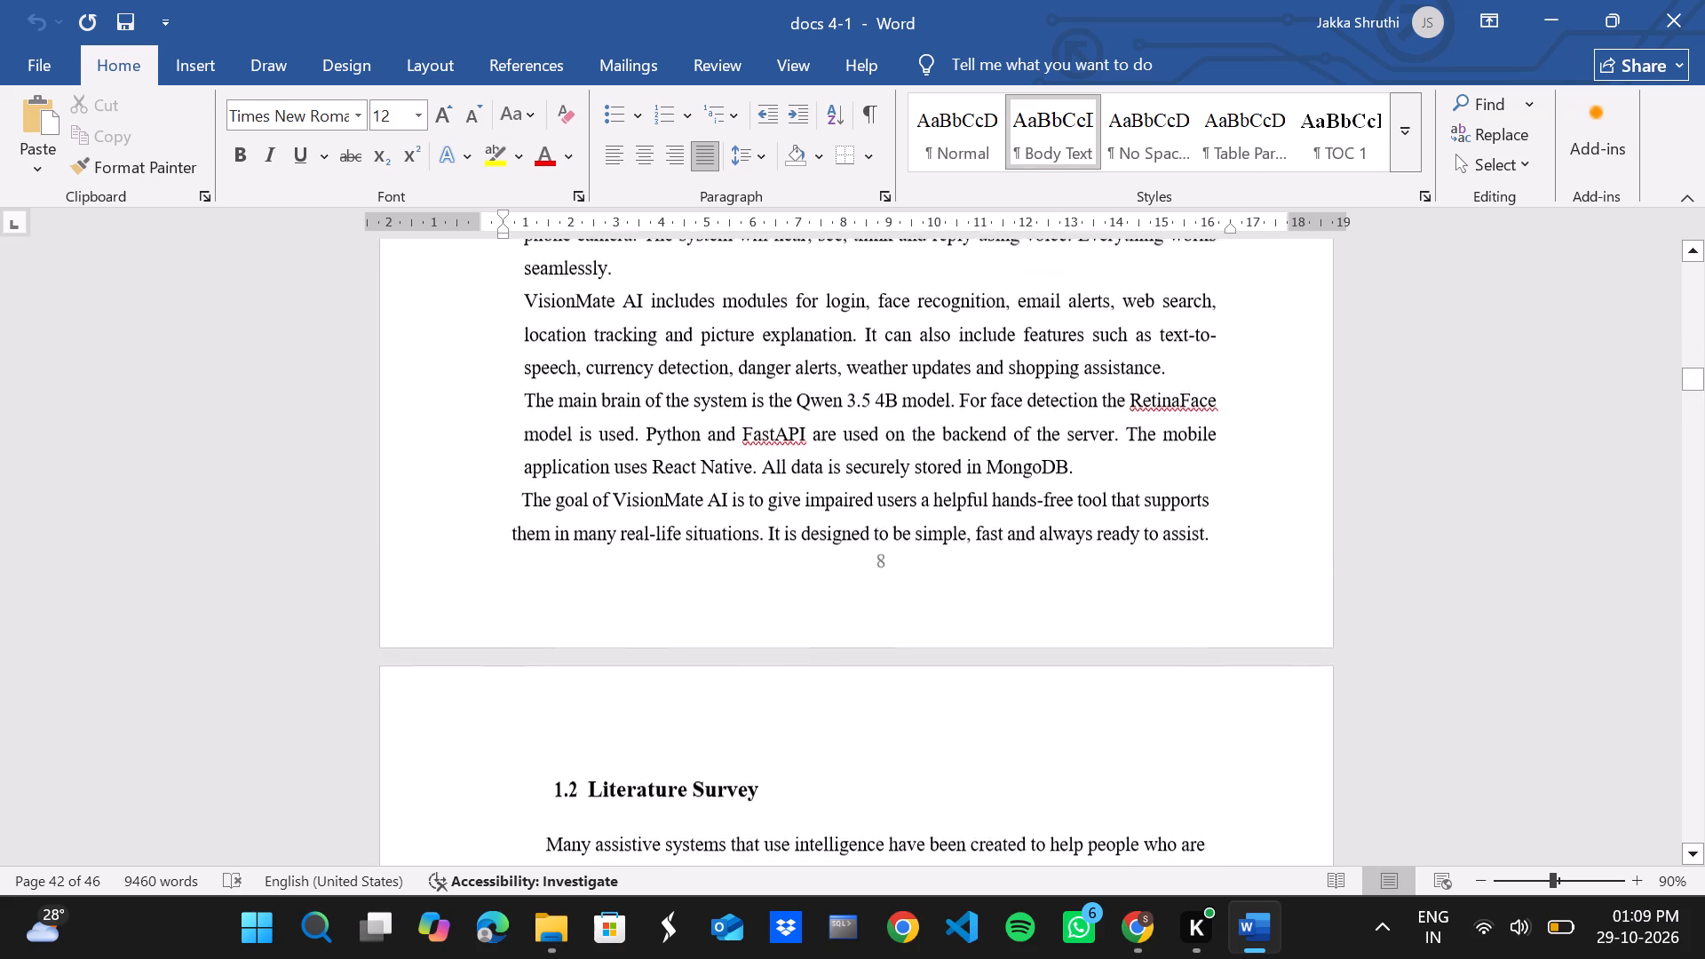
scroll(1313, 474, "up", 6)
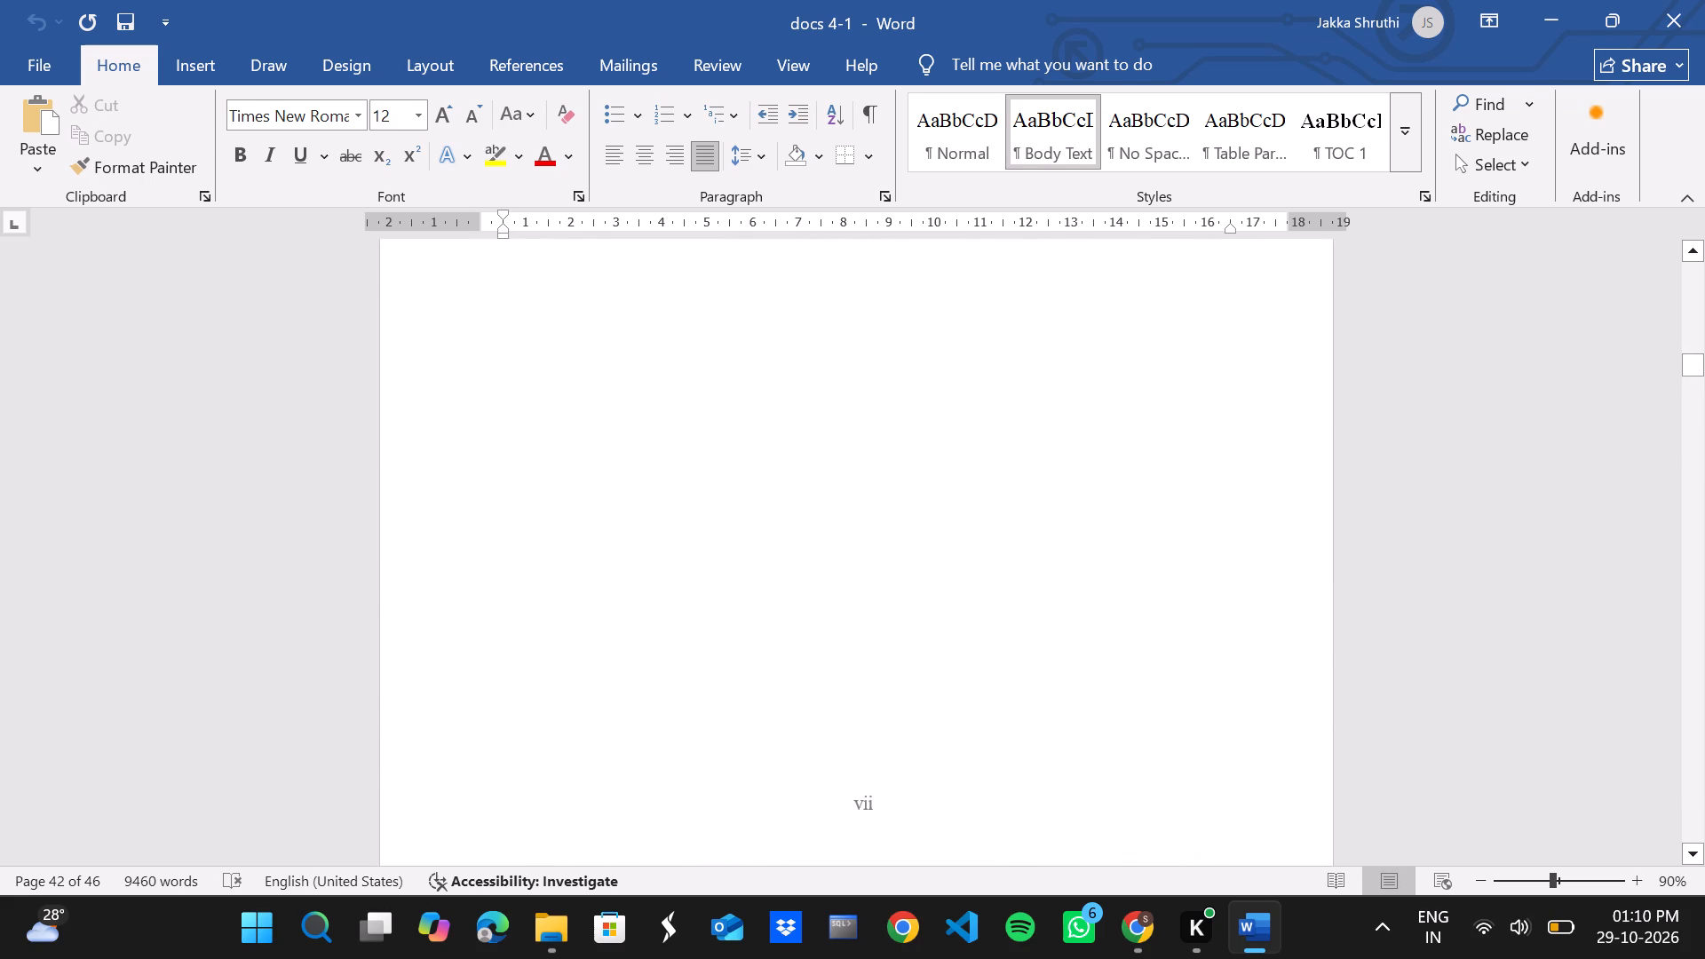
scroll(1313, 474, "down", 3)
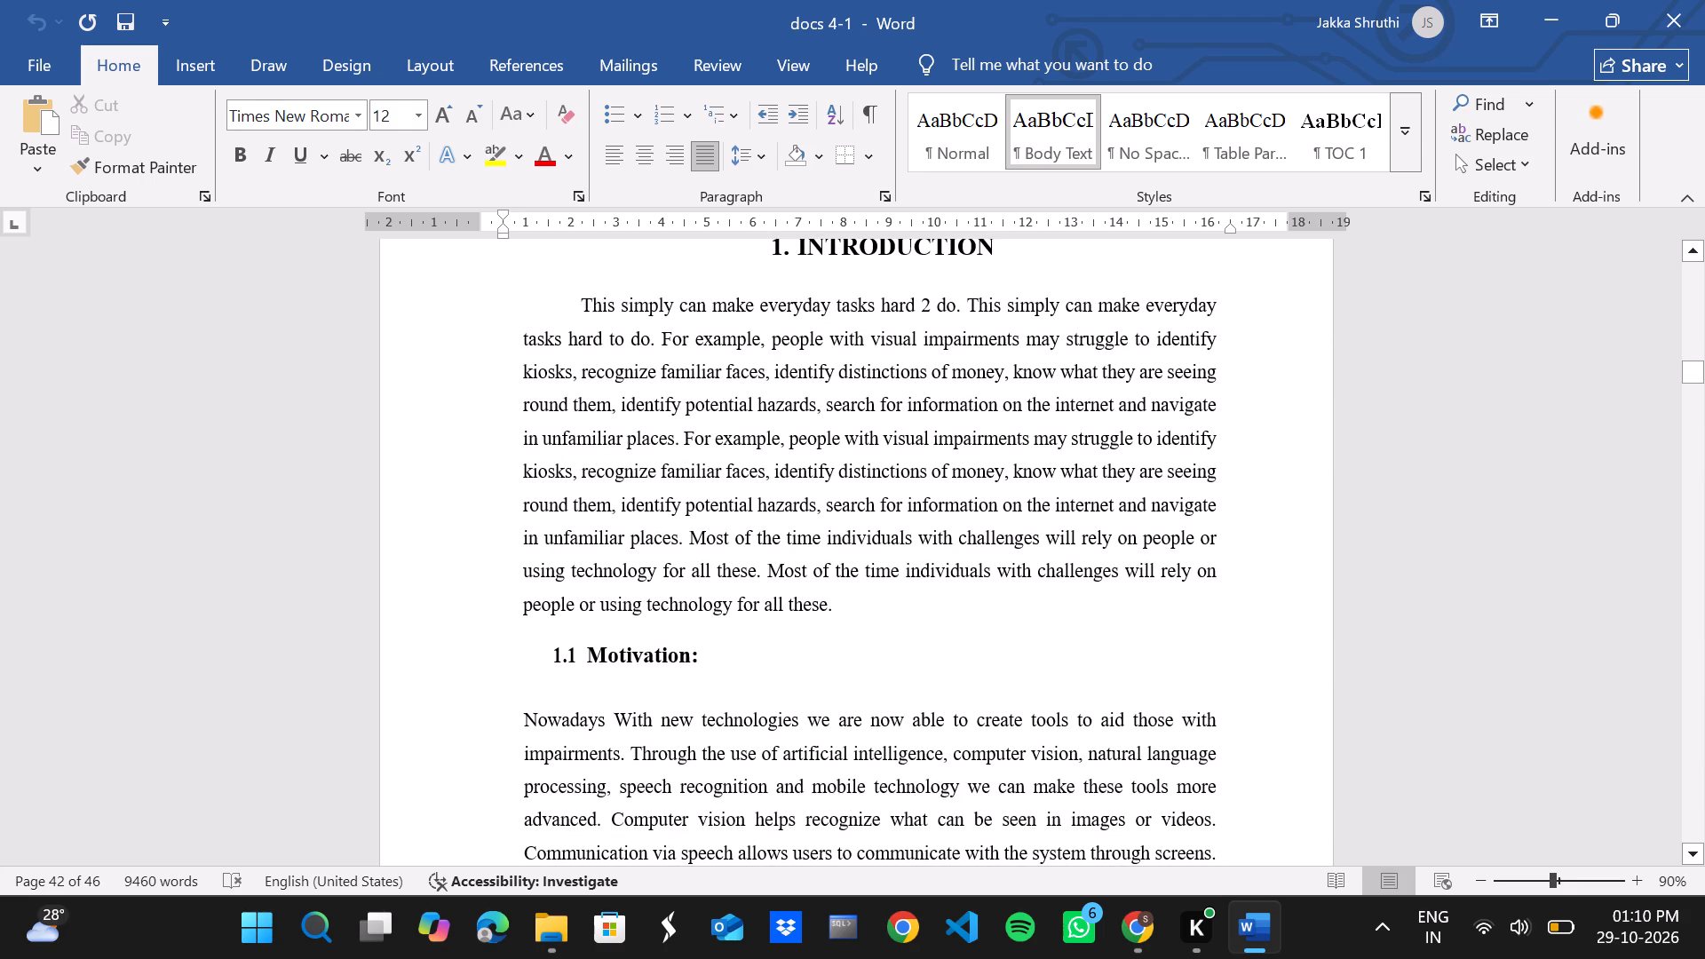
scroll(1313, 474, "down", 3)
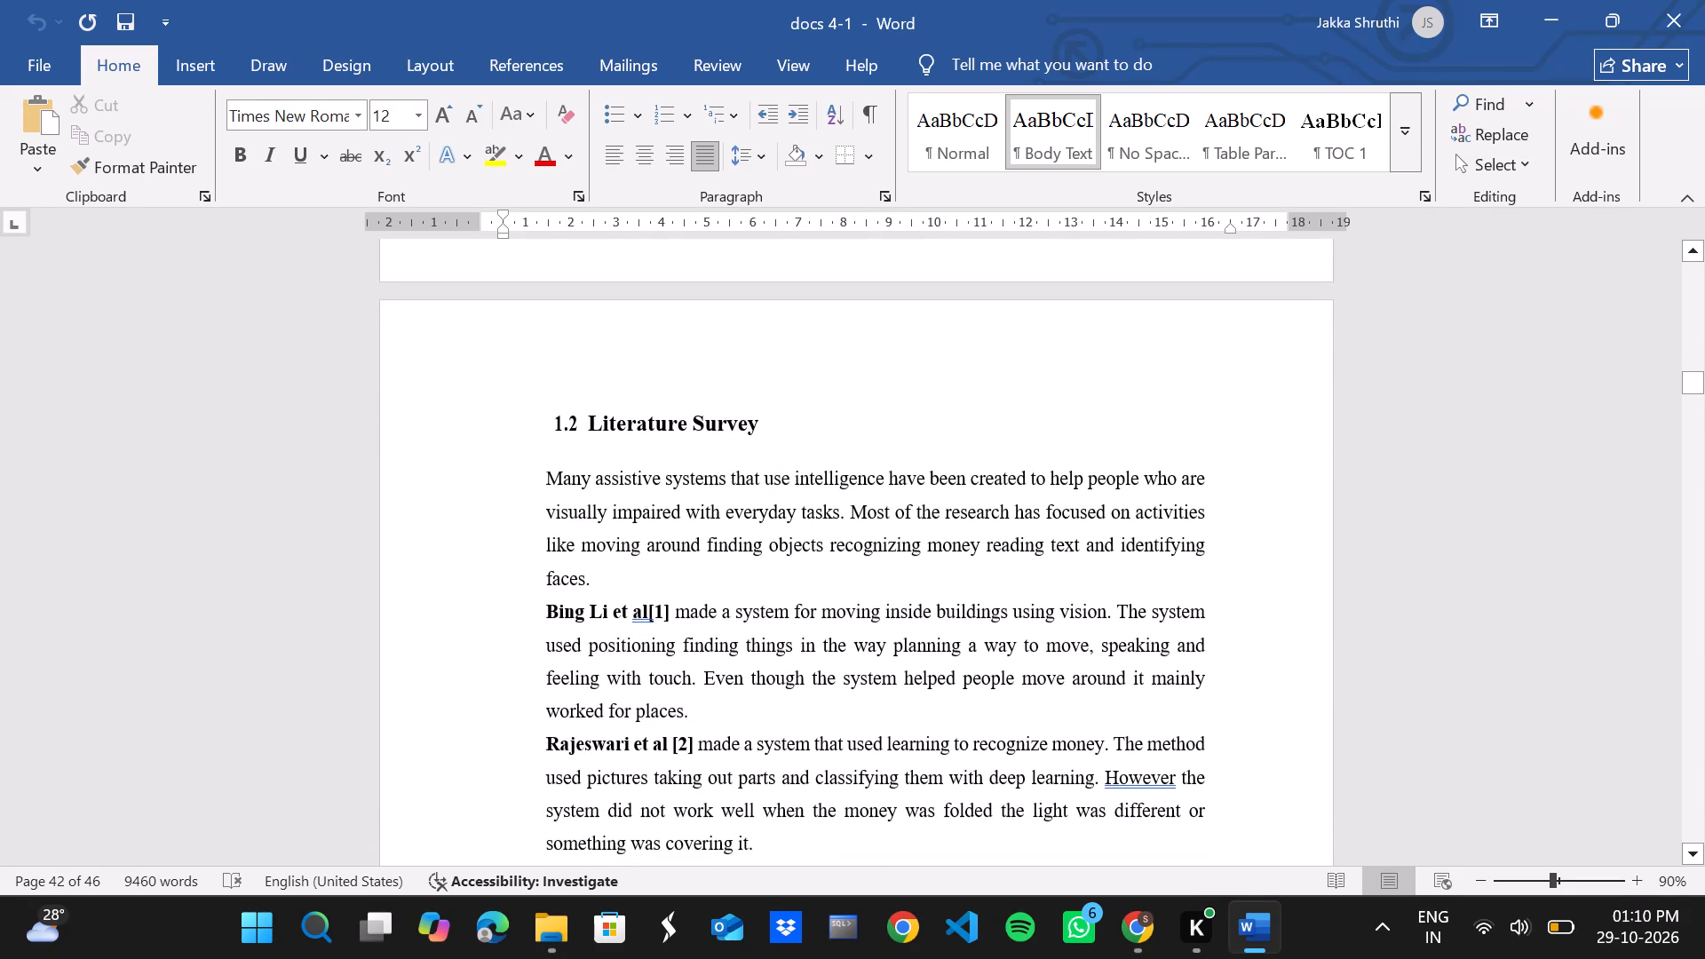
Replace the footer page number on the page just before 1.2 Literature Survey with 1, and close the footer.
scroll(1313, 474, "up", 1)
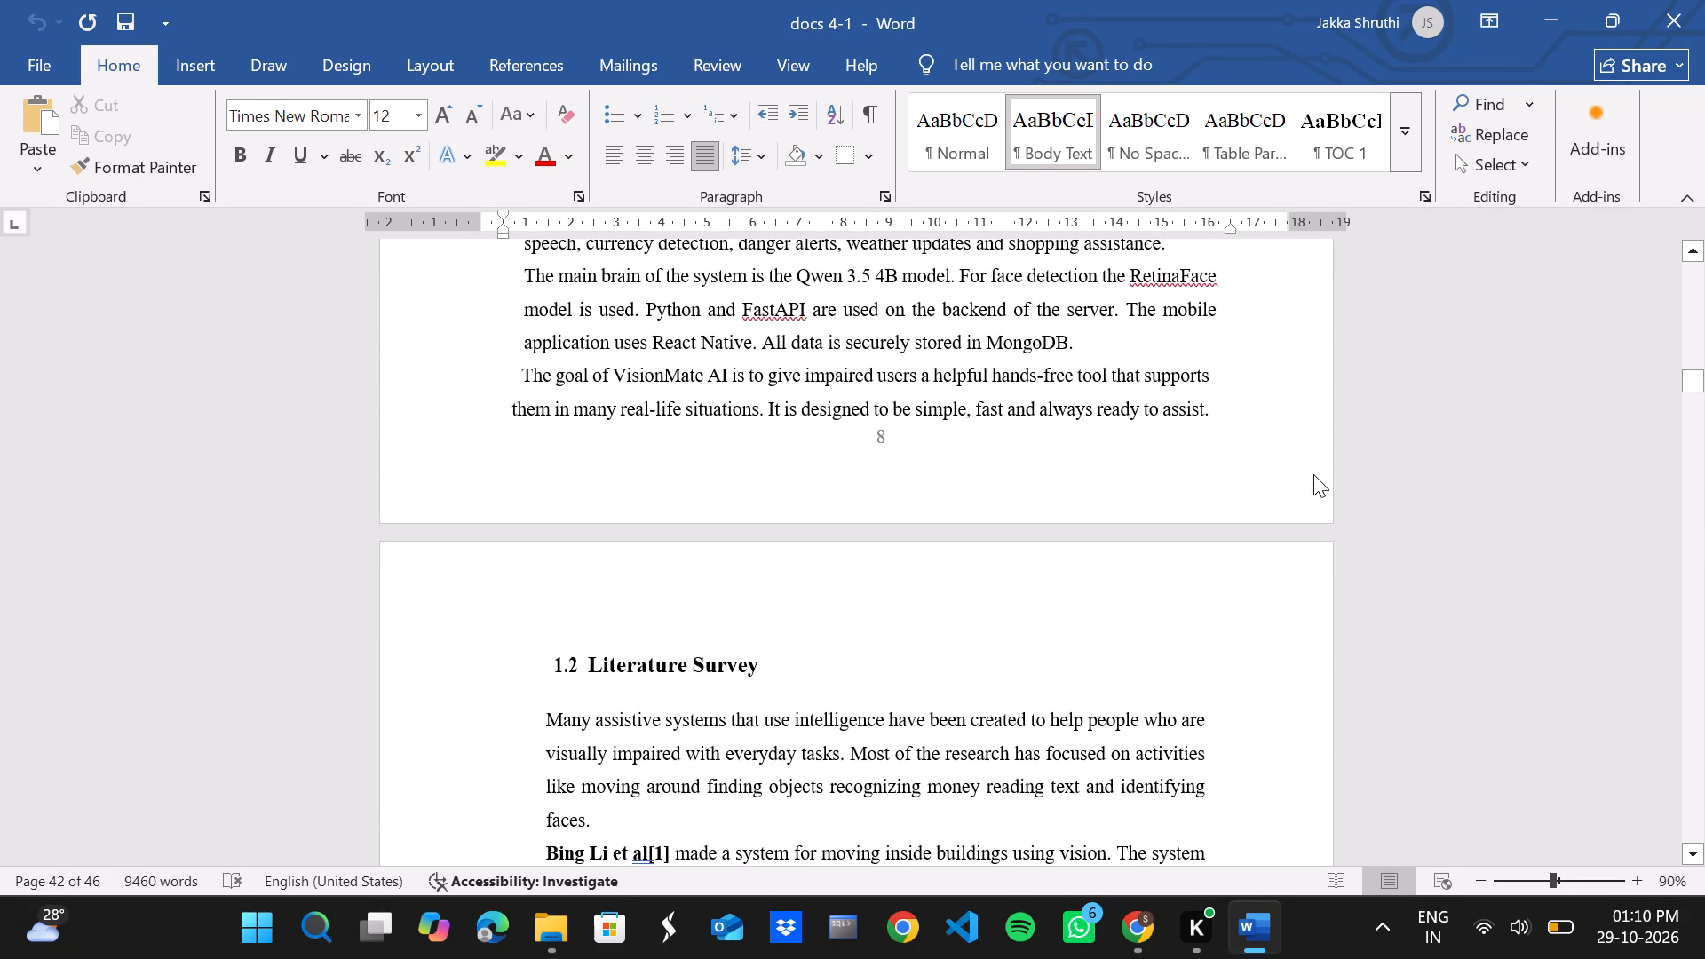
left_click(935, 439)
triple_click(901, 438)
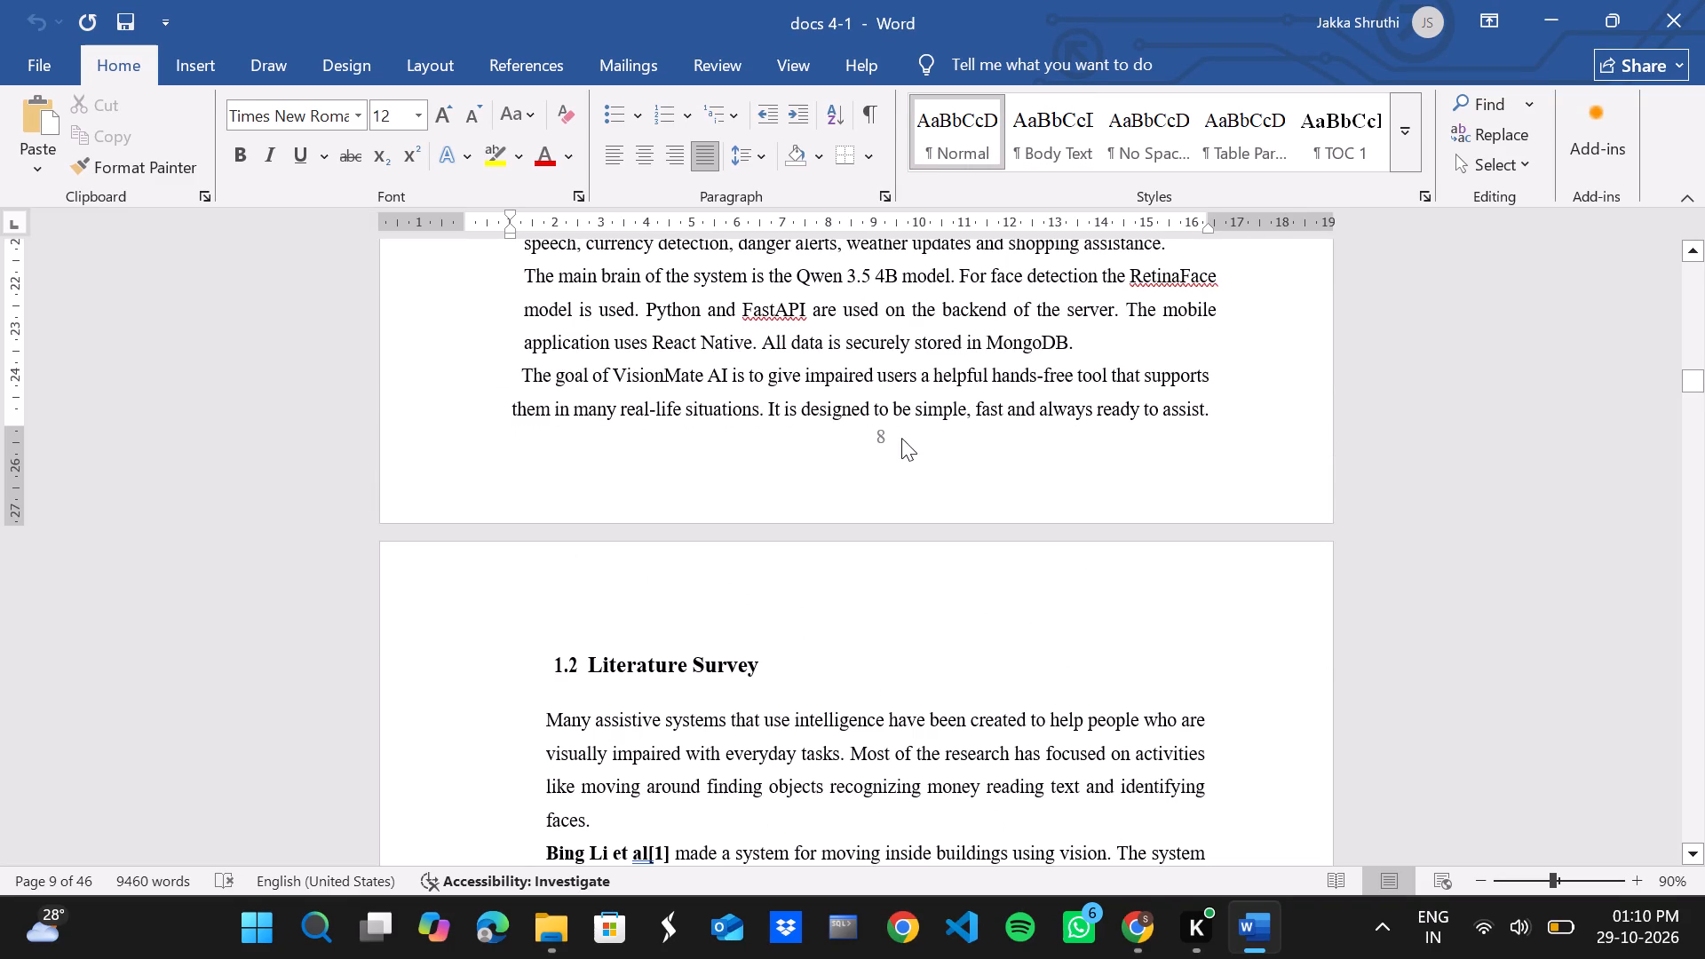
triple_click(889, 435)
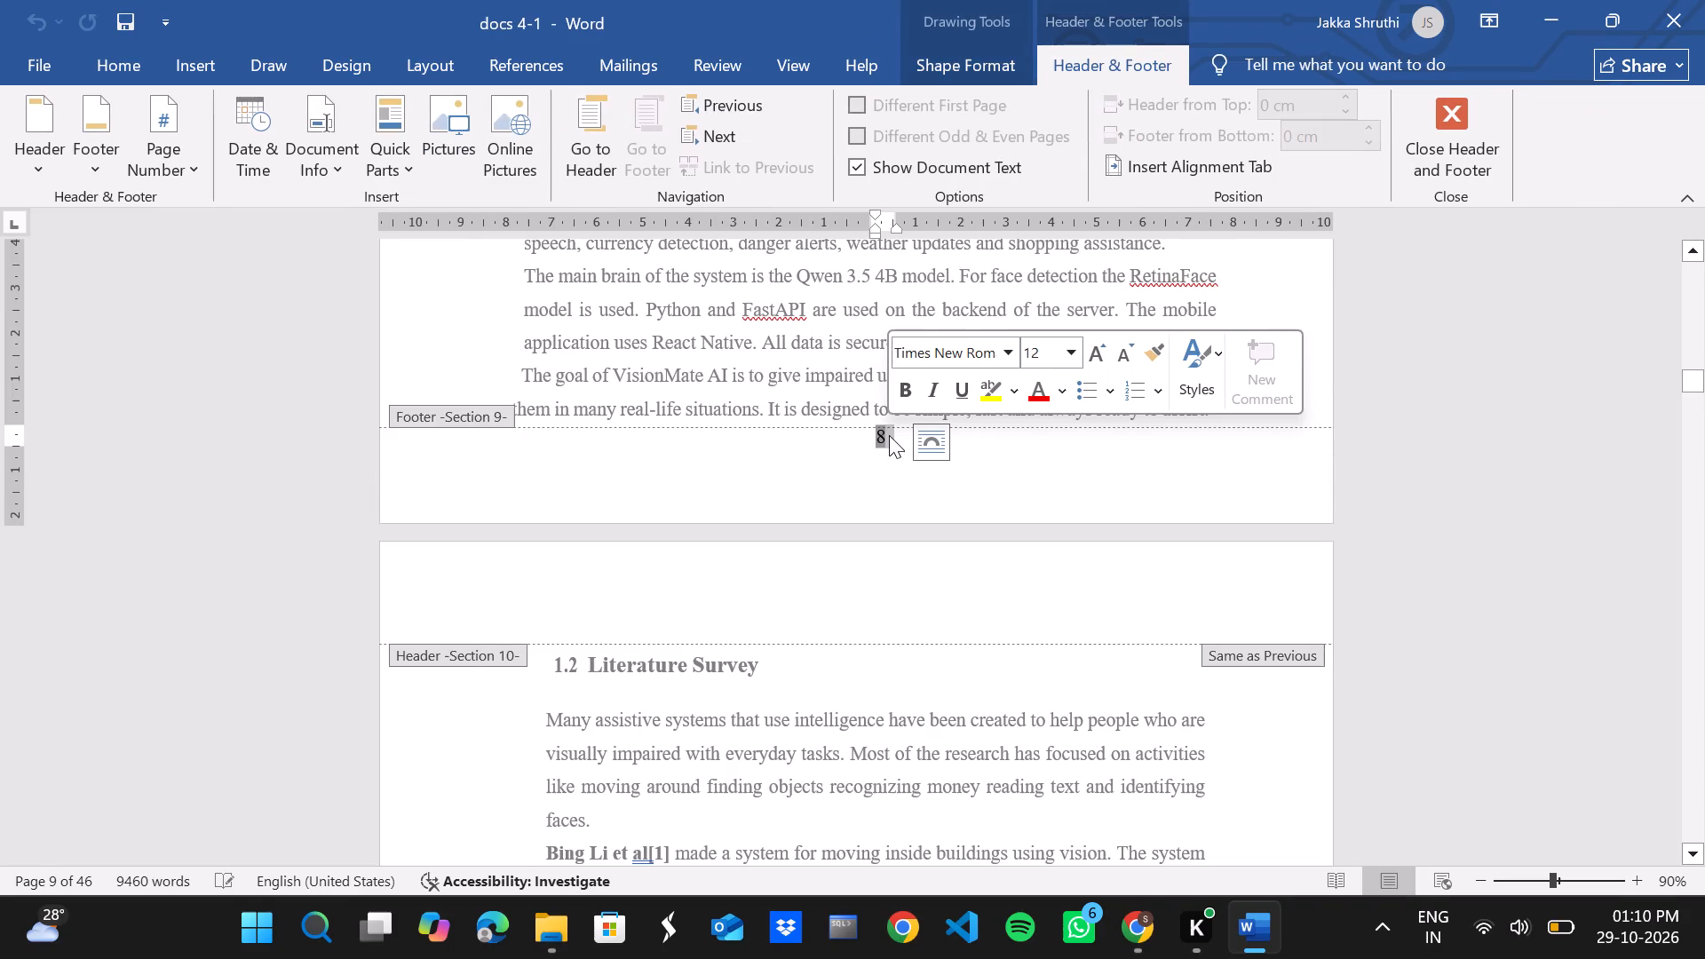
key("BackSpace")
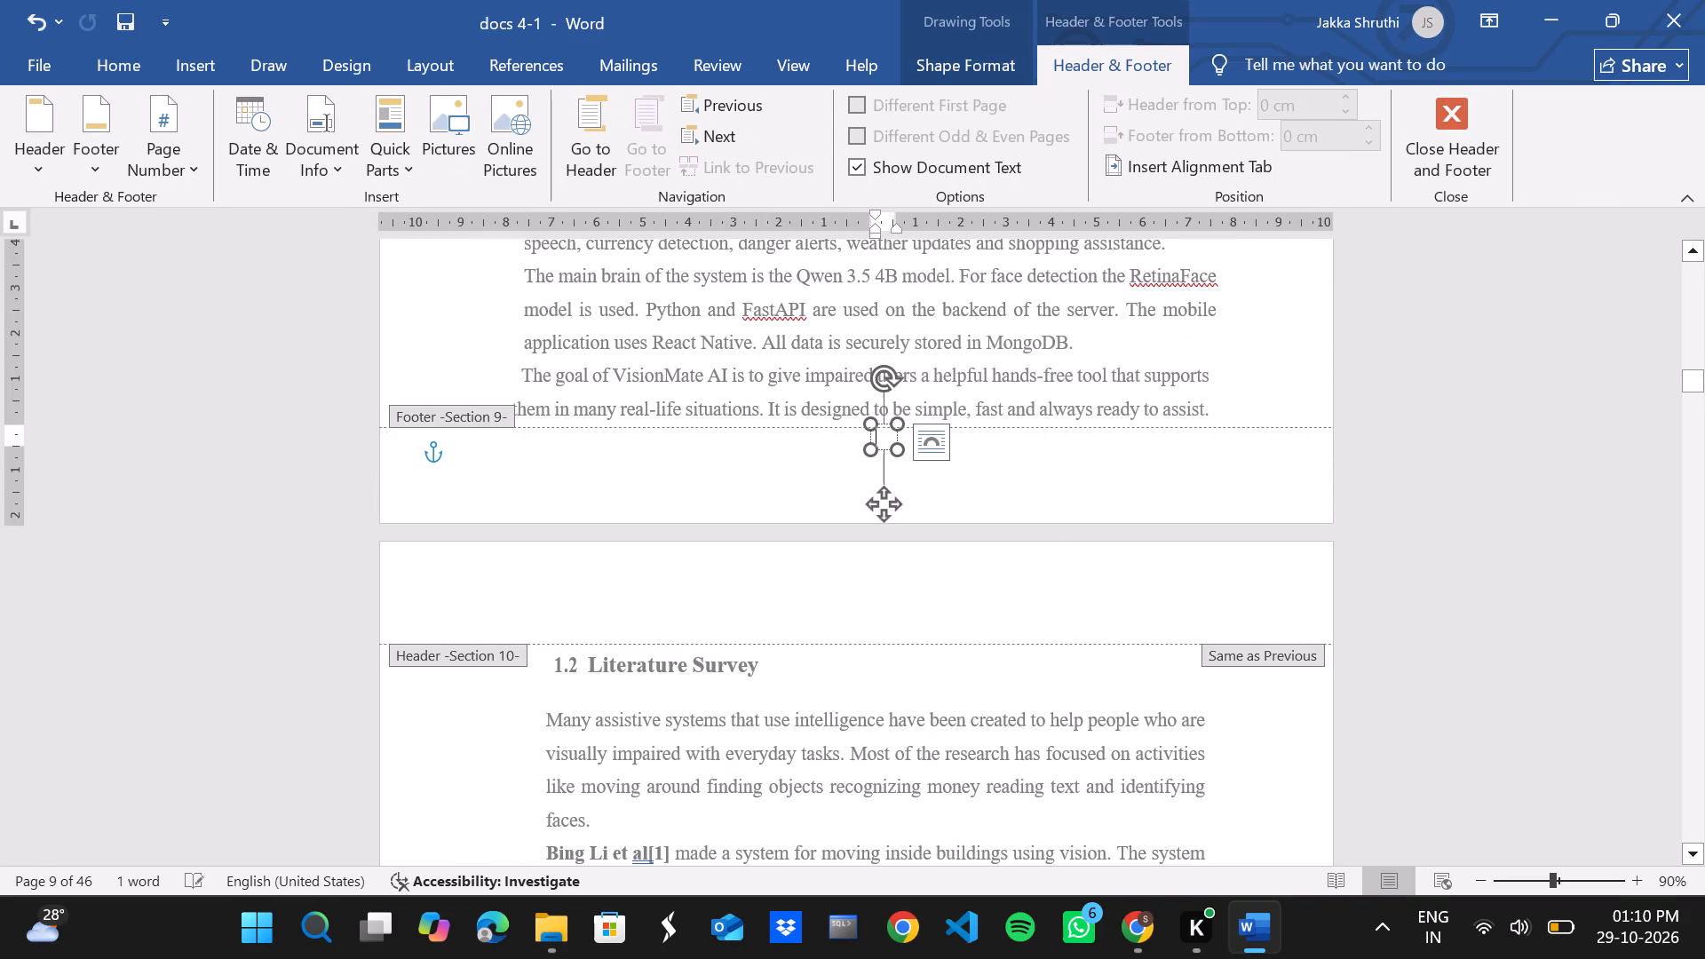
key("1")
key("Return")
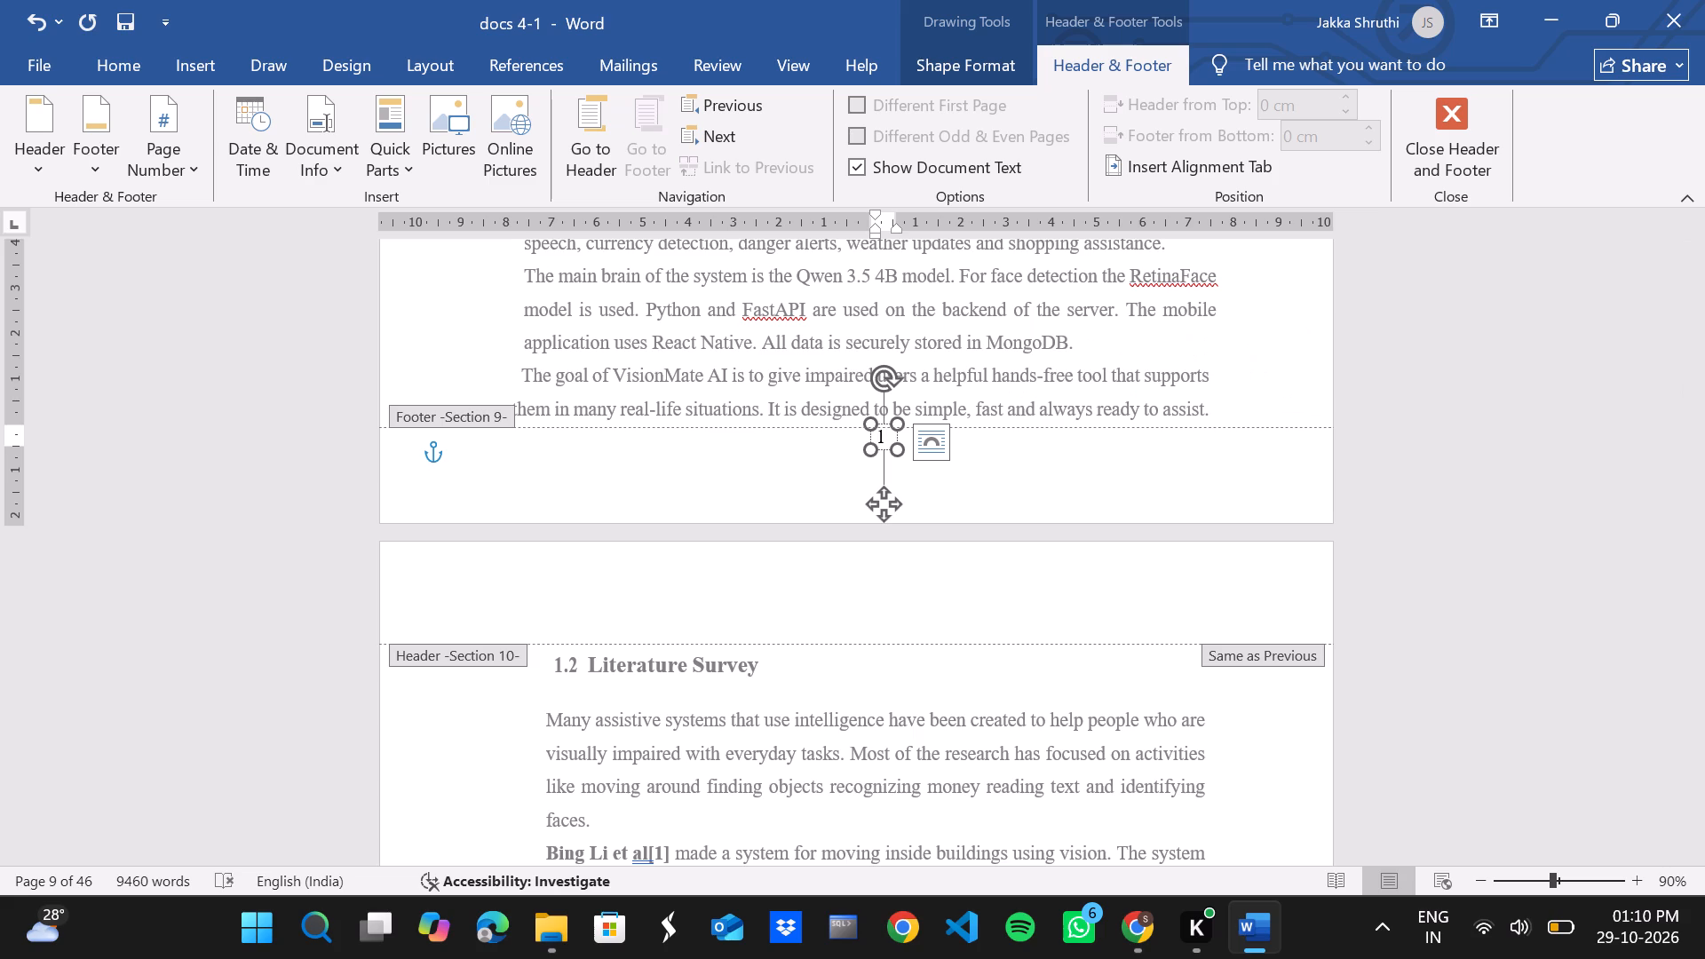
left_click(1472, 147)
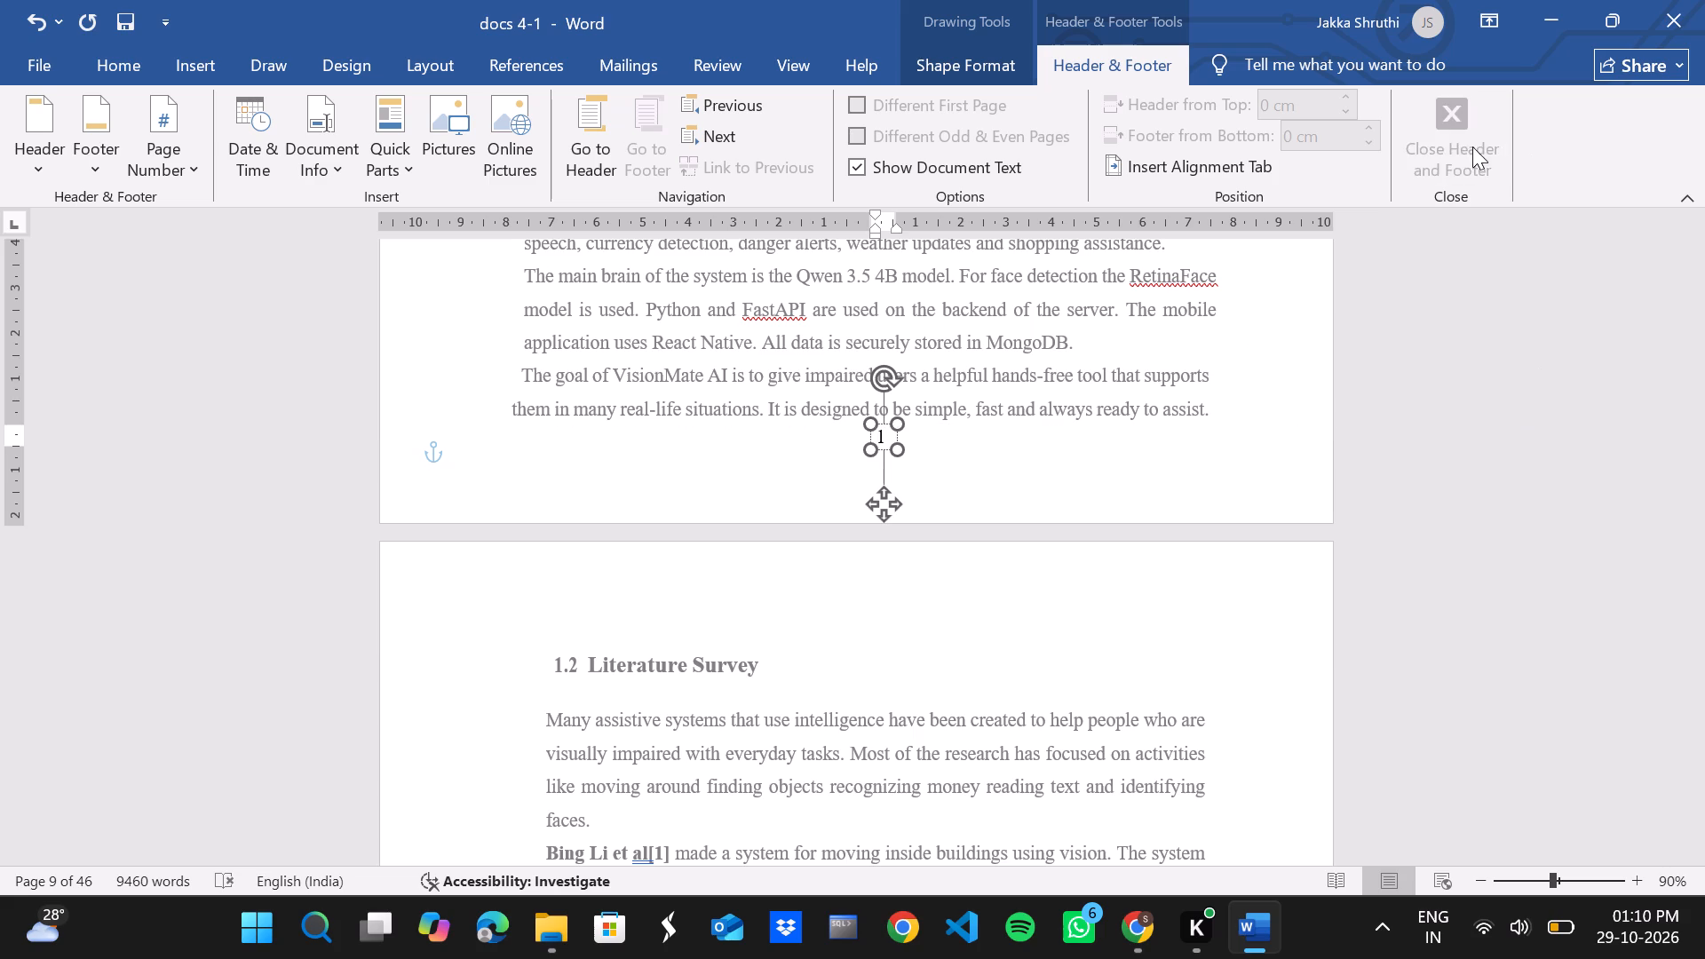
Check the footer page numbers on the Literature Survey pages, opening the Section 10 footer and comparing it with Section 9.
scroll(1267, 643, "down", 3)
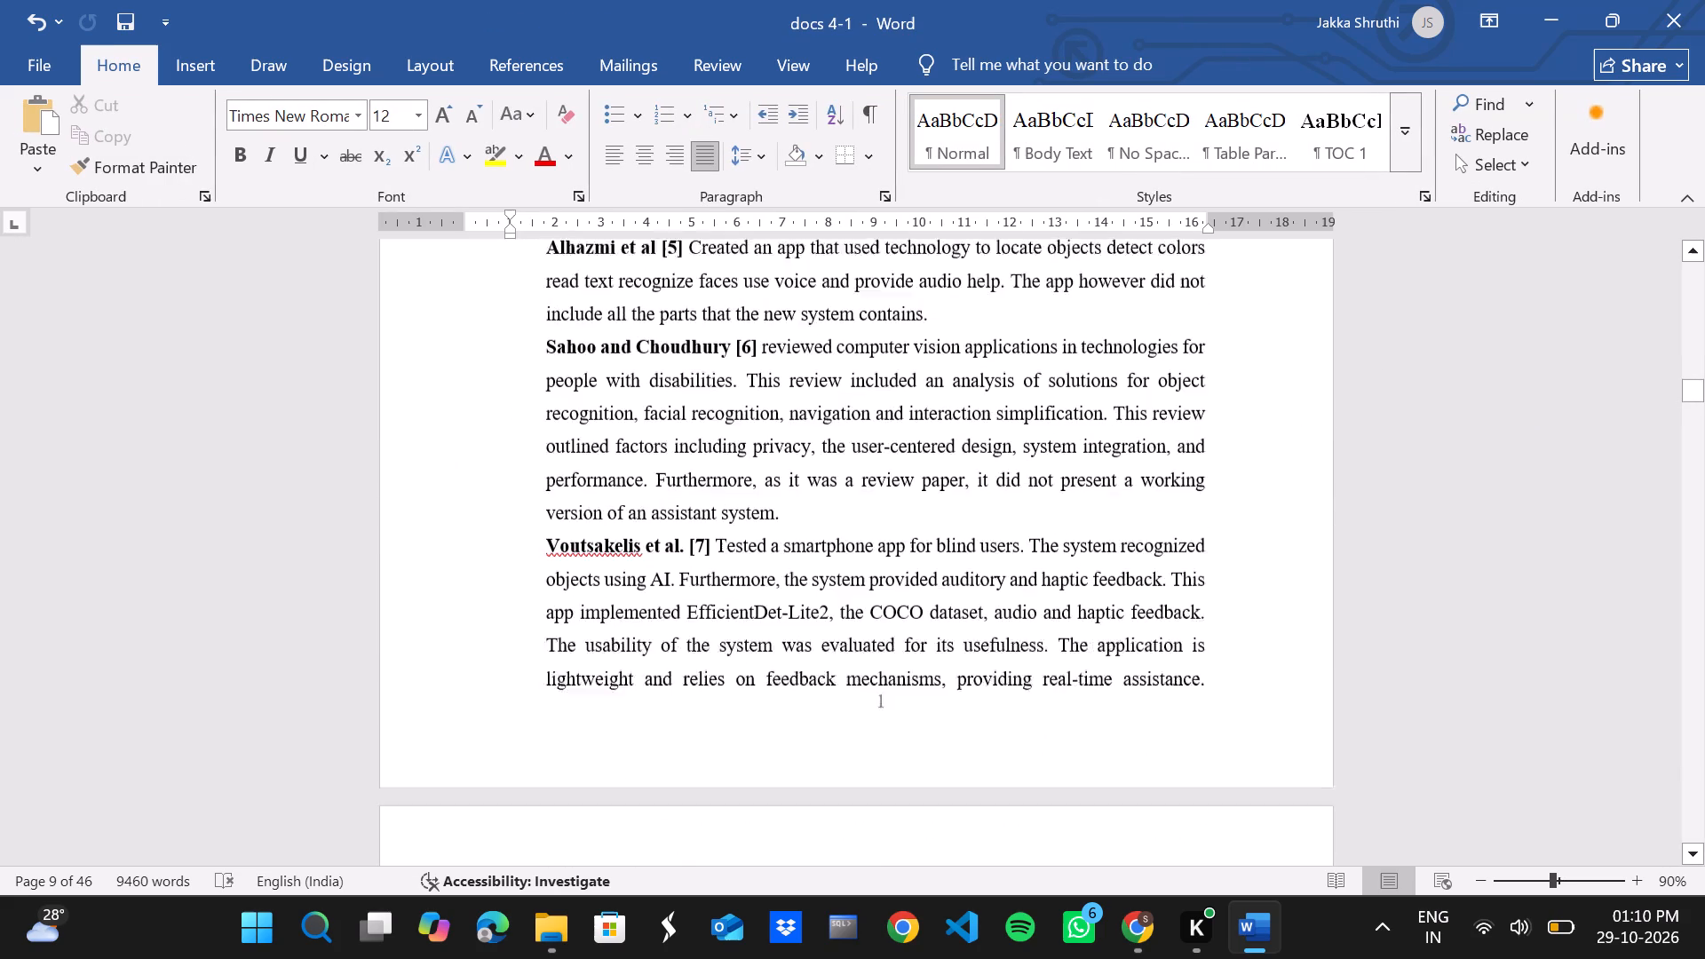
scroll(1267, 643, "down", 6)
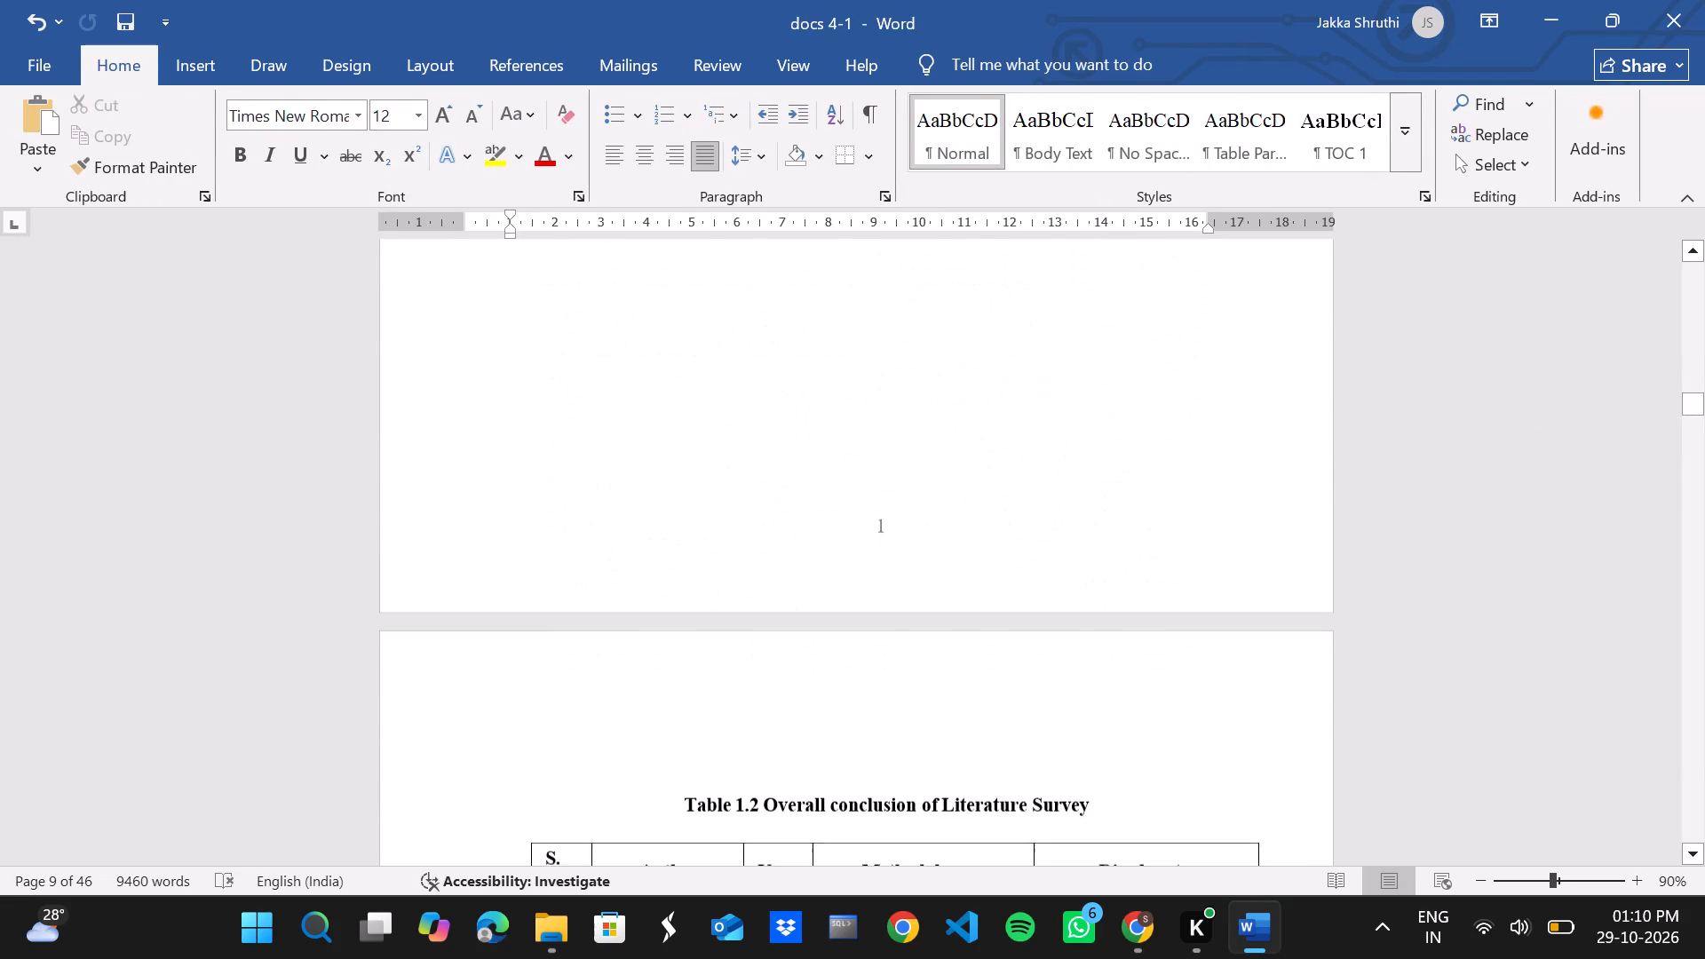
scroll(1267, 643, "down", 2)
scroll(1267, 643, "up", 8)
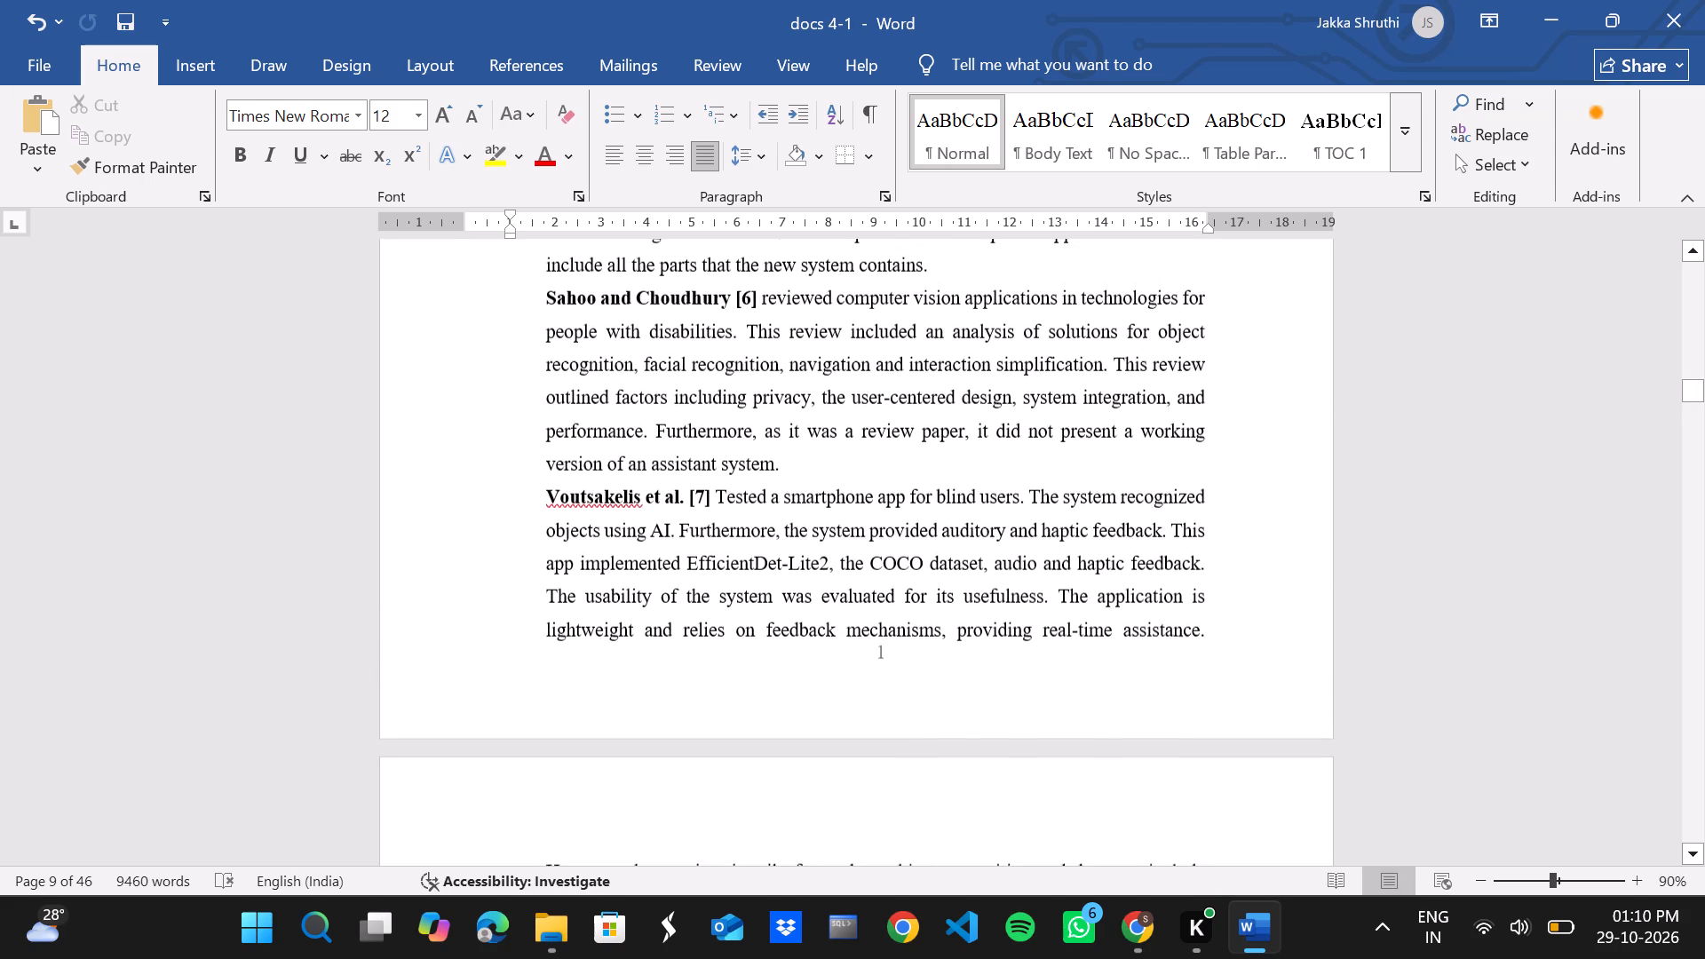
double_click(889, 657)
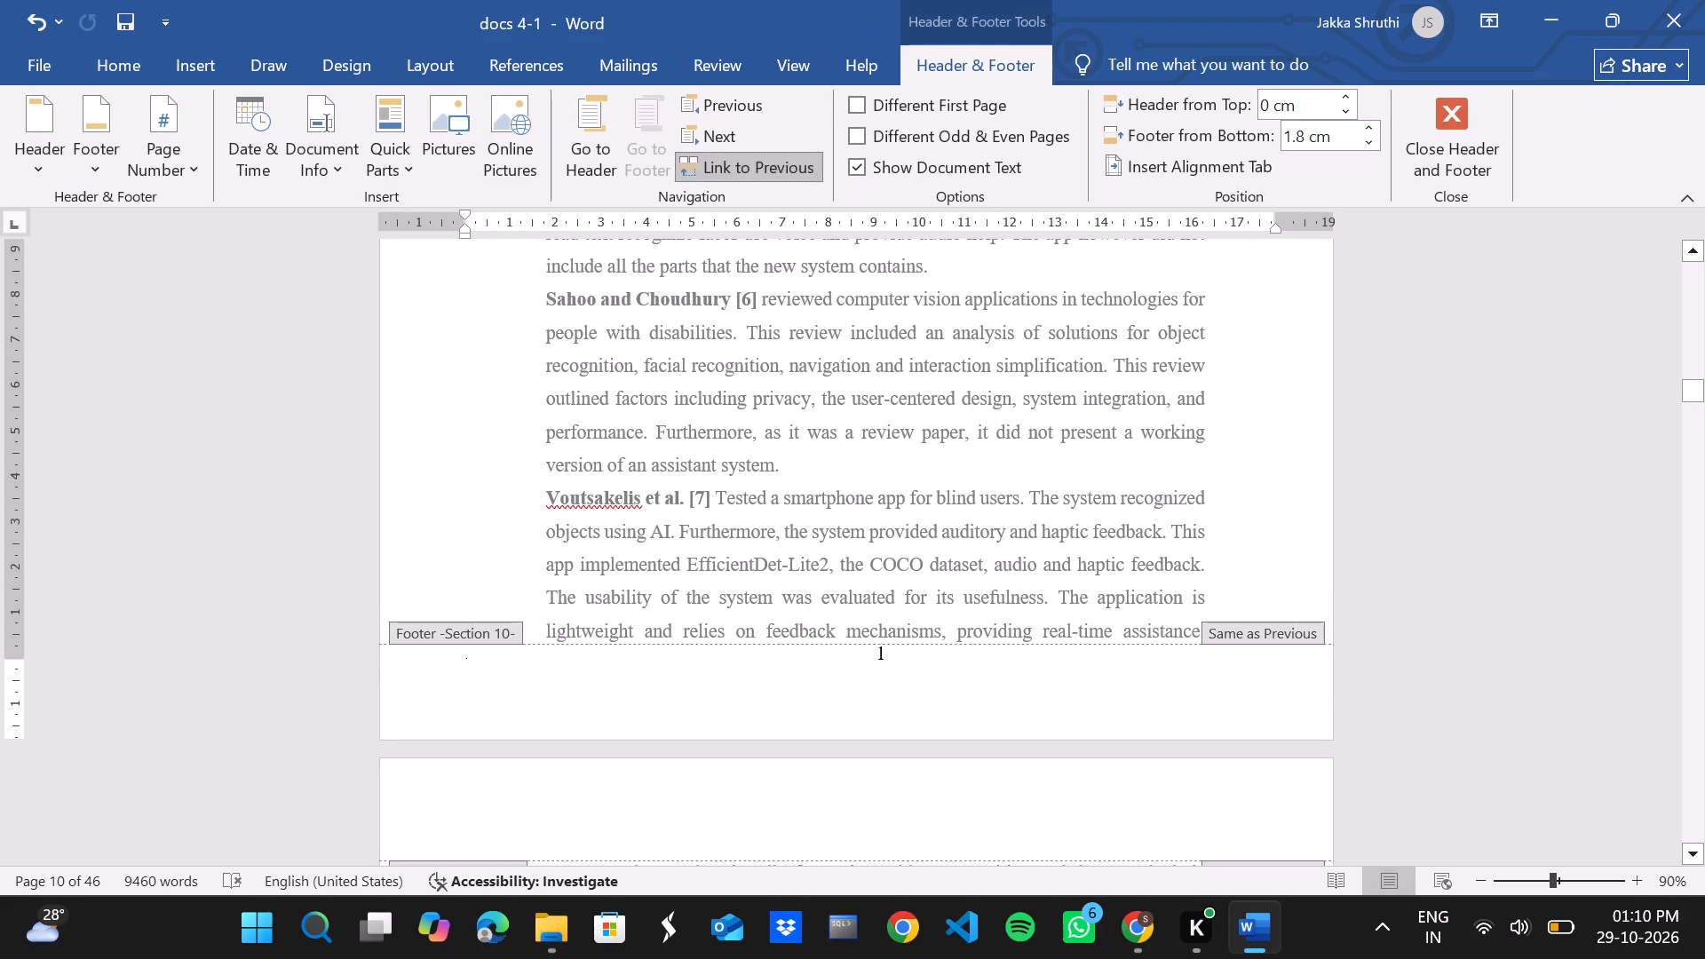
scroll(889, 657, "up", 3)
scroll(889, 657, "right", 1)
scroll(889, 657, "up", 1, "ctrl")
scroll(889, 657, "right", 1, "ctrl")
scroll(889, 657, "up", 1, "ctrl")
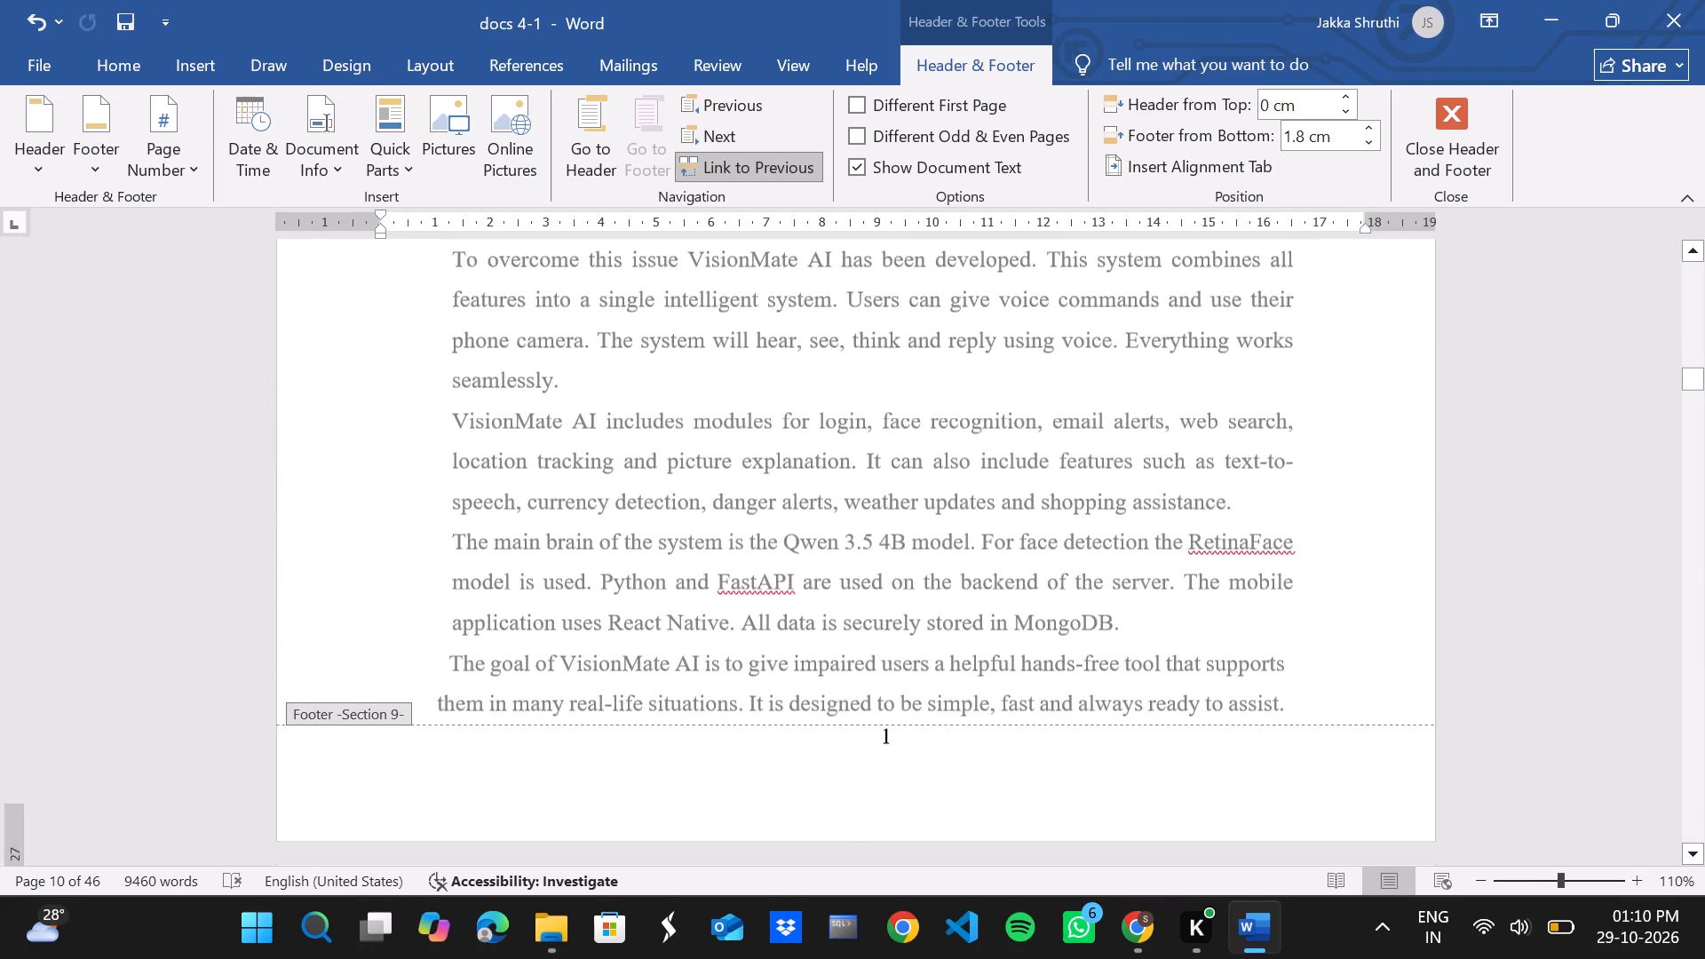
left_click(1452, 139)
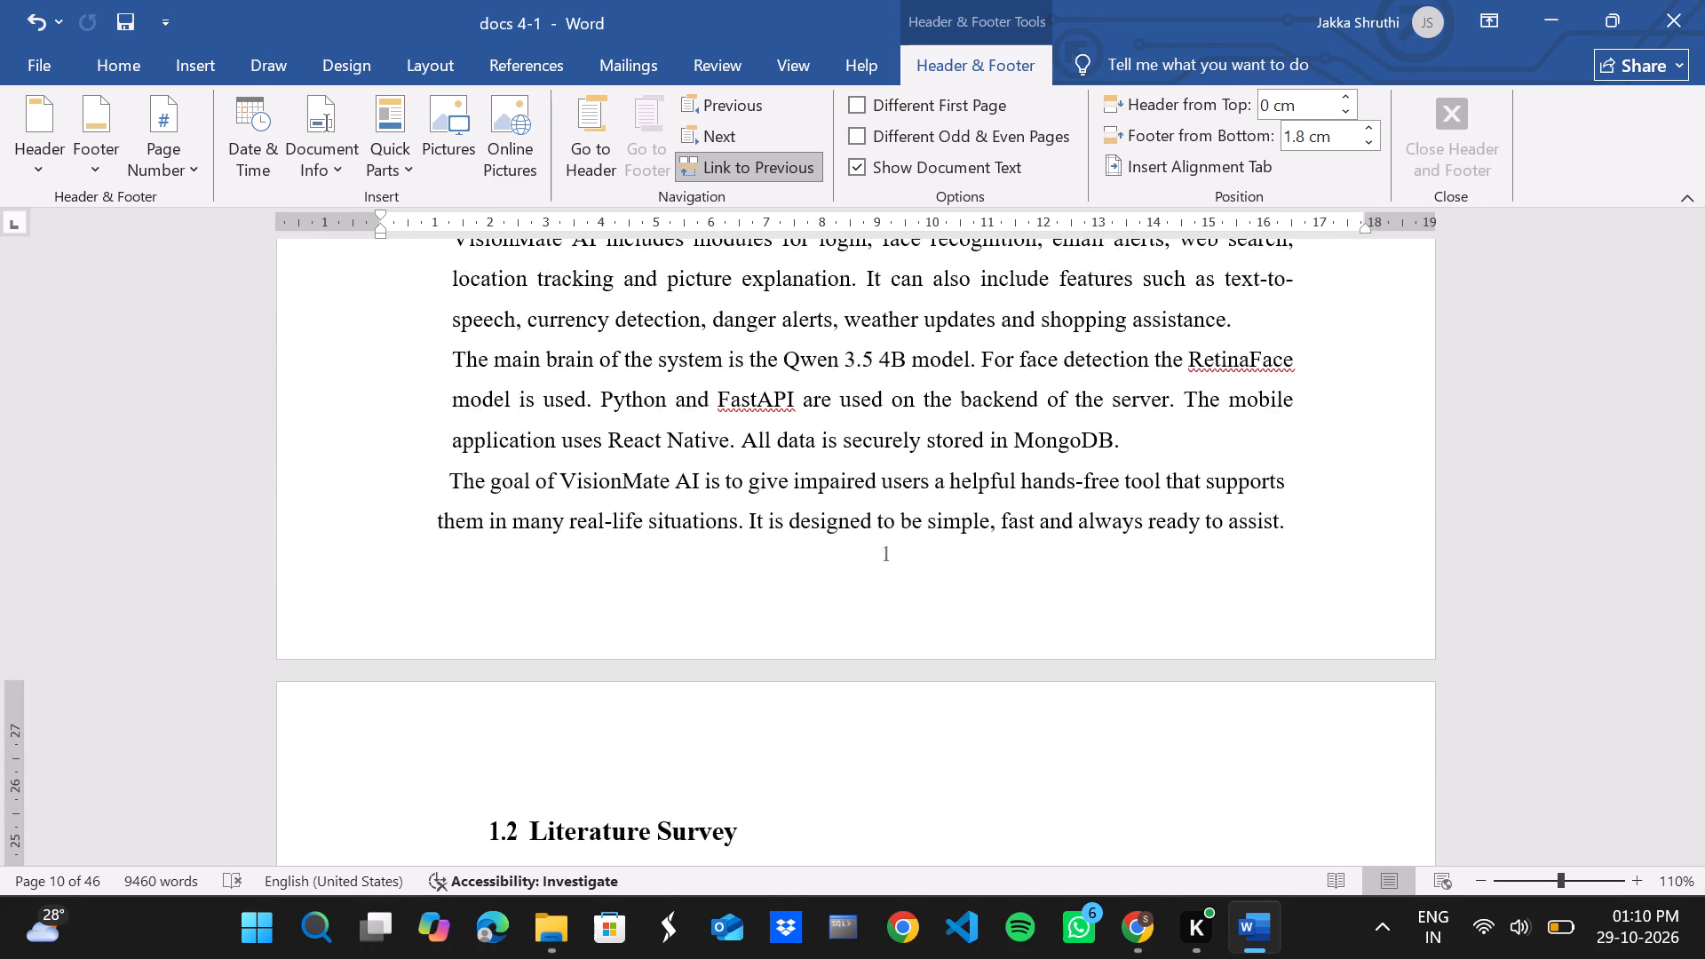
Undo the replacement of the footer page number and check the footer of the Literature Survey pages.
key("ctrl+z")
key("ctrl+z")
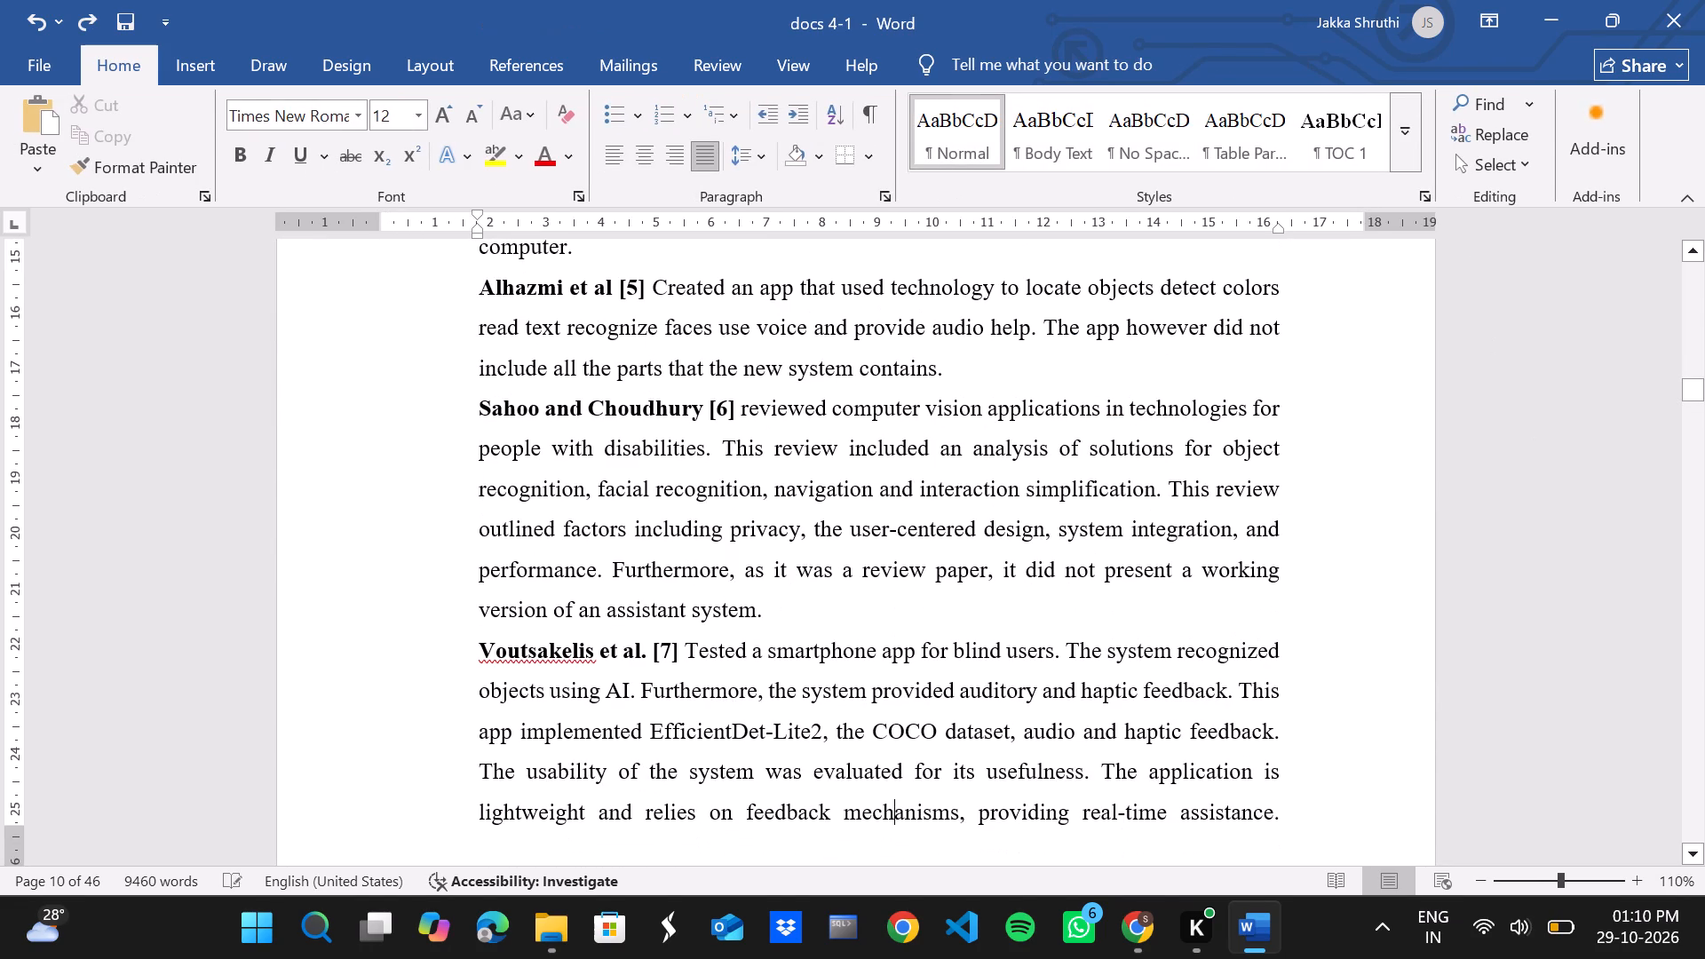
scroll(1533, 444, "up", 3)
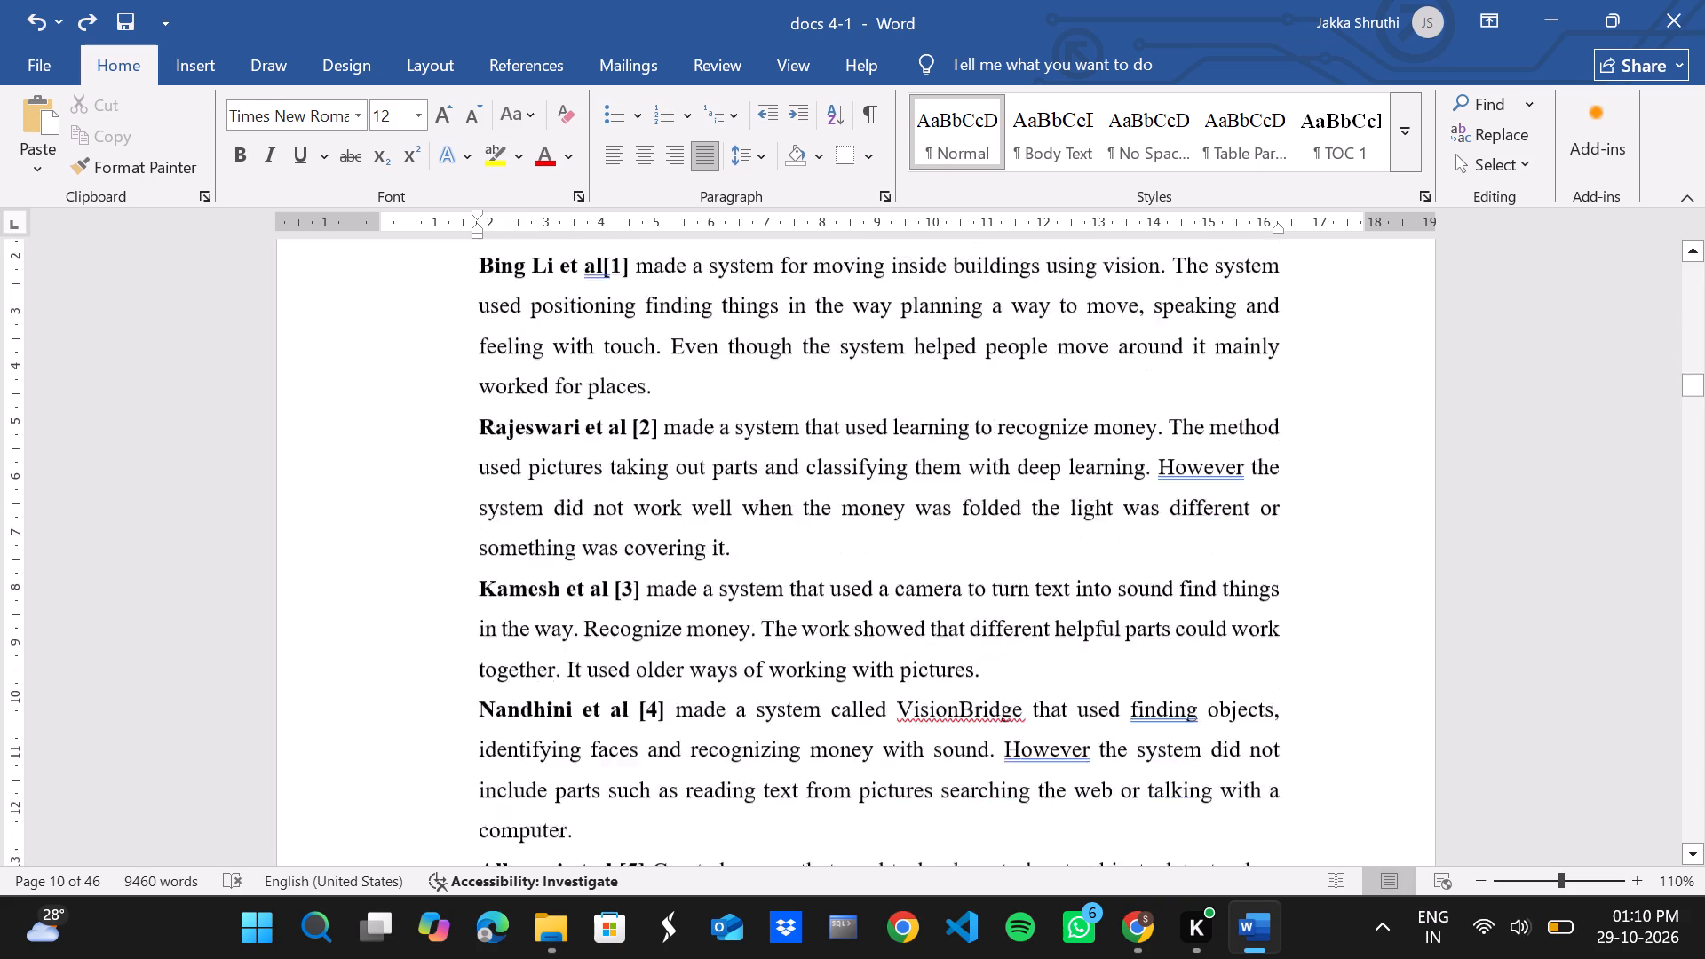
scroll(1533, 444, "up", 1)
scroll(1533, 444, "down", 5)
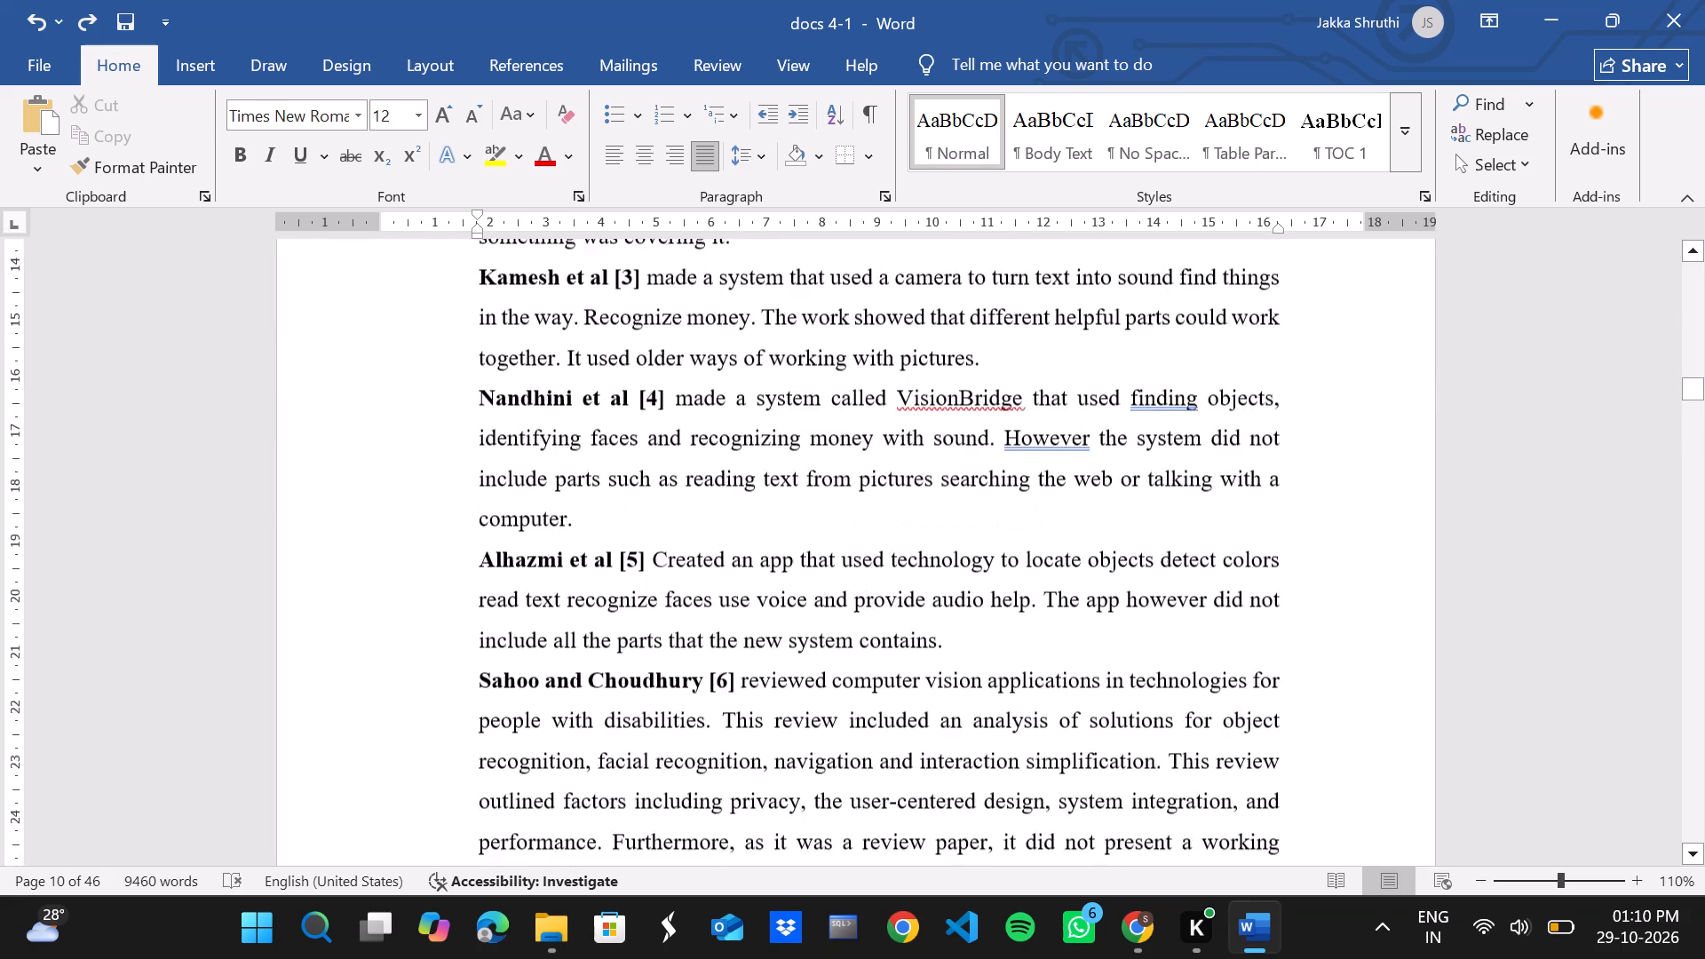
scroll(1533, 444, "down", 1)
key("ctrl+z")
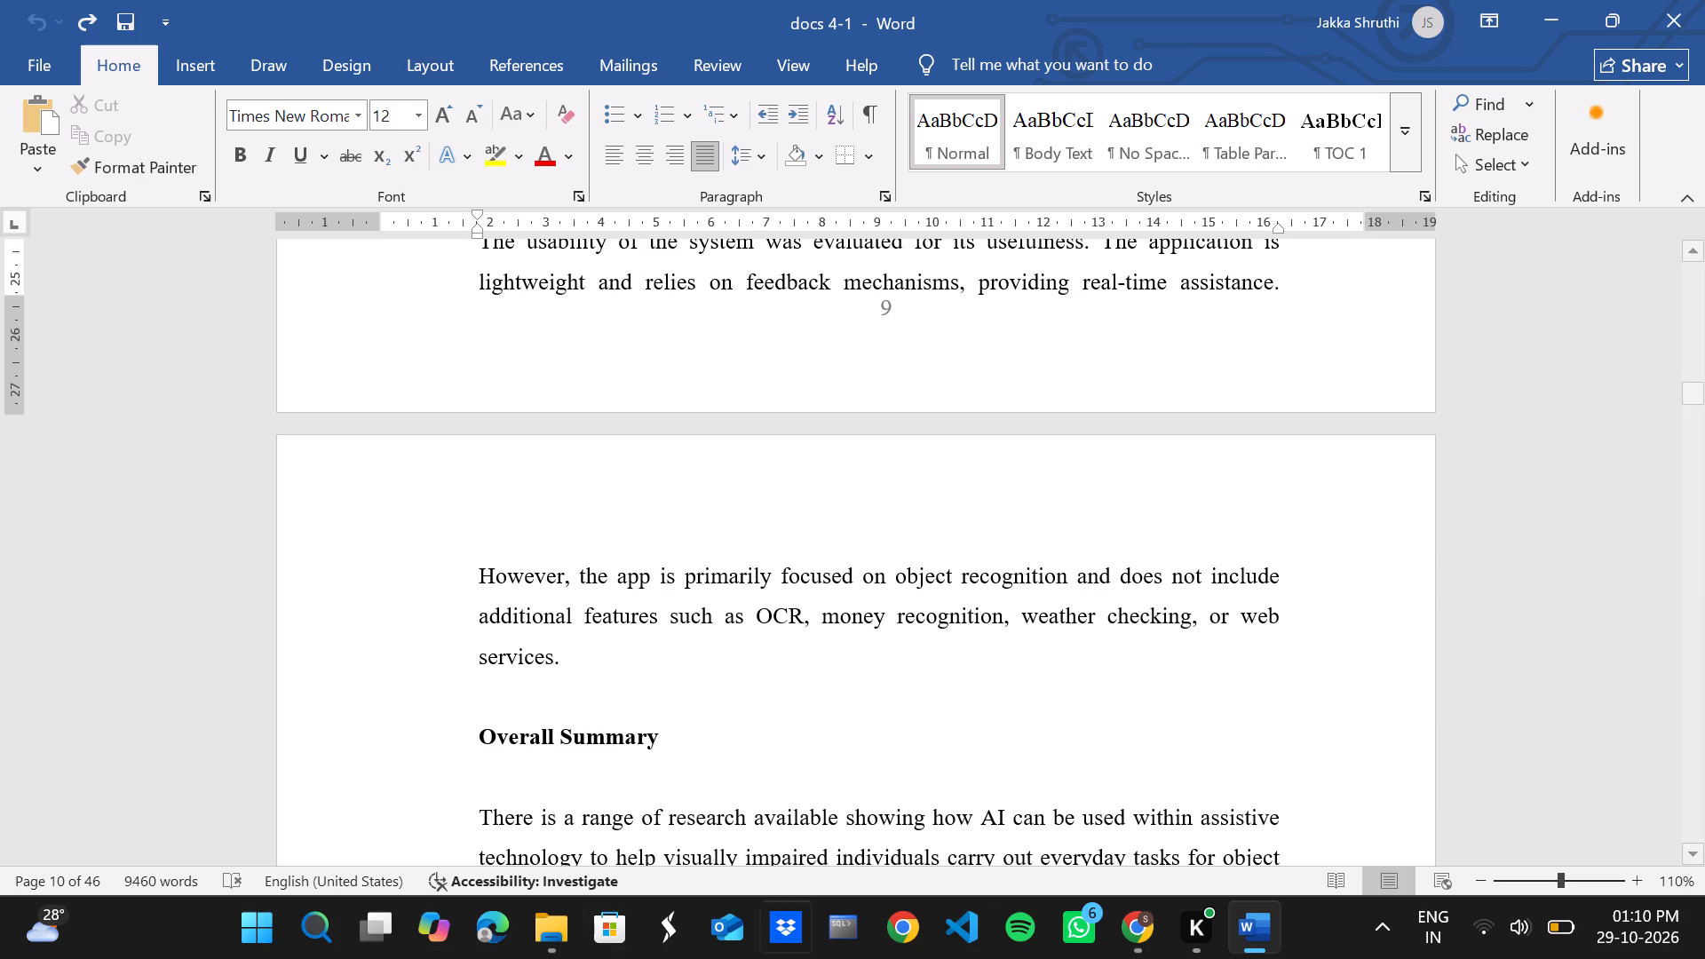
Switch to File Explorer and open the docs 4-1 Word document from the Downloads folder.
left_click(547, 907)
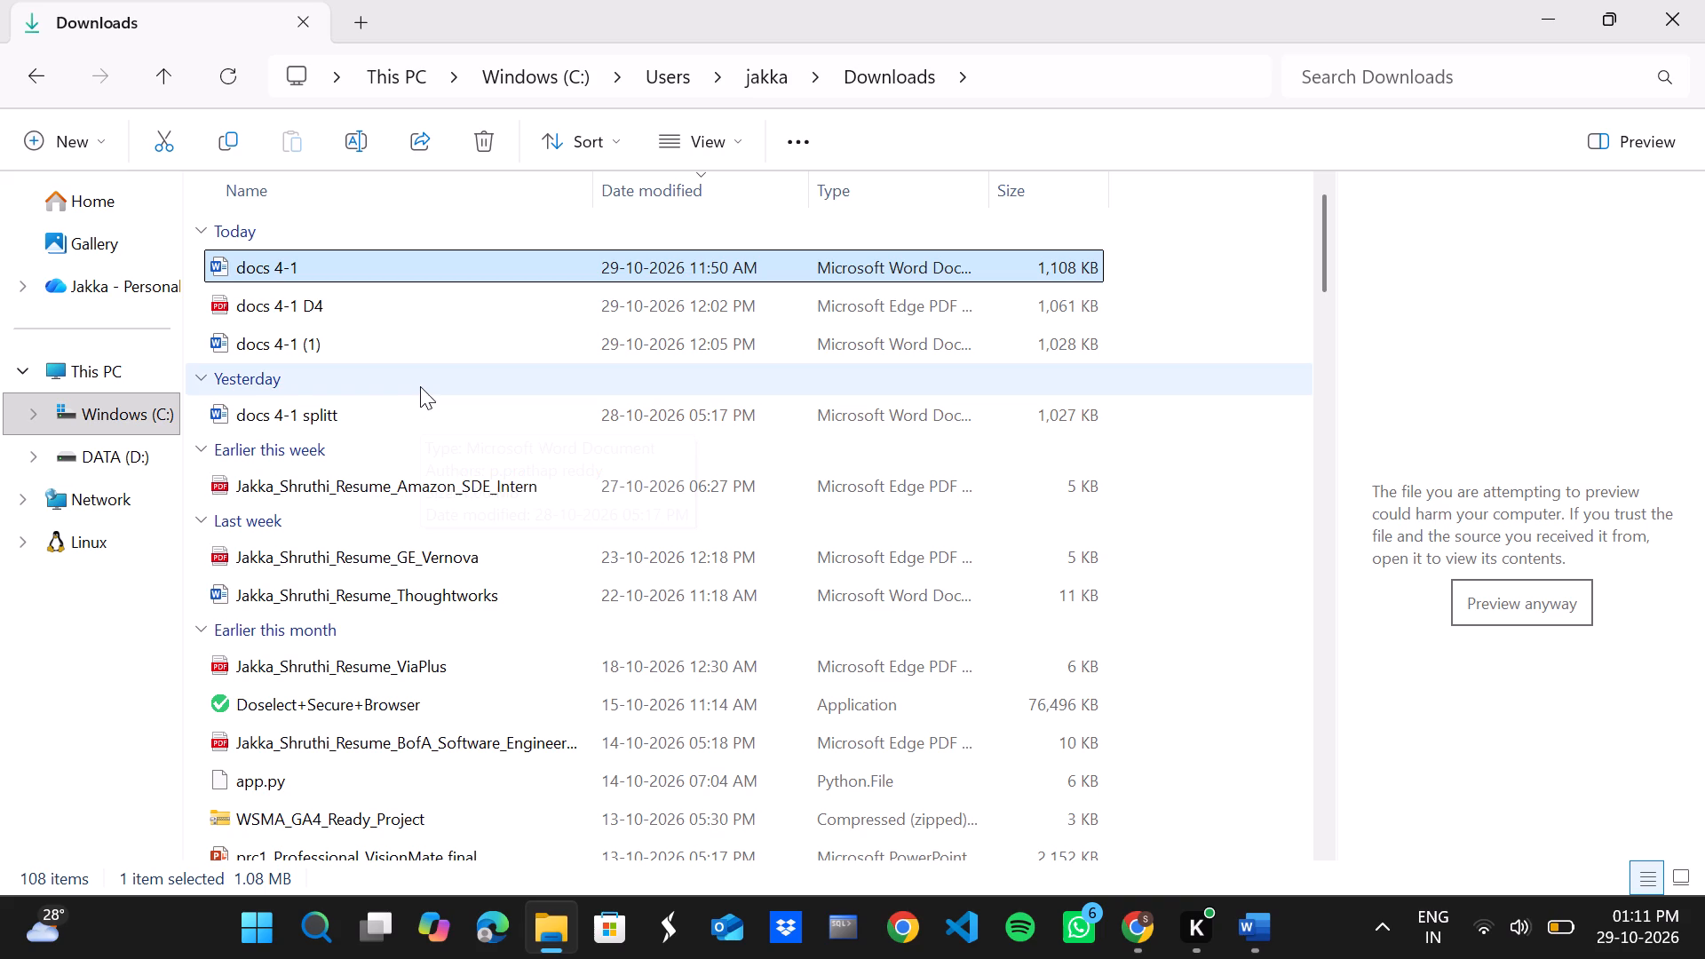
double_click(439, 255)
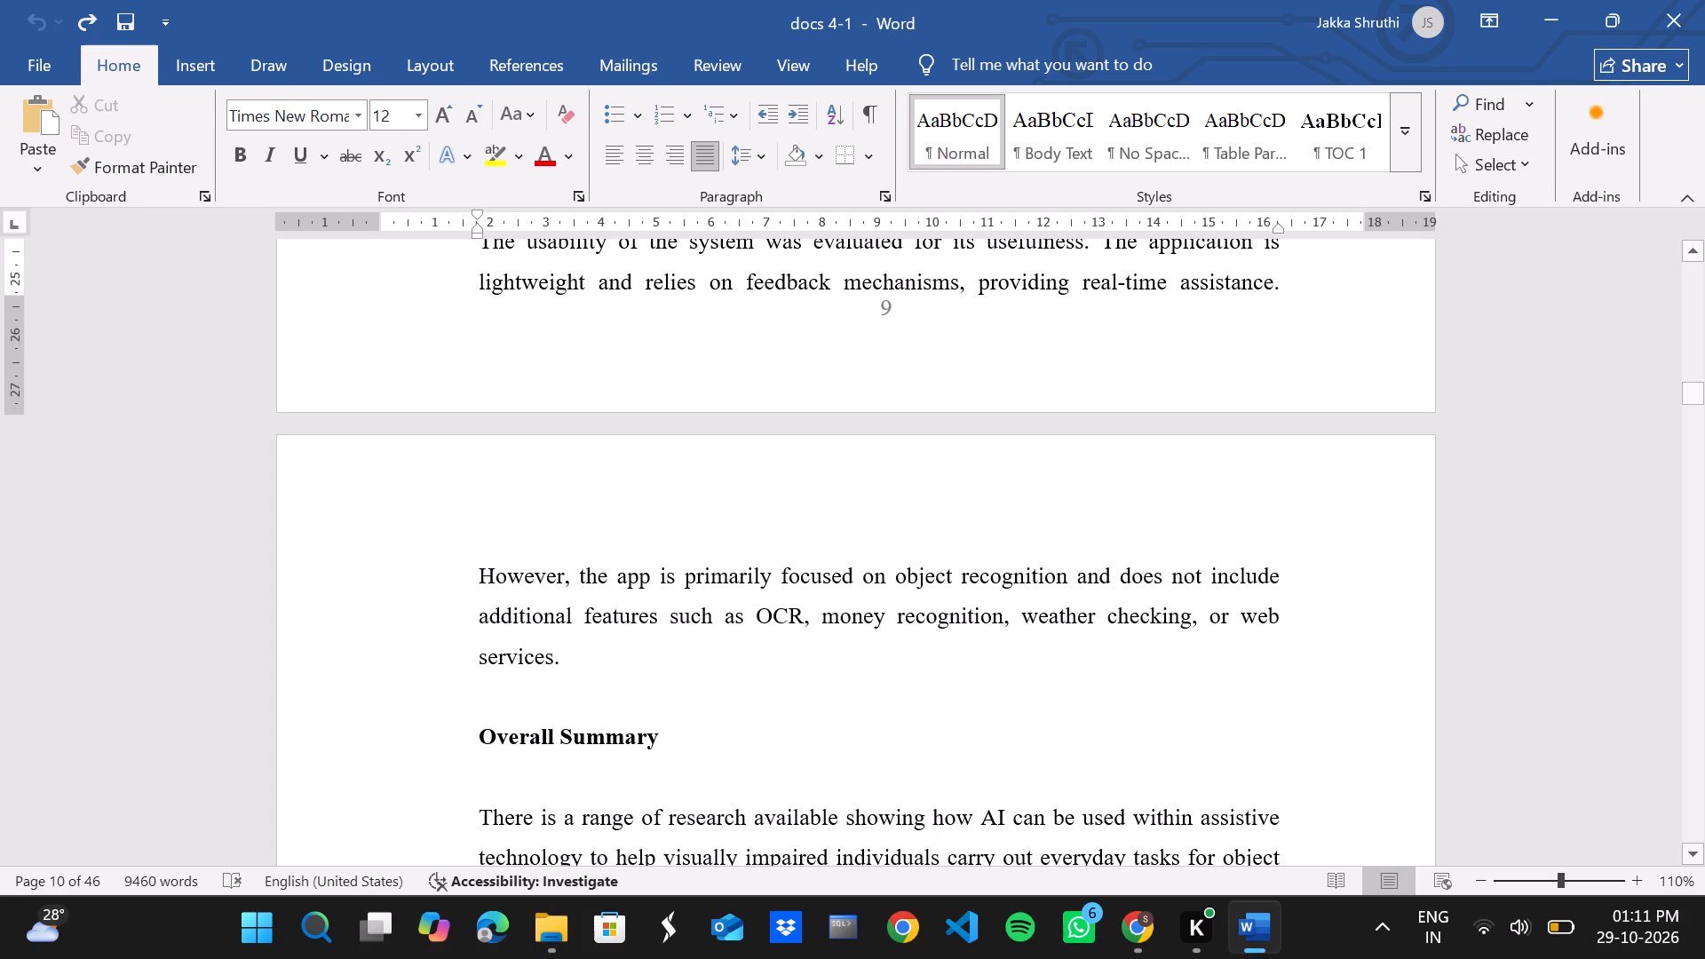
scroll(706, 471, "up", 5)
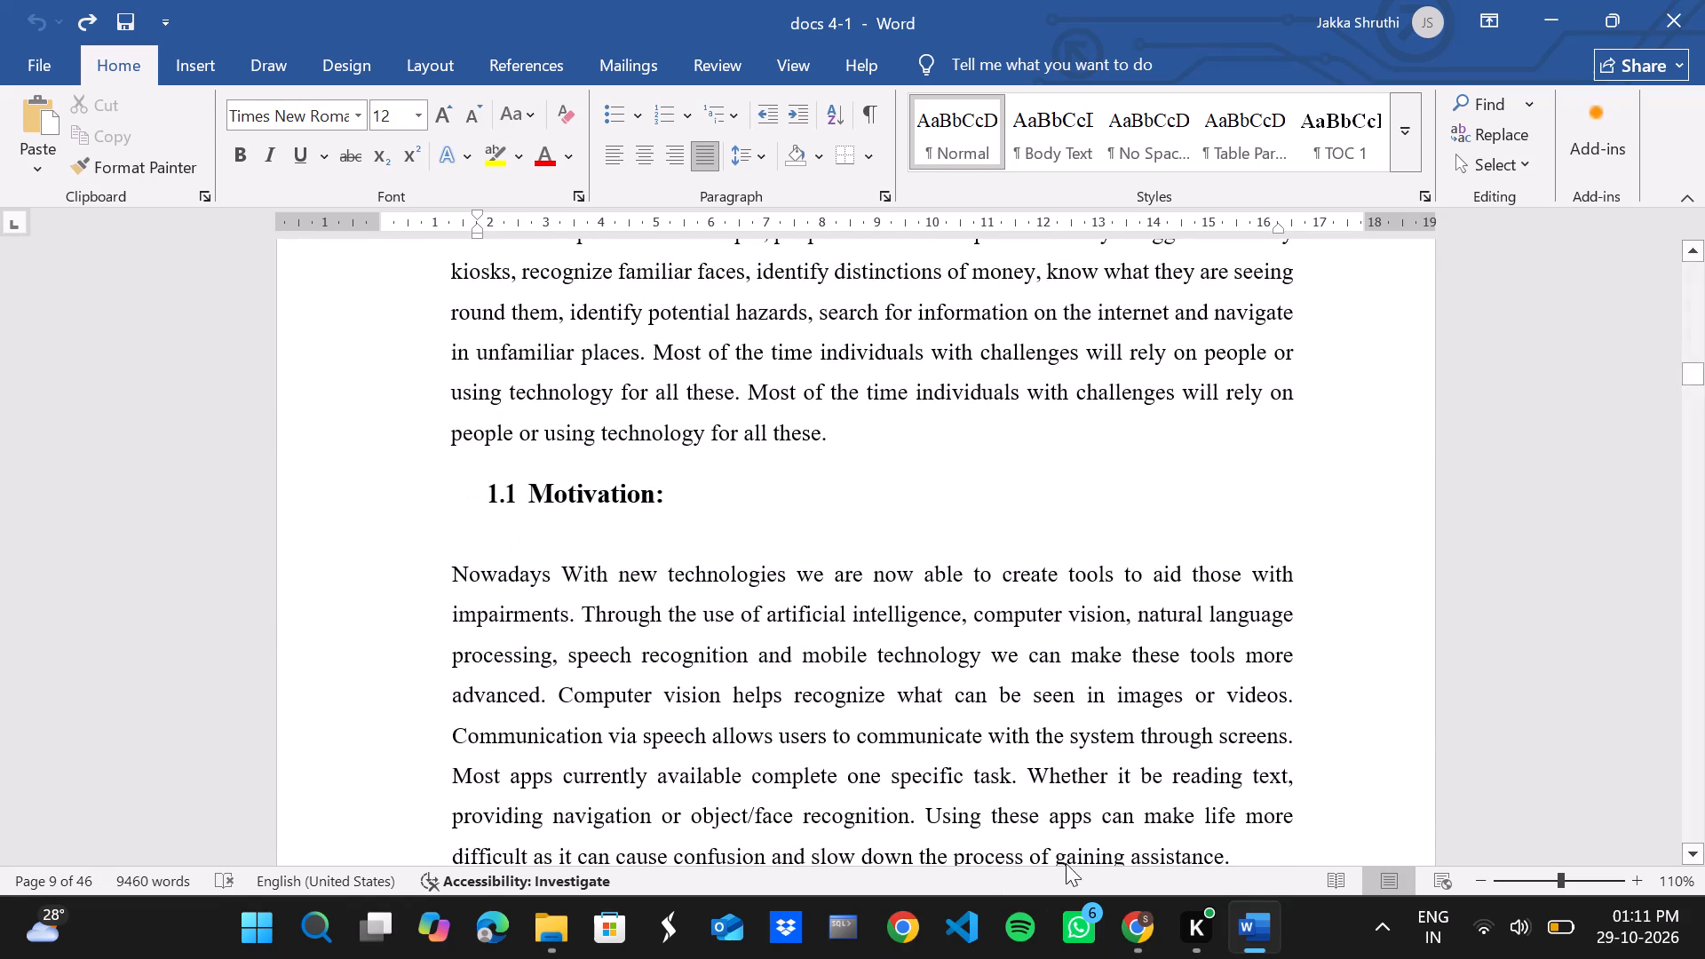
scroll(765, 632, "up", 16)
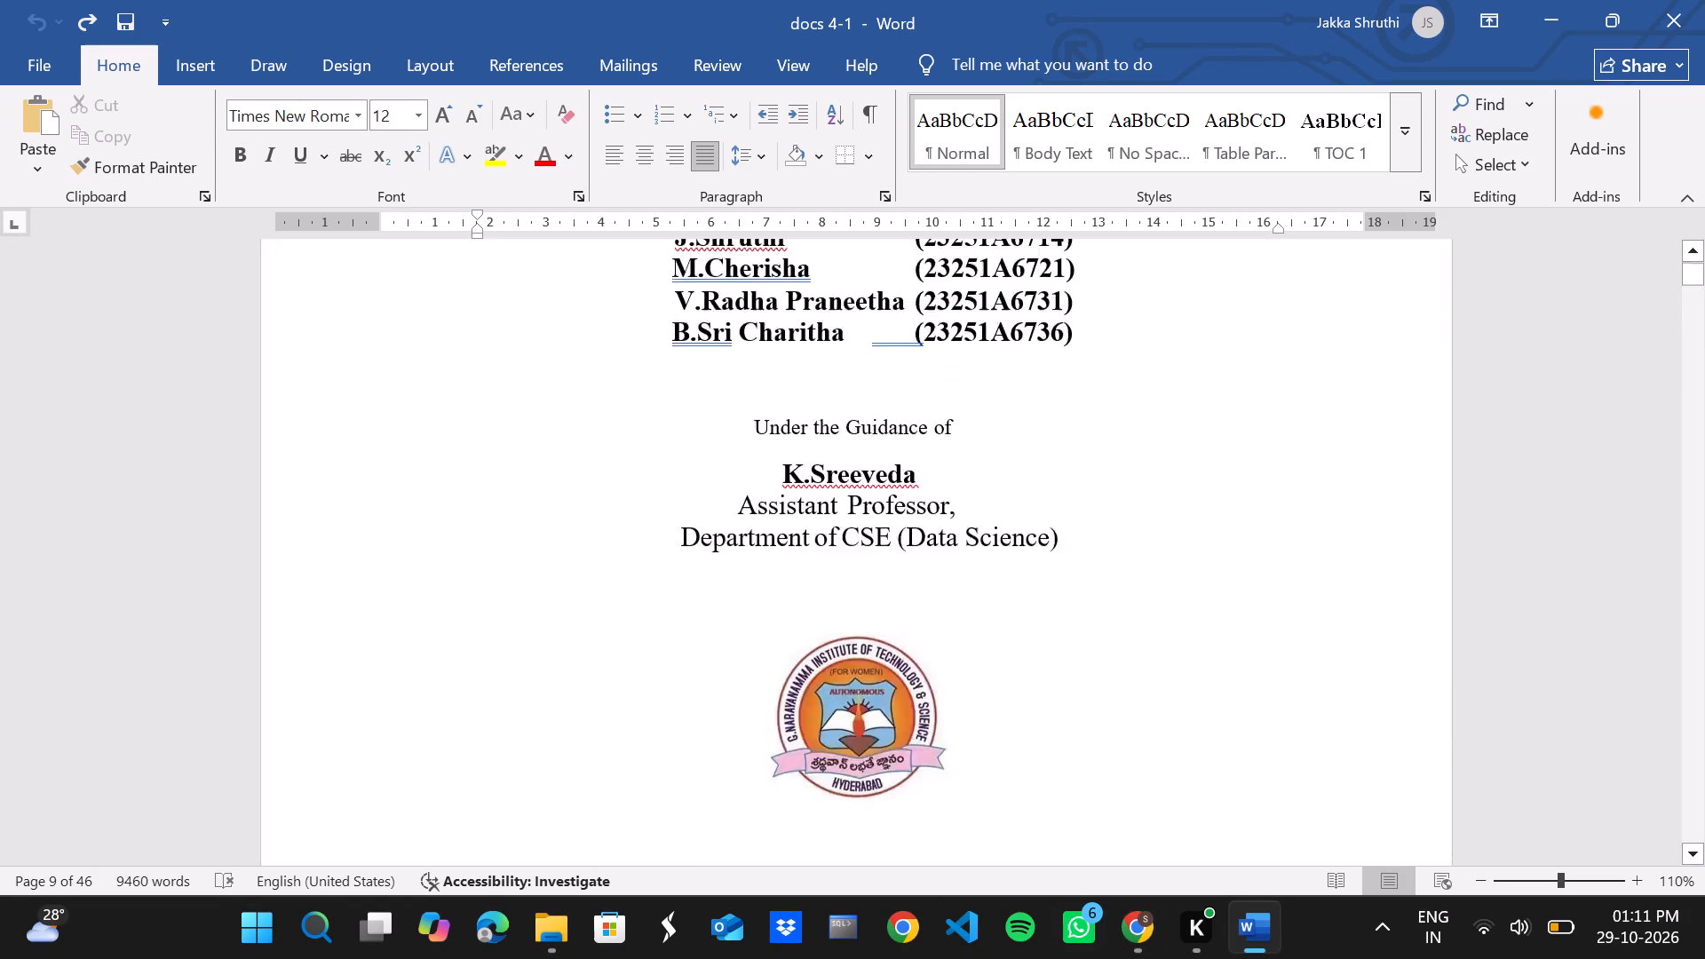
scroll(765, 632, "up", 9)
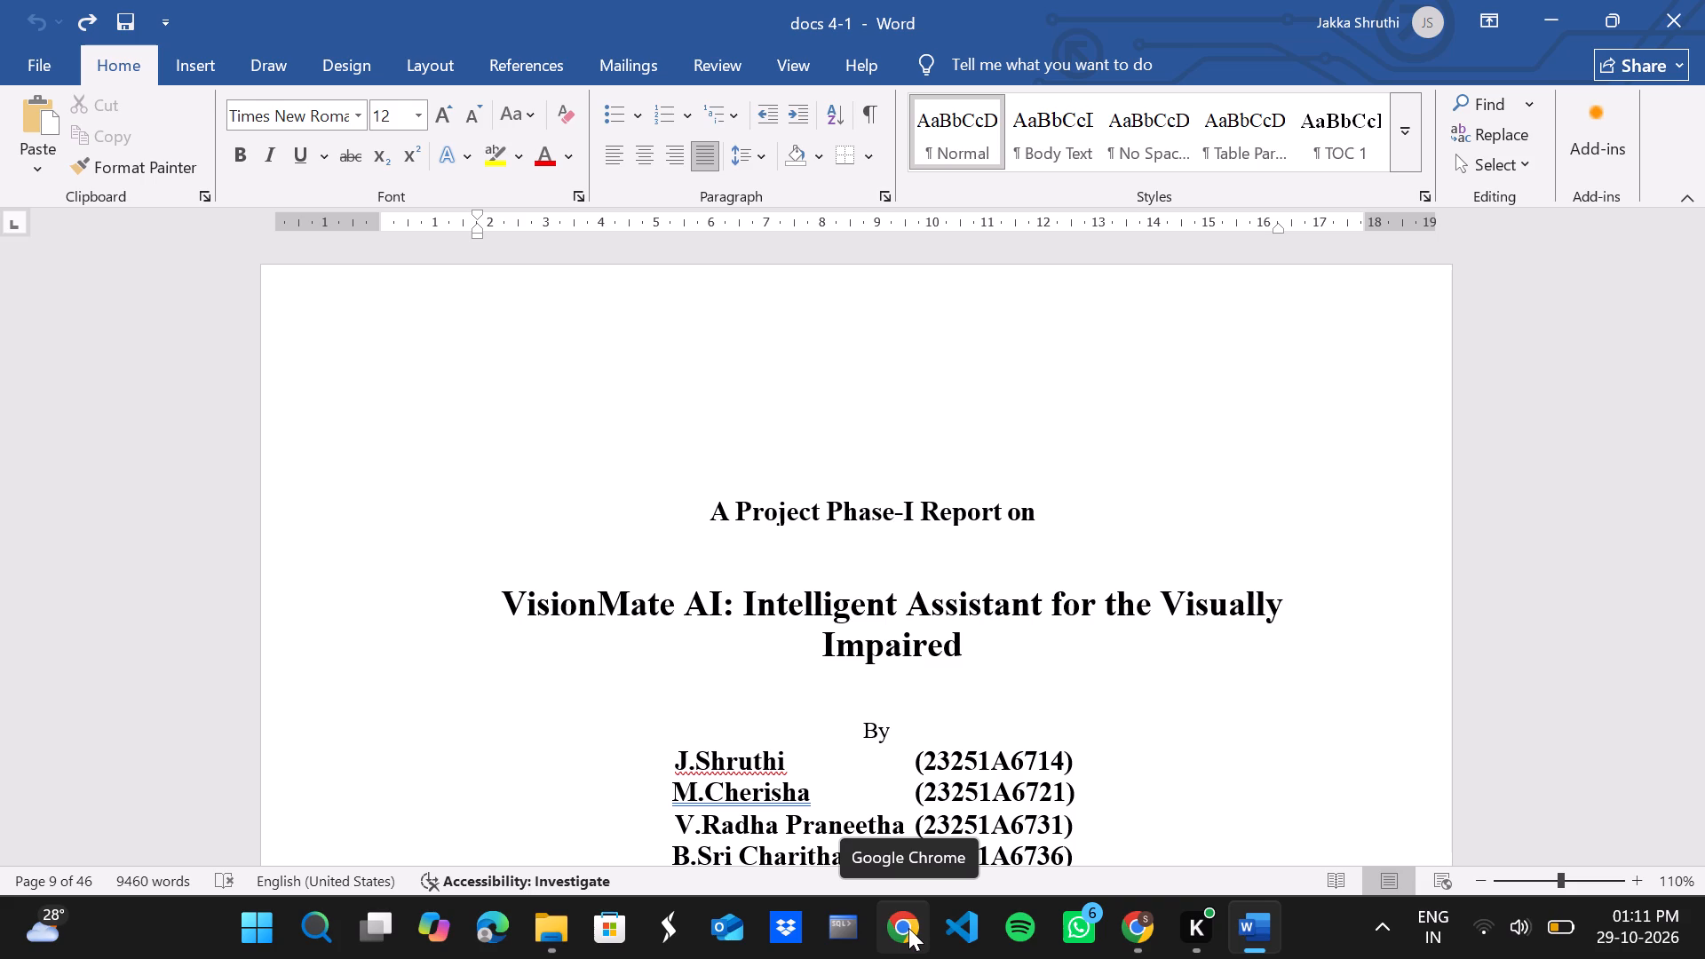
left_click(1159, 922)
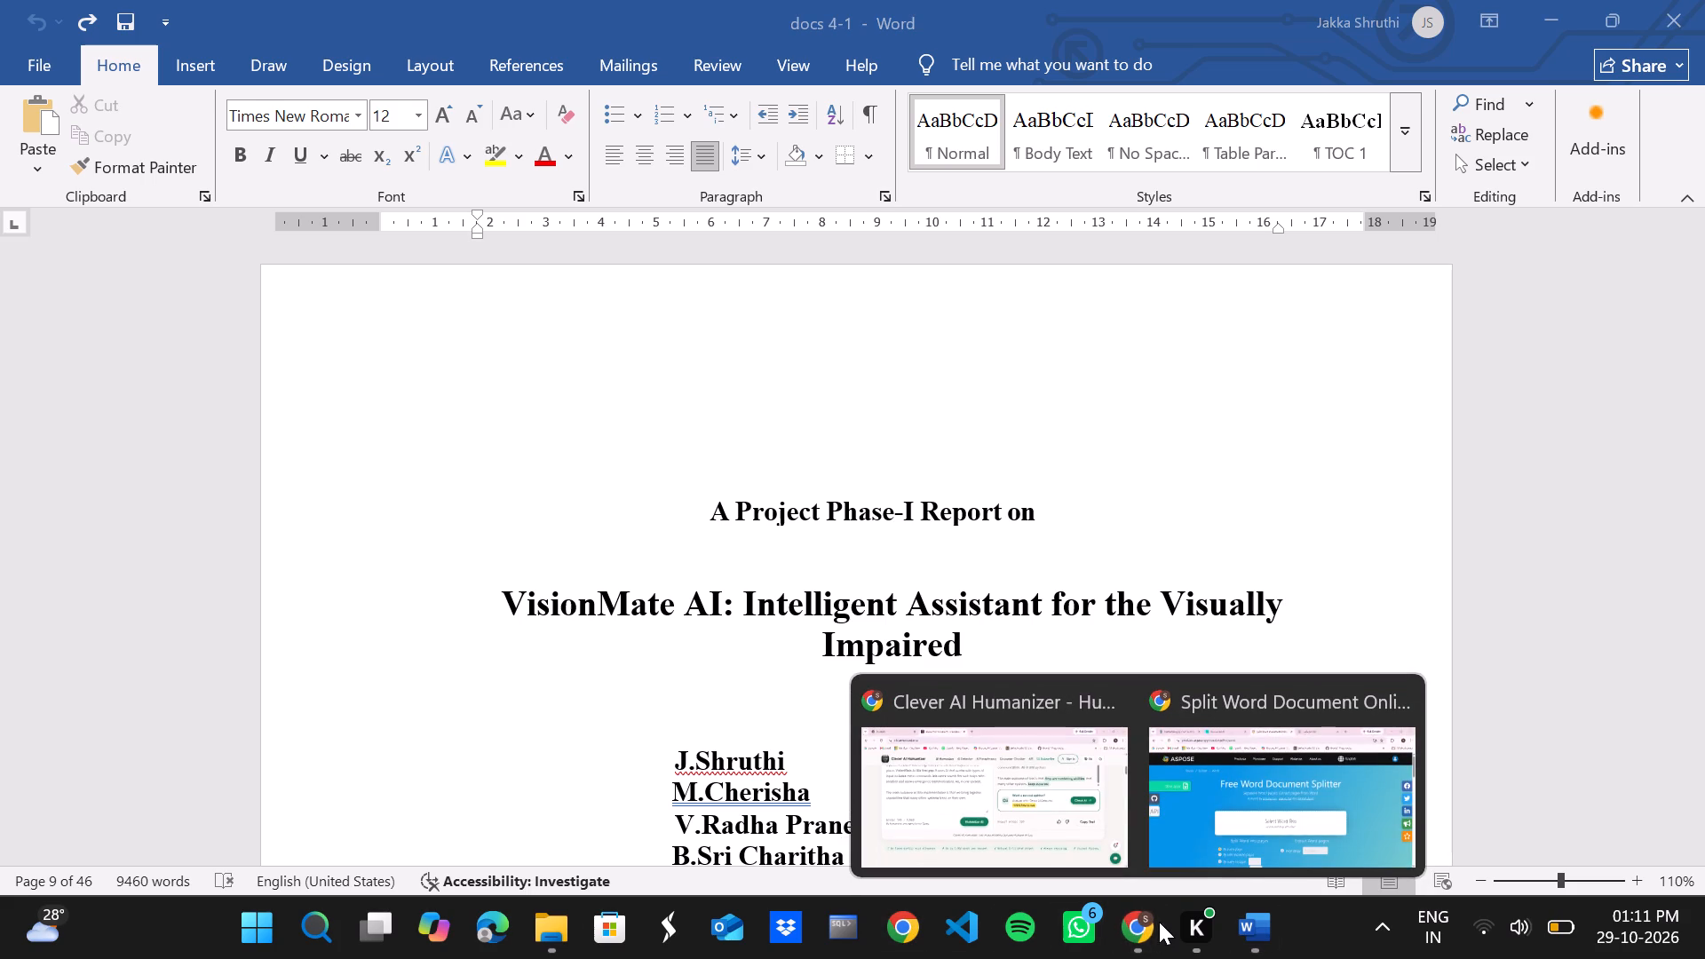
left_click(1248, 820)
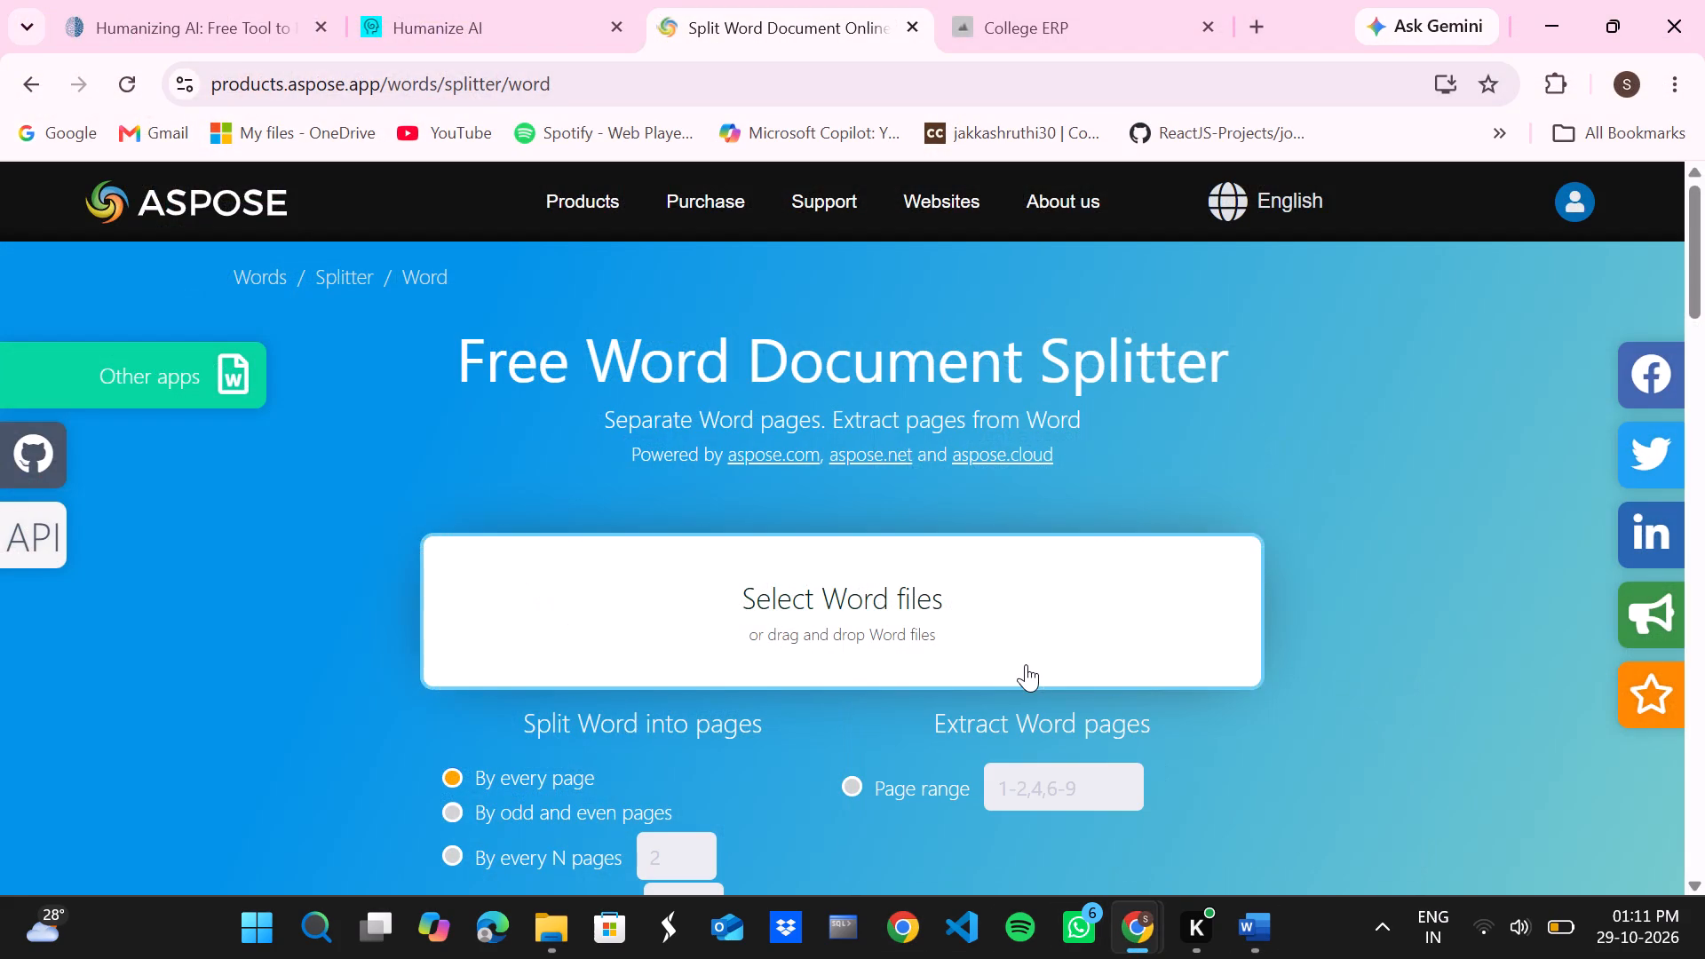
Switch to File Explorer, open the docs 4-1 (1) Word document from the Downloads folder, and enable editing.
left_click(538, 955)
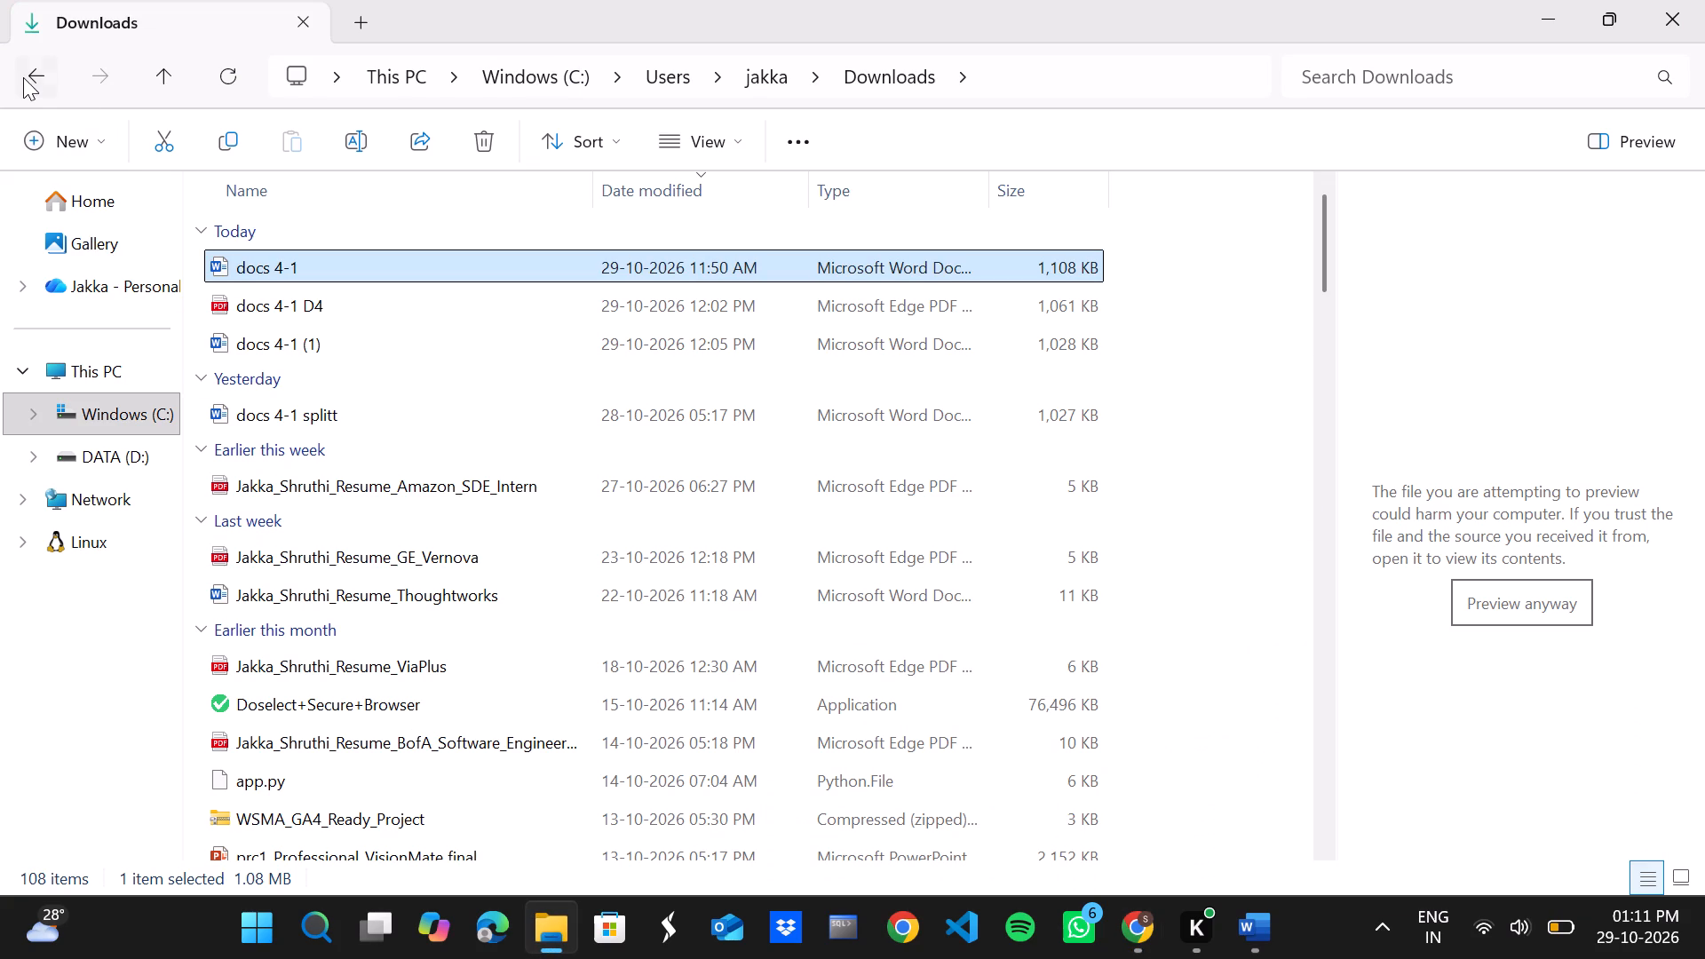
left_click(22, 77)
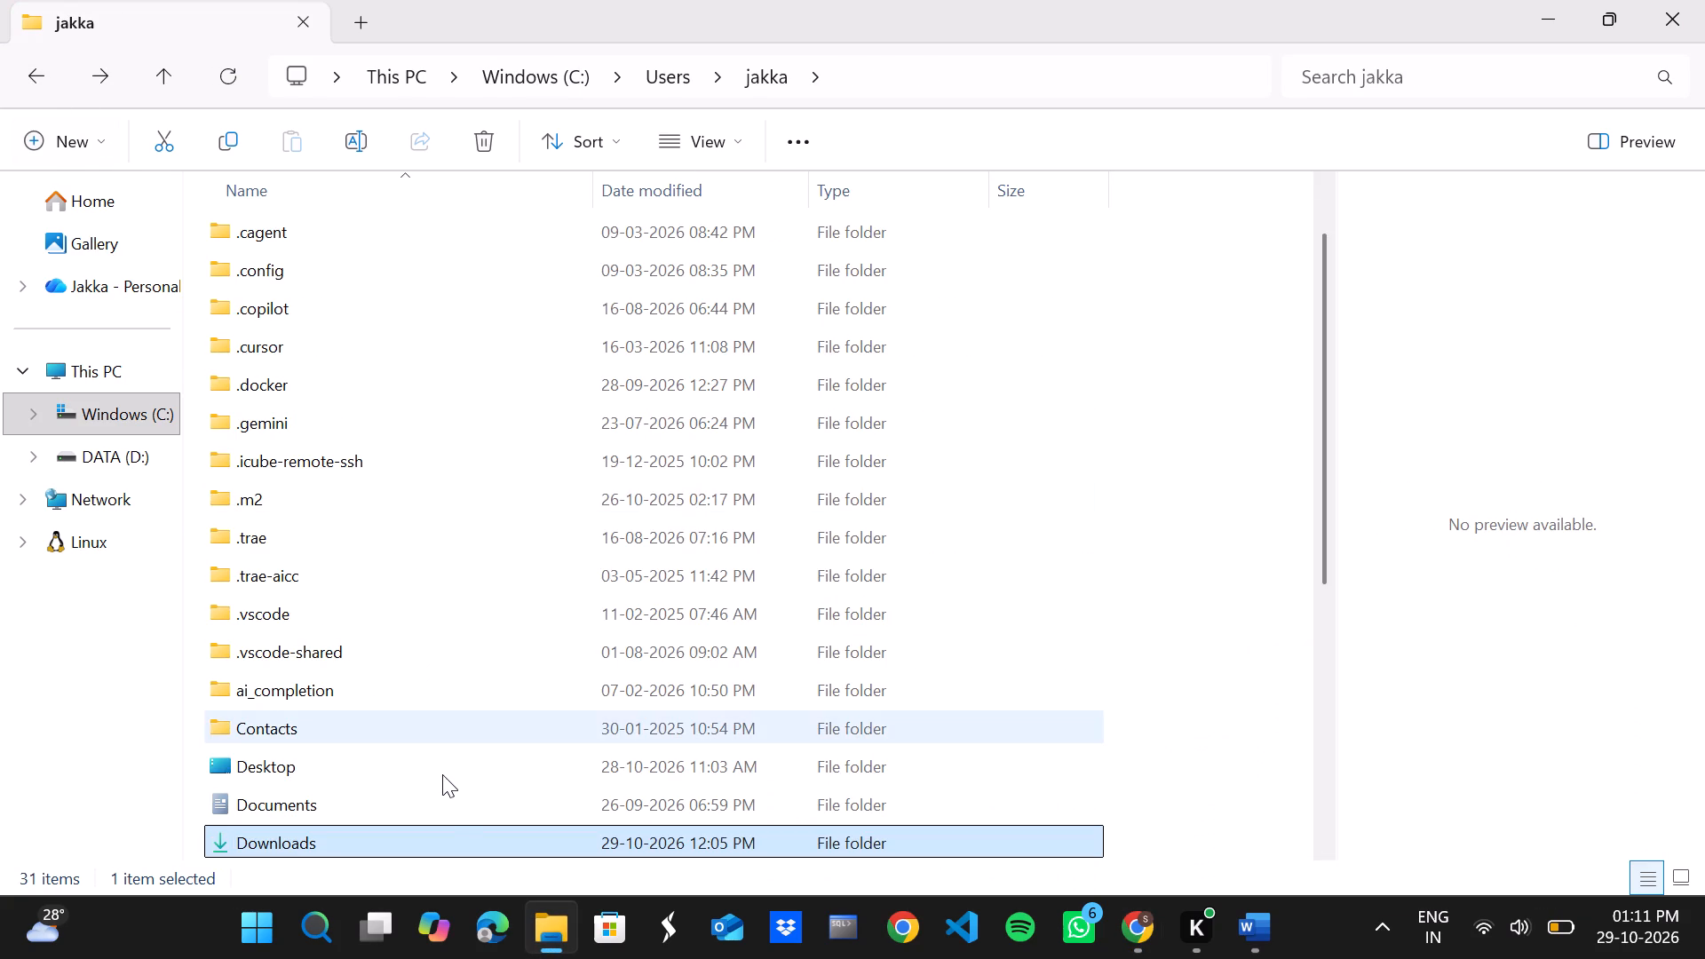
double_click(449, 835)
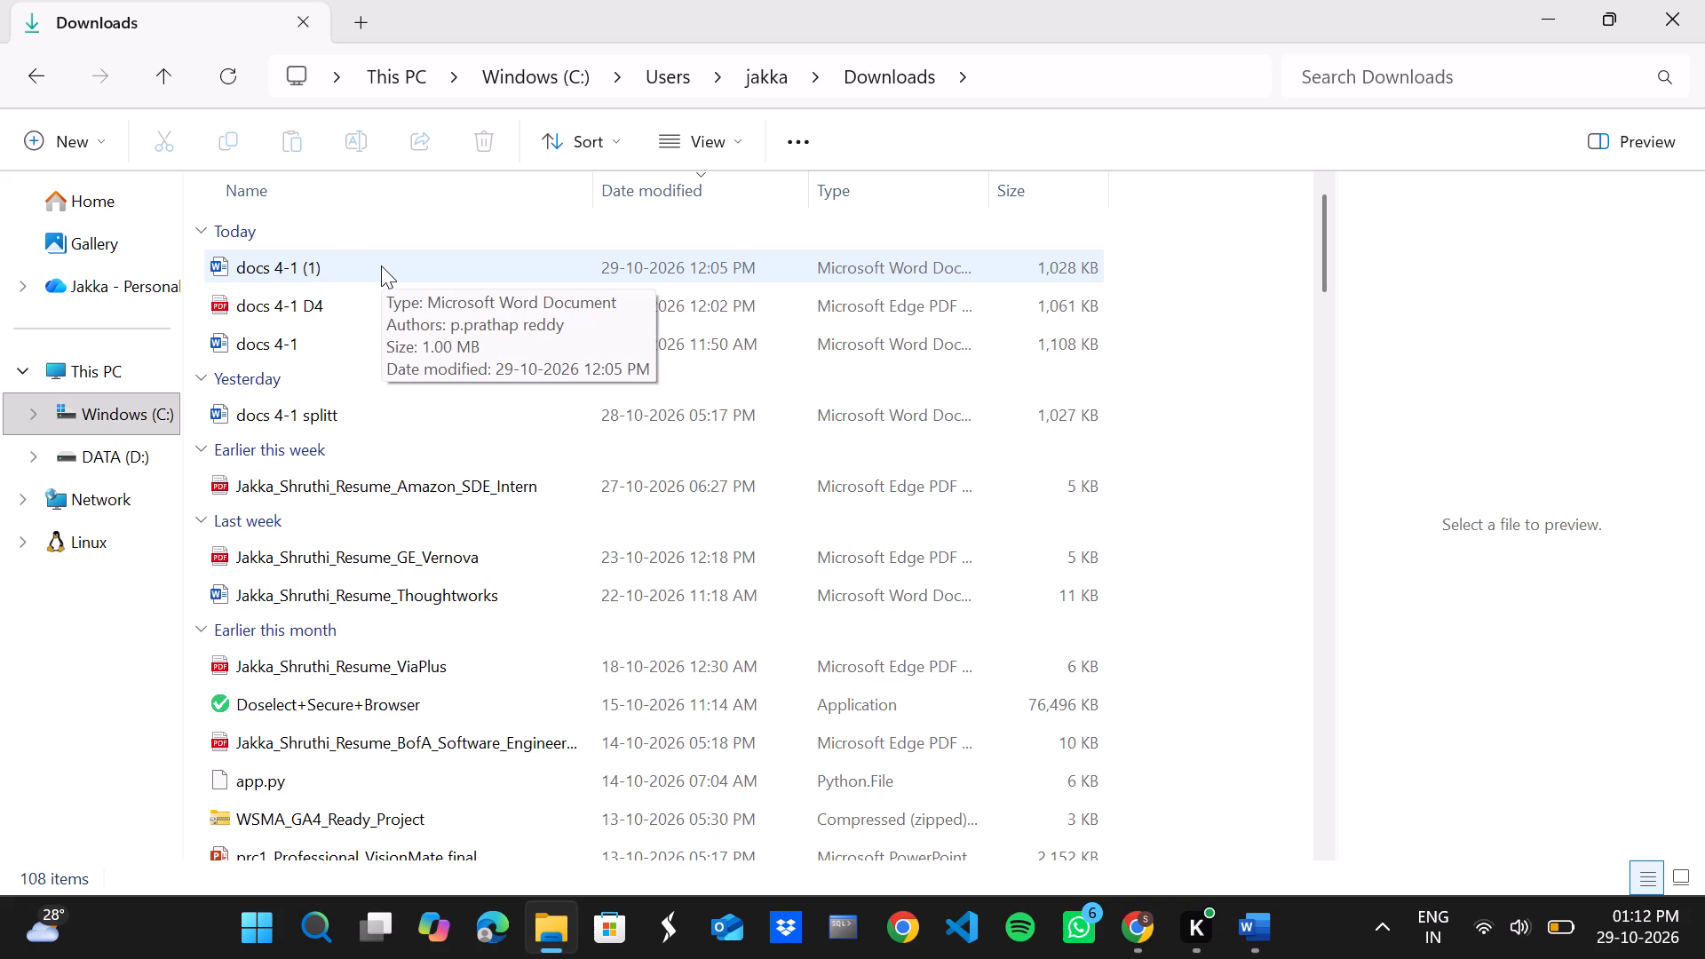
double_click(381, 266)
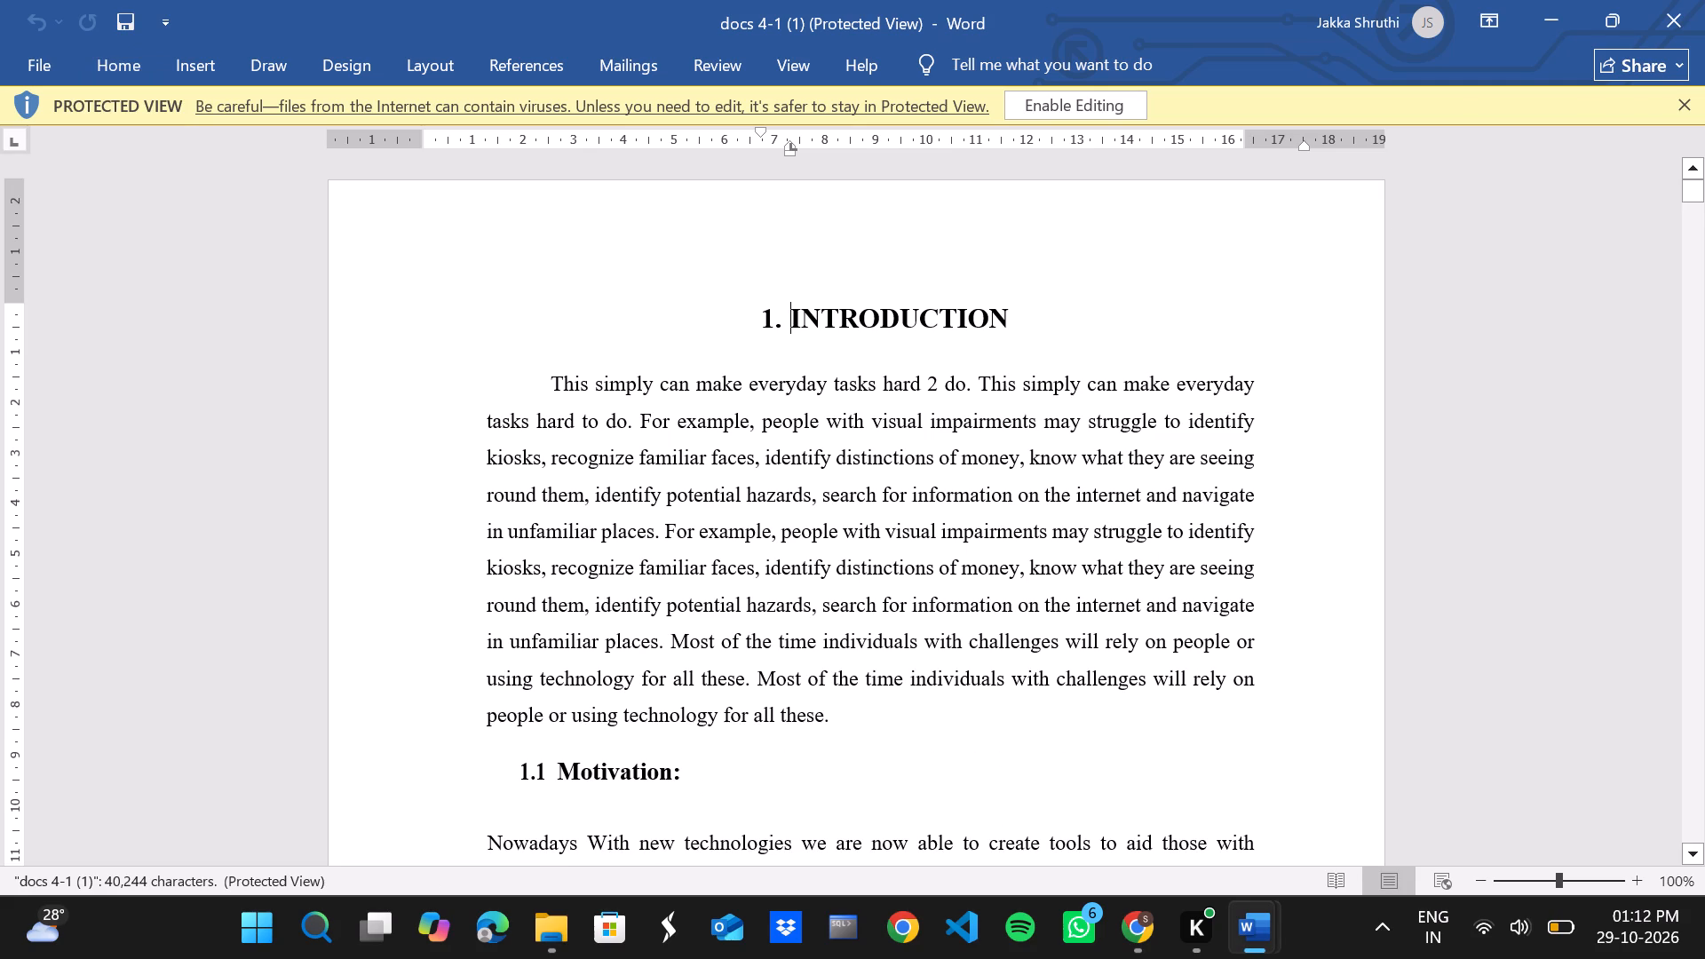
left_click(1077, 109)
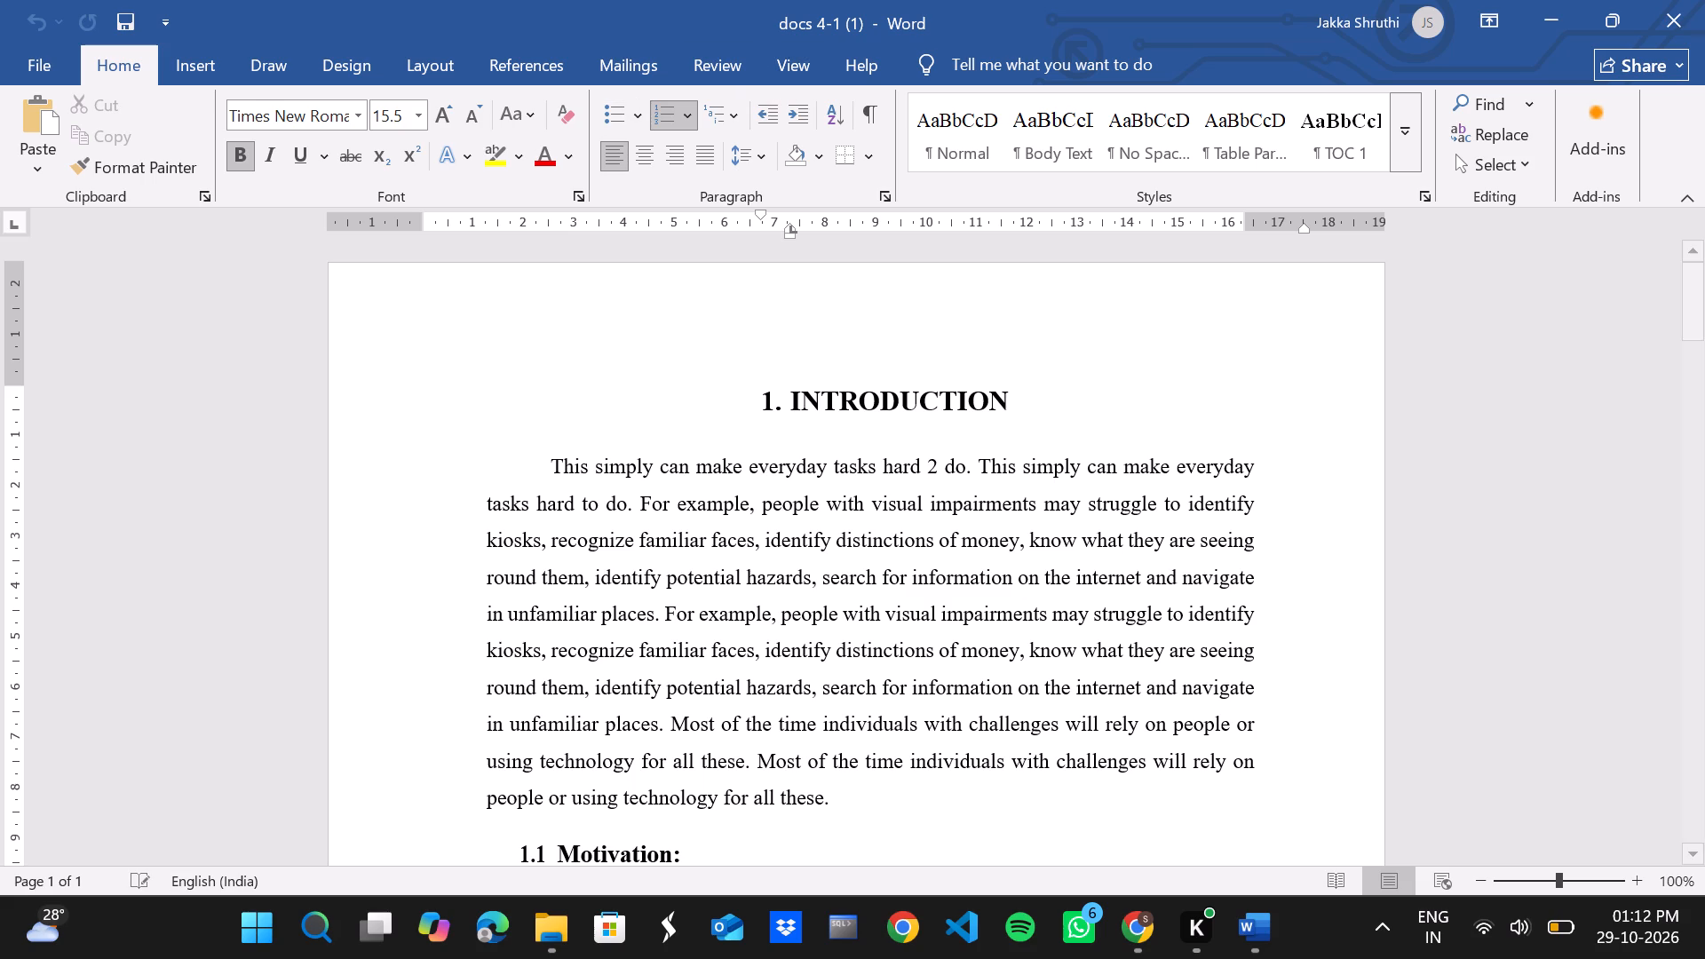
Replace the footer page number on the page just before 1.2 Literature Survey with 1.
scroll(940, 463, "down", 4)
left_click(904, 525)
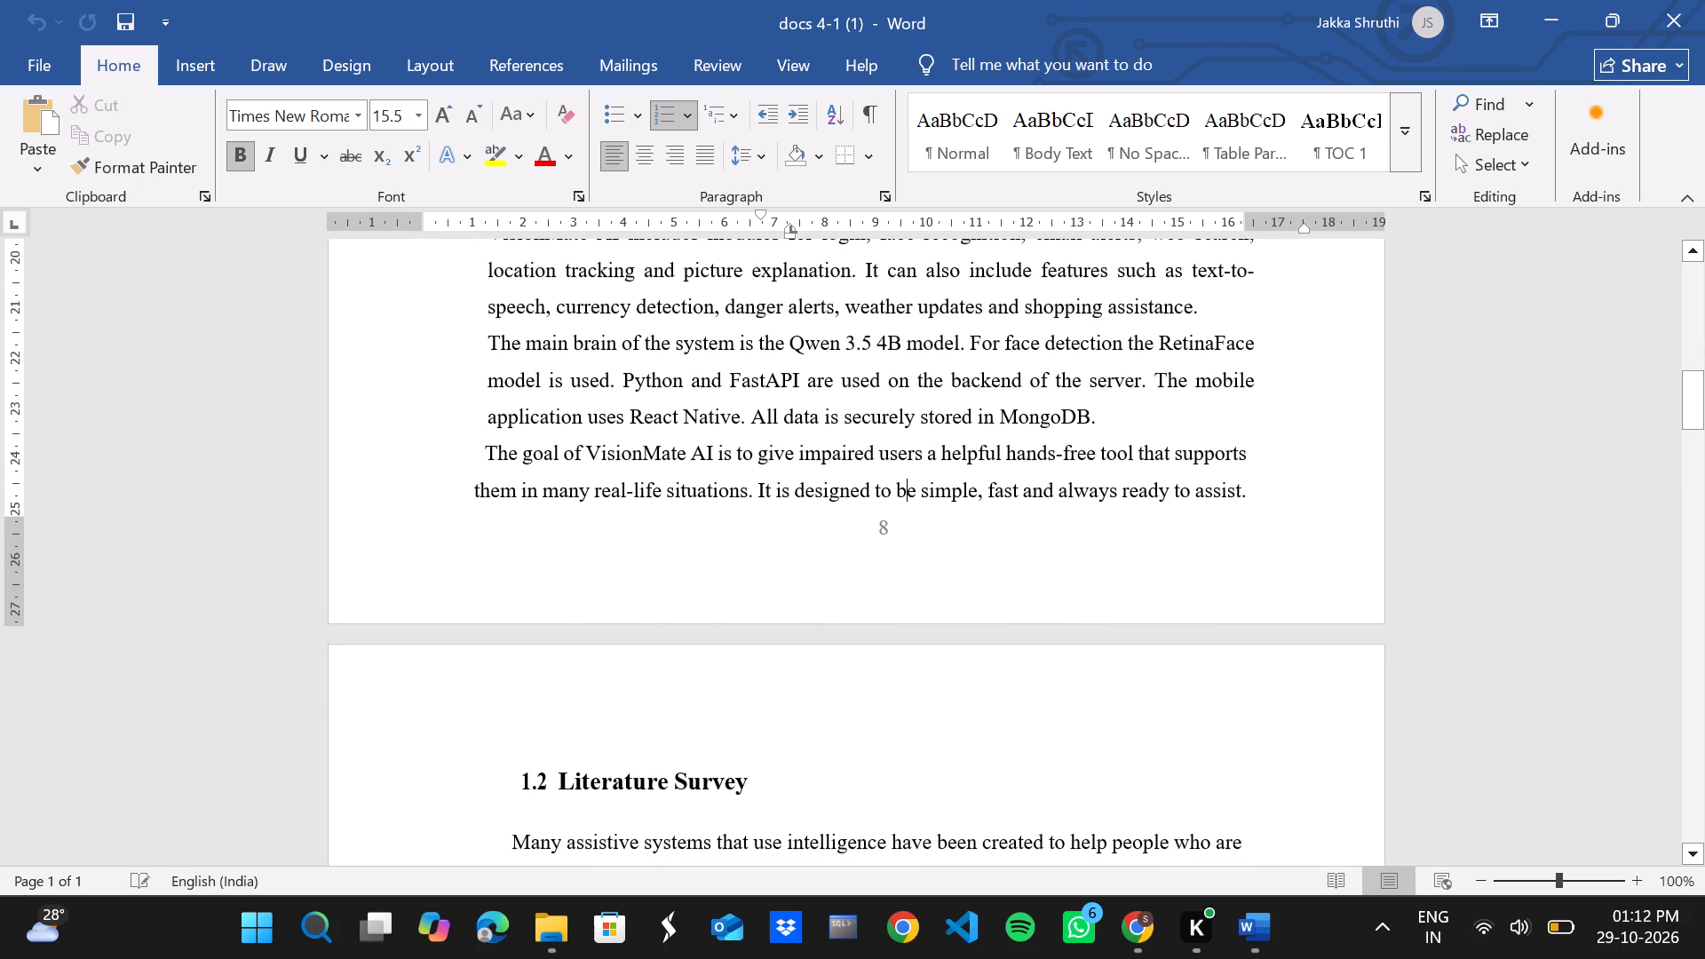
triple_click(894, 525)
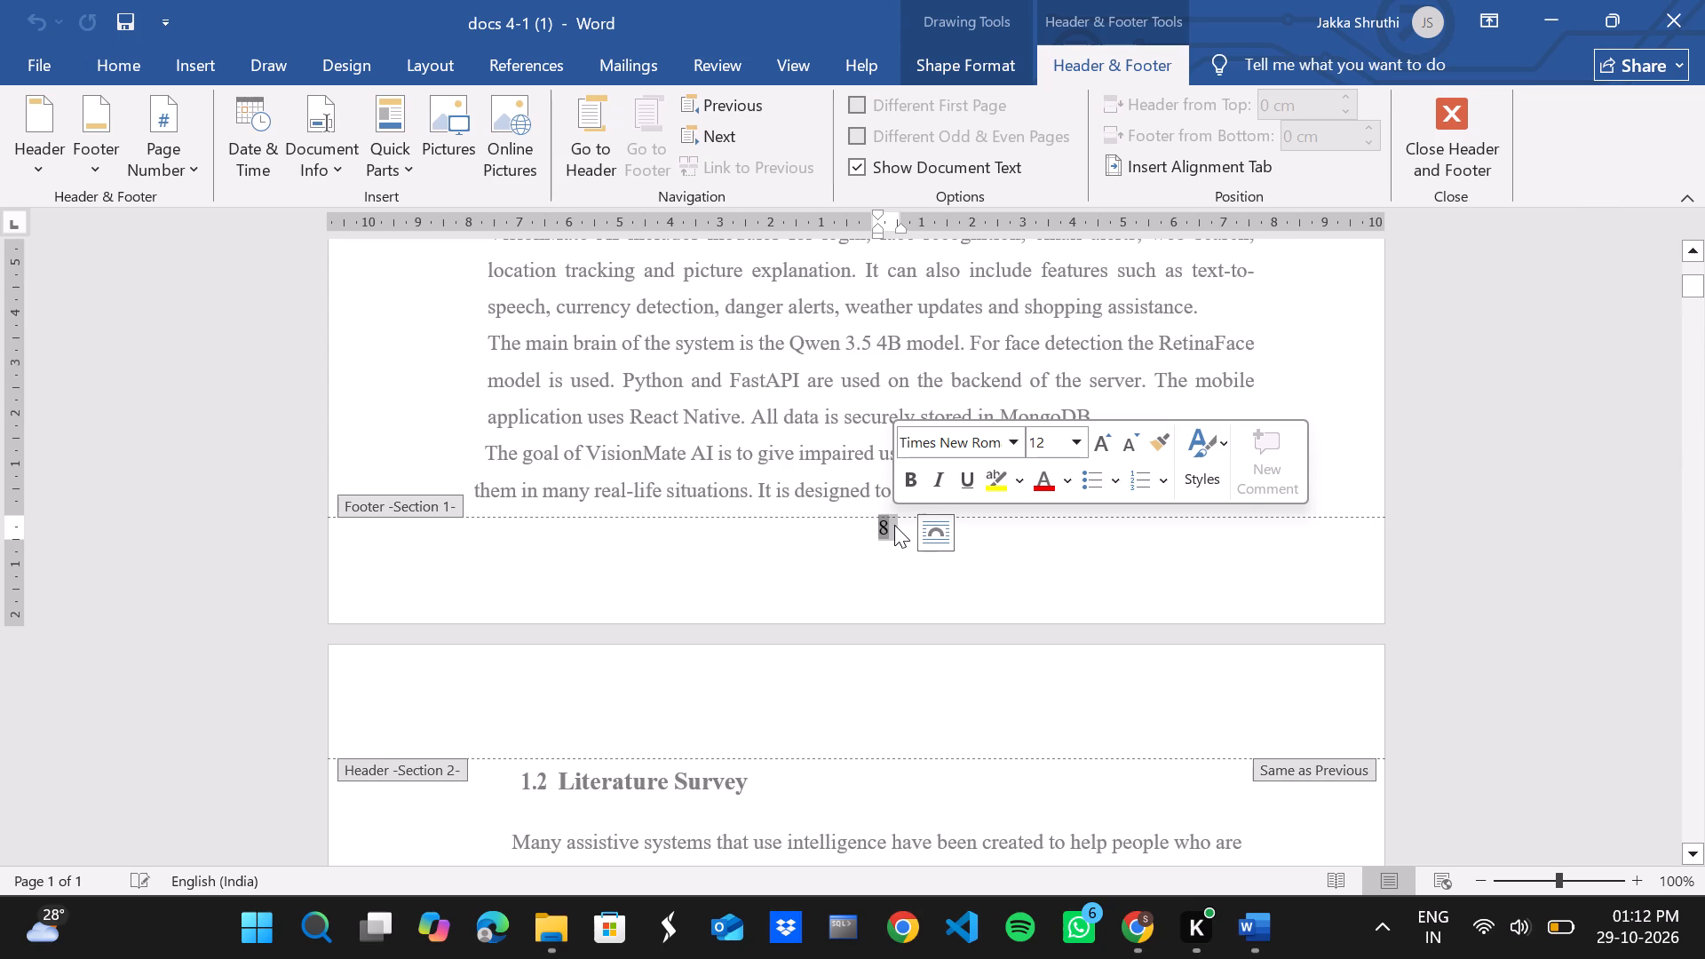
key("BackSpace")
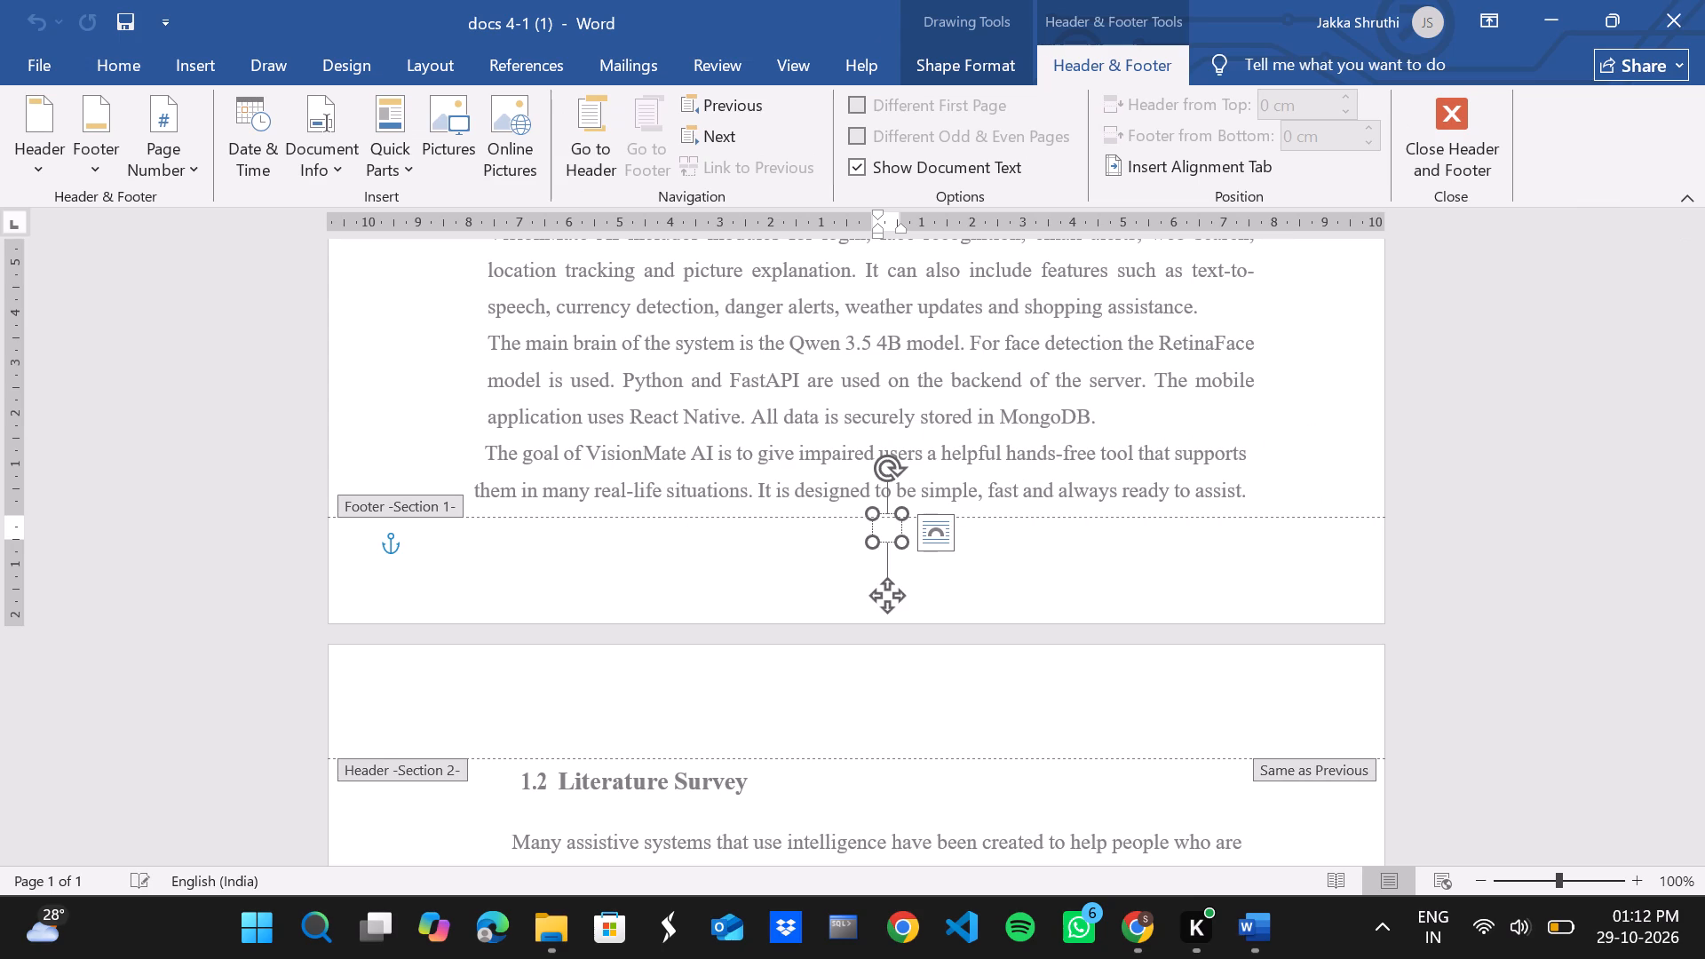
key("1")
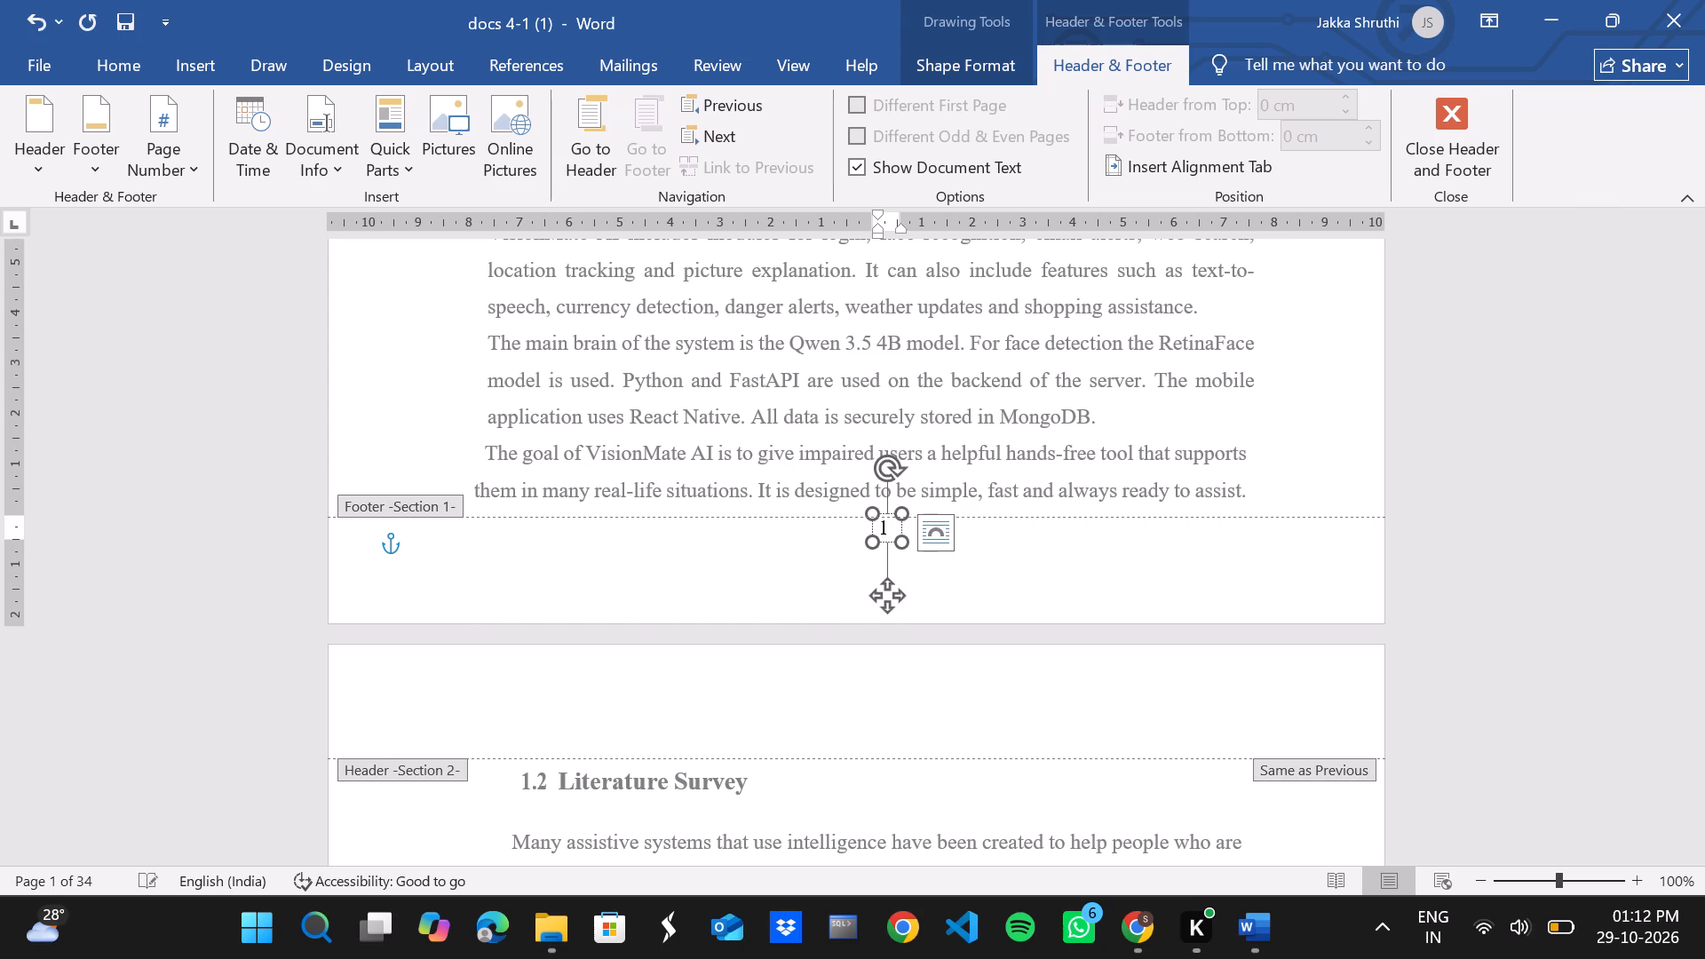
Format the page numbers of Section 1 to start at 1, keeping the 1, 2, 3 number format.
scroll(894, 525, "down", 6)
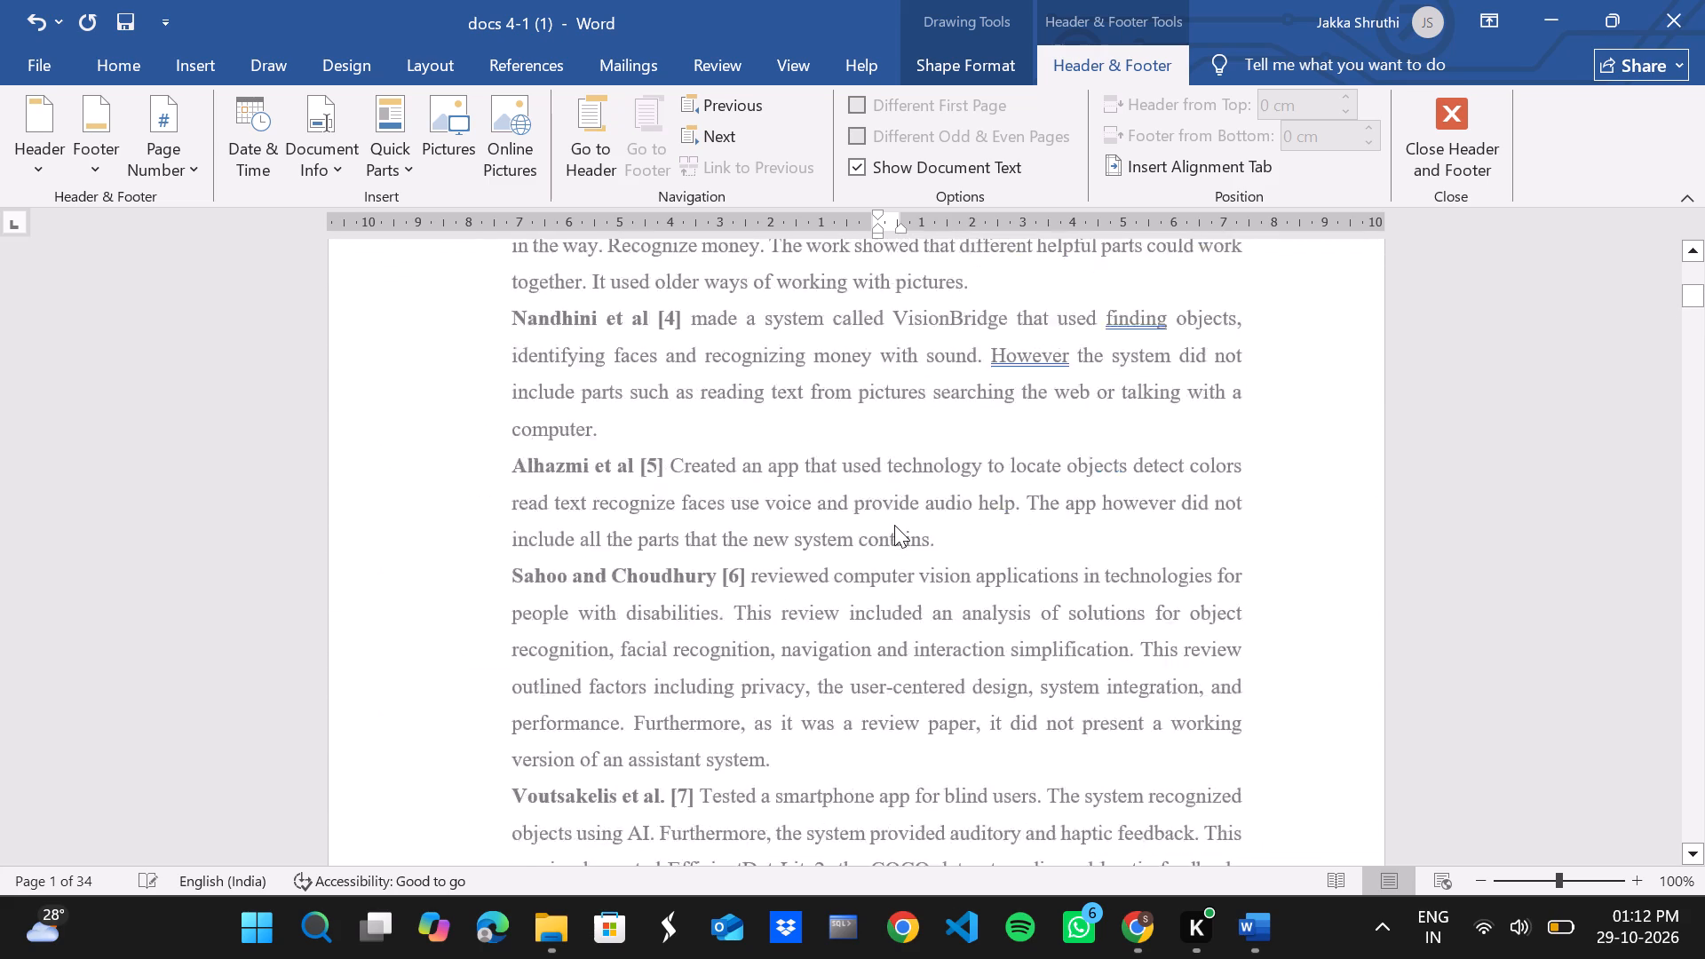
scroll(894, 525, "up", 1)
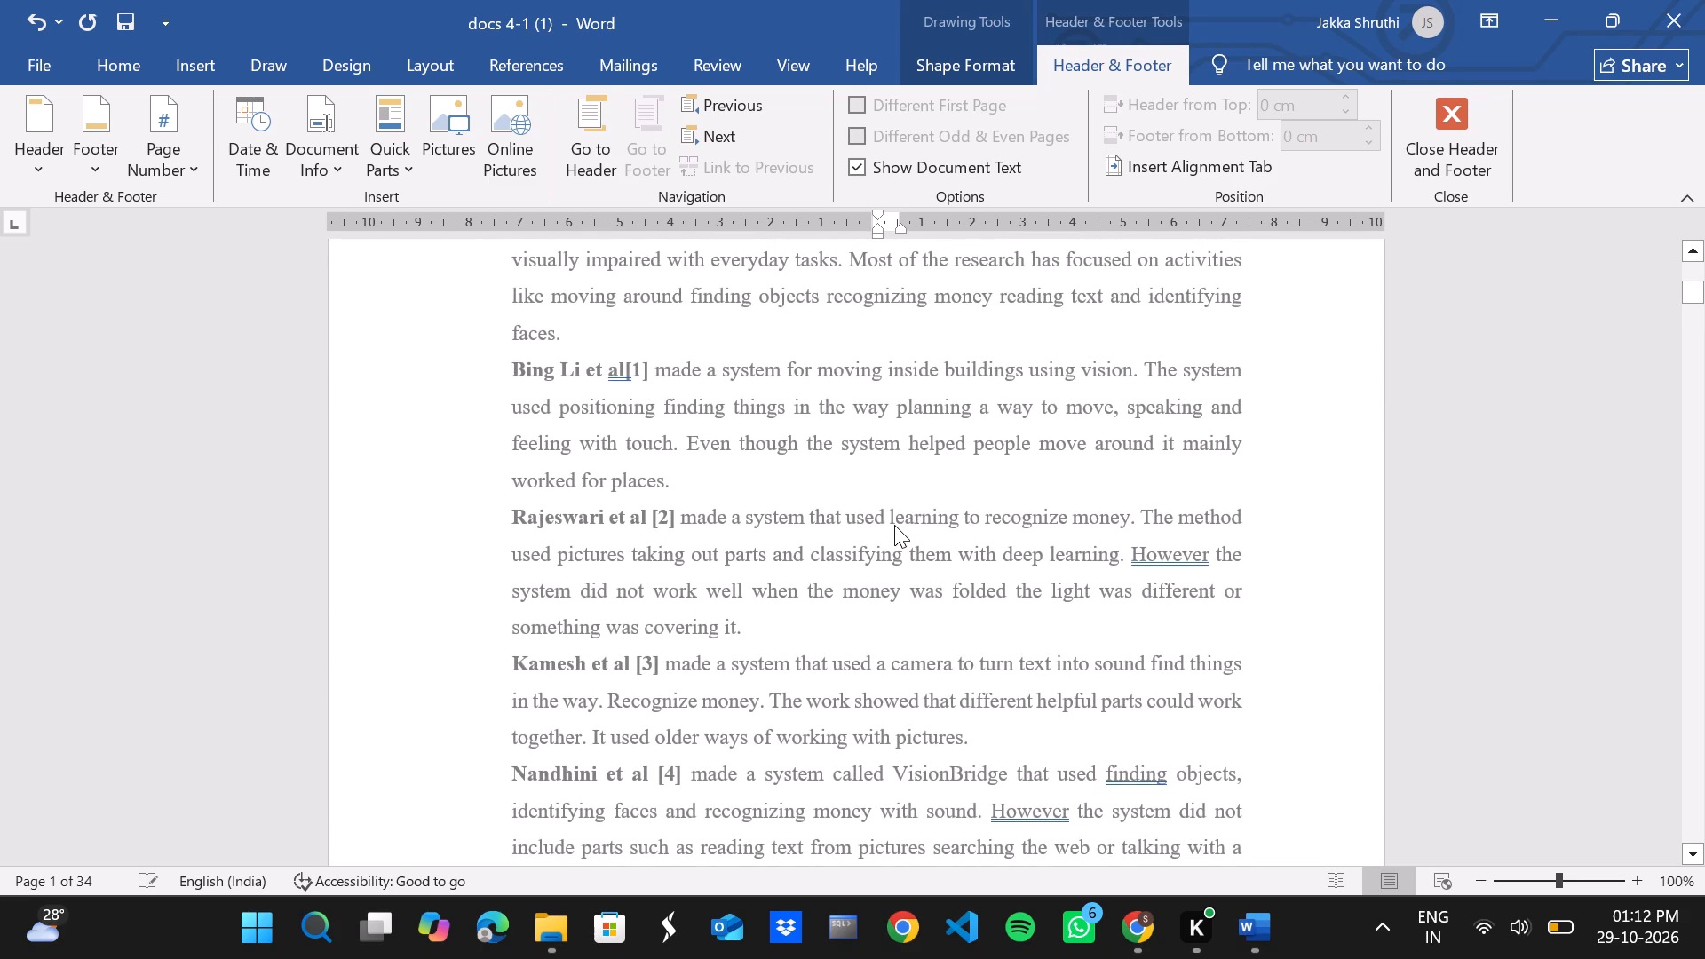
scroll(894, 525, "up", 1)
left_click(193, 153)
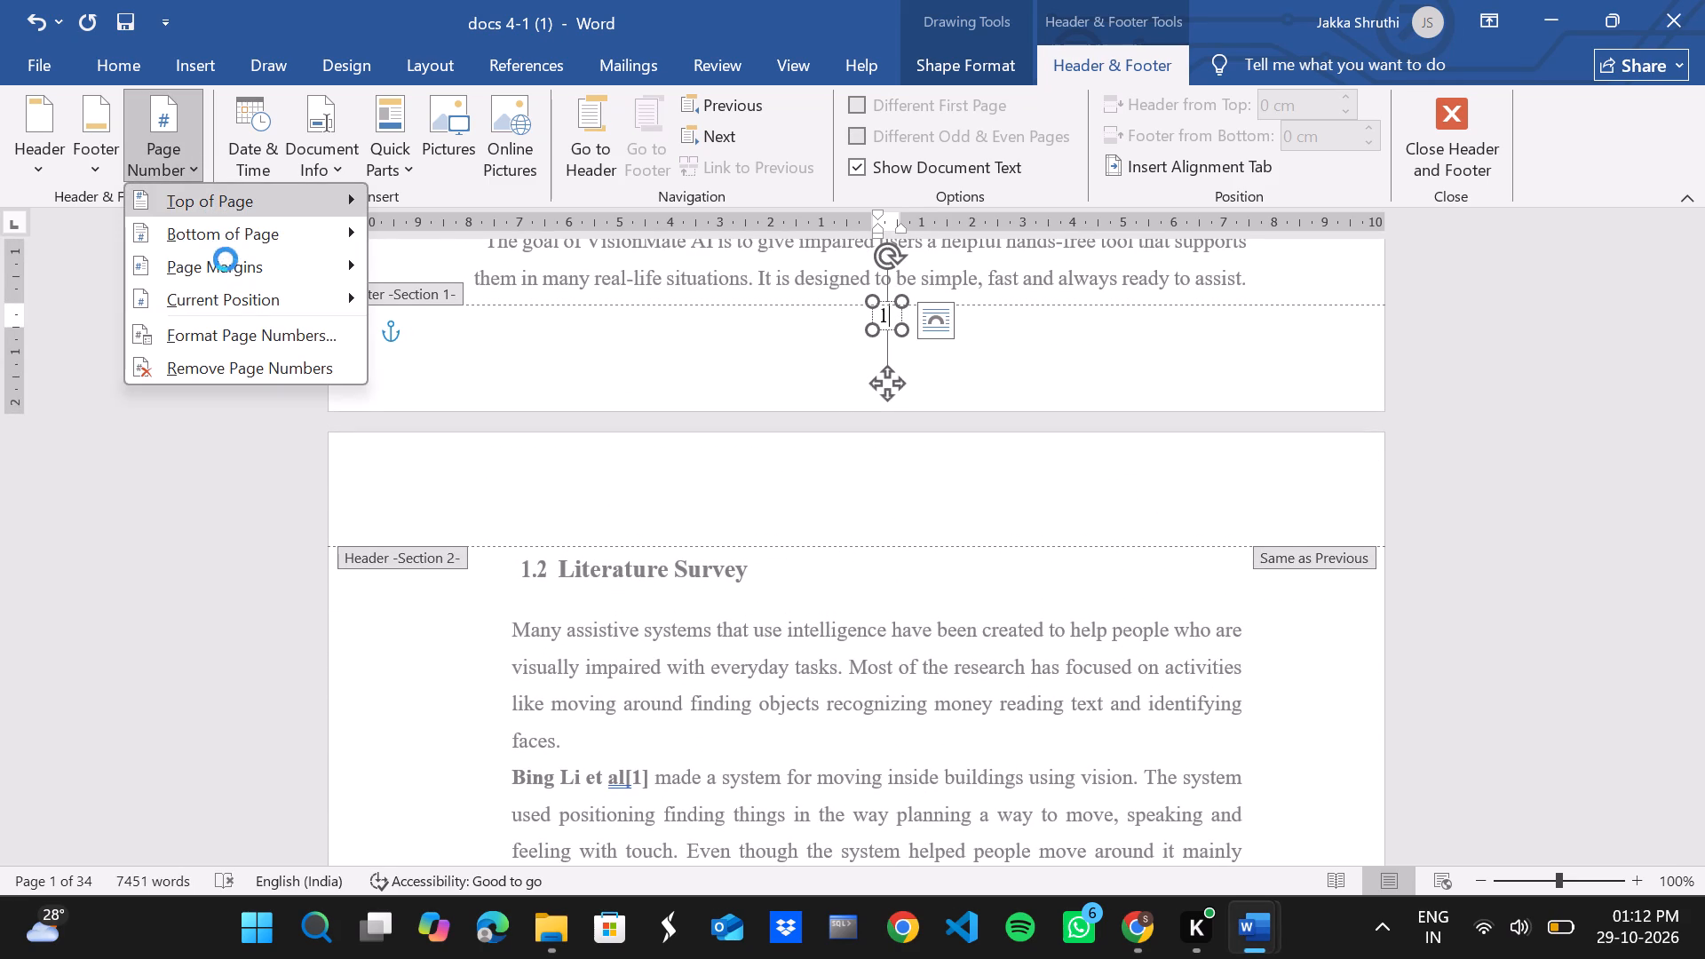
left_click(242, 340)
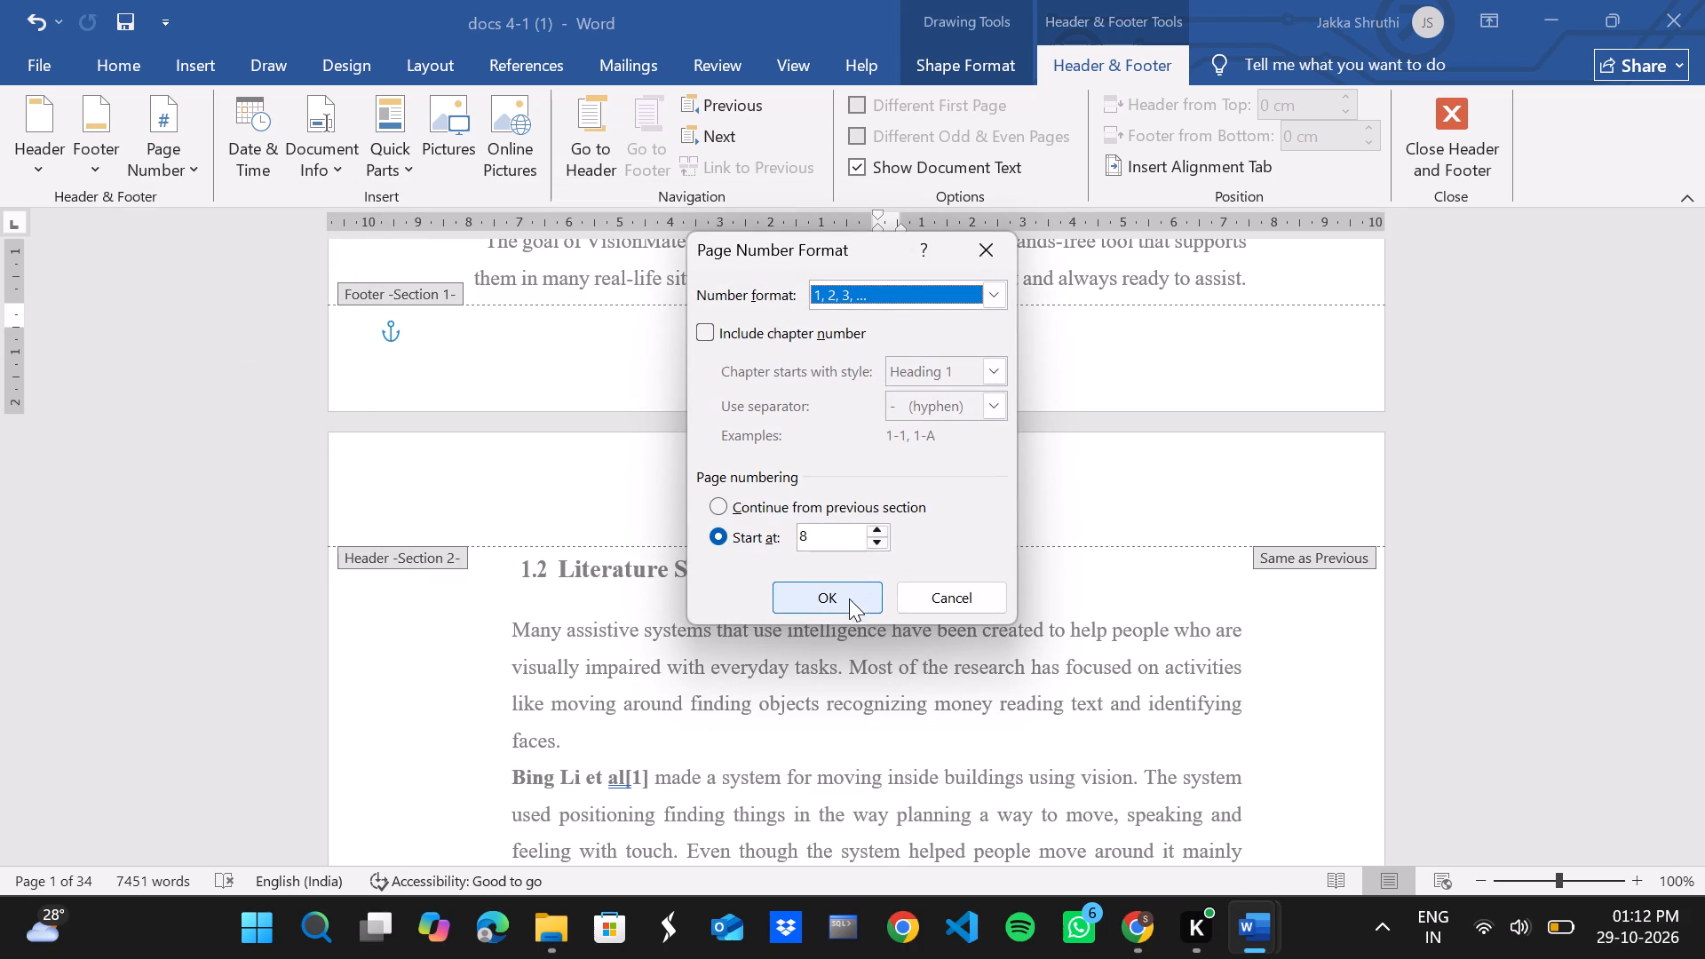
triple_click(882, 532)
left_click(882, 532)
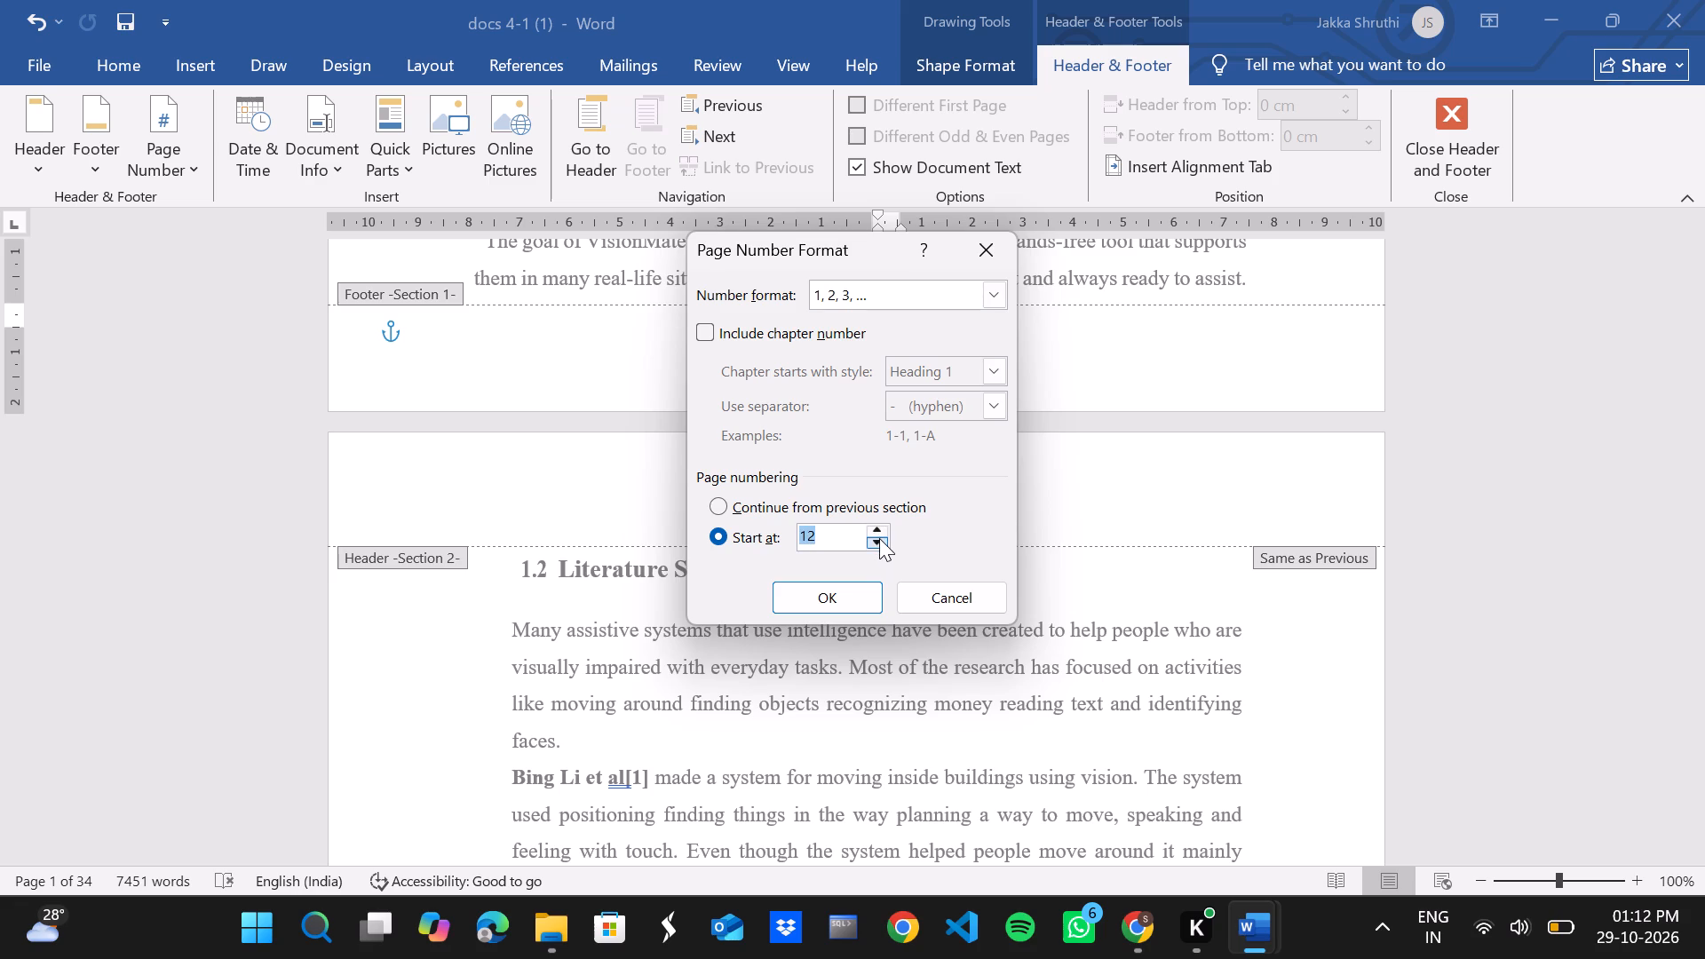
triple_click(879, 538)
triple_click(879, 538)
triple_click(879, 538)
triple_click(879, 538)
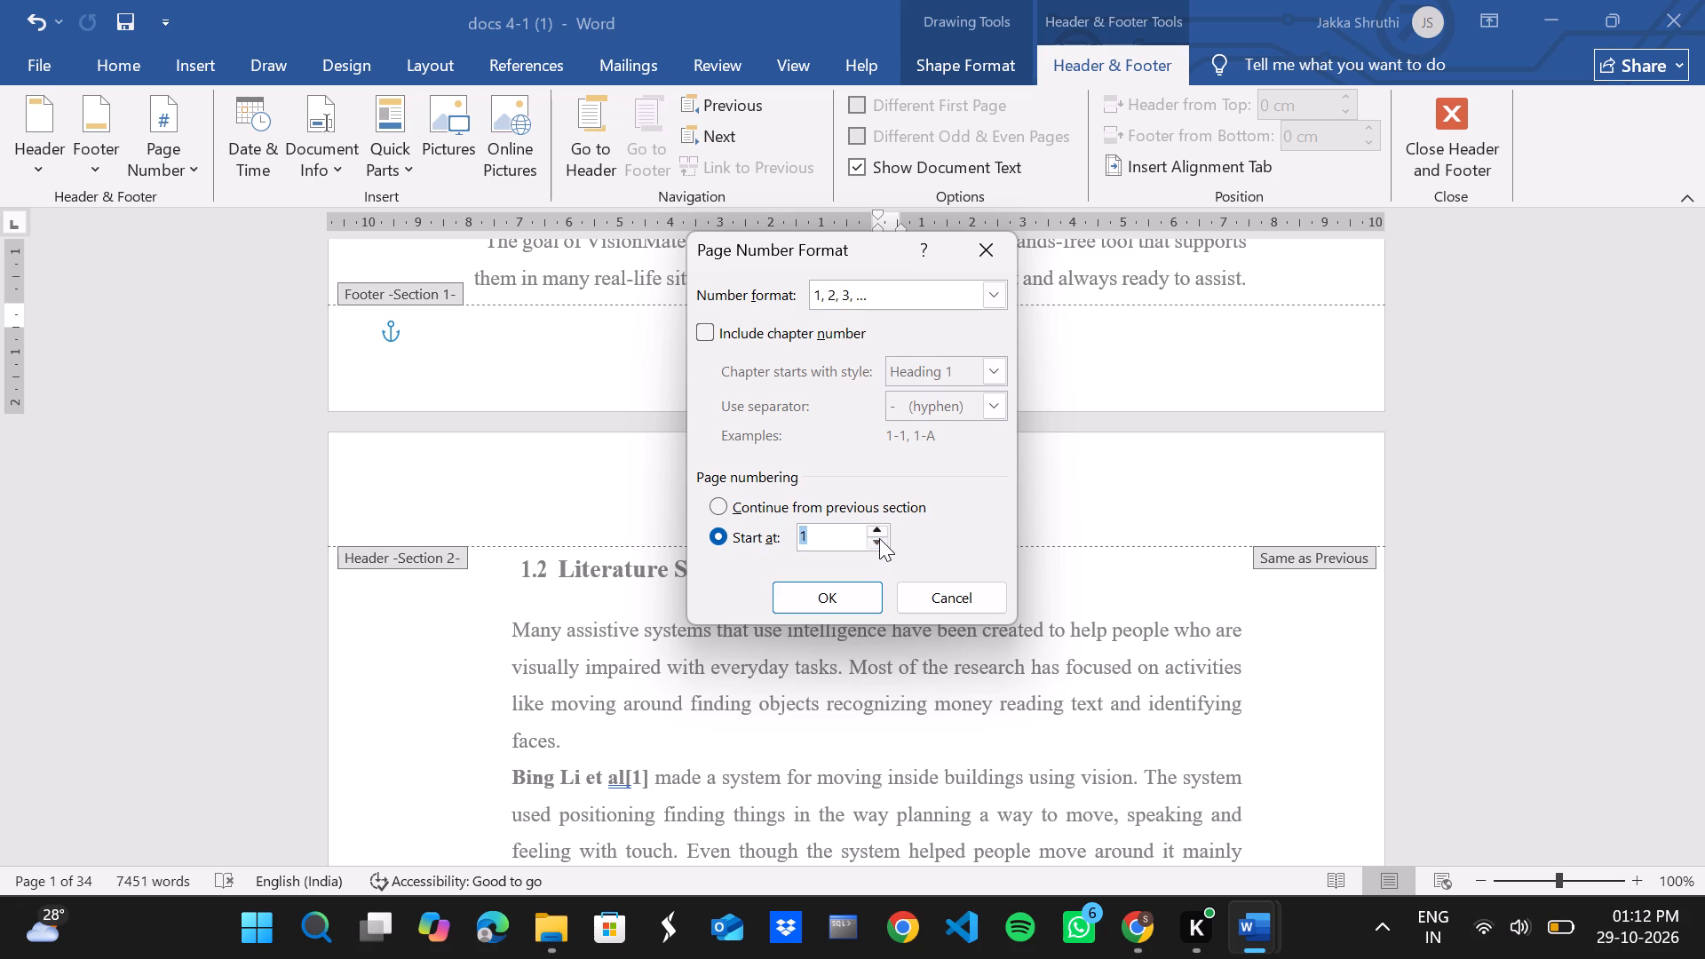
double_click(879, 538)
left_click(883, 528)
left_click(853, 598)
Check the Section 2 footer page numbers on the Literature Survey pages, and close the footer.
scroll(1084, 670, "down", 10)
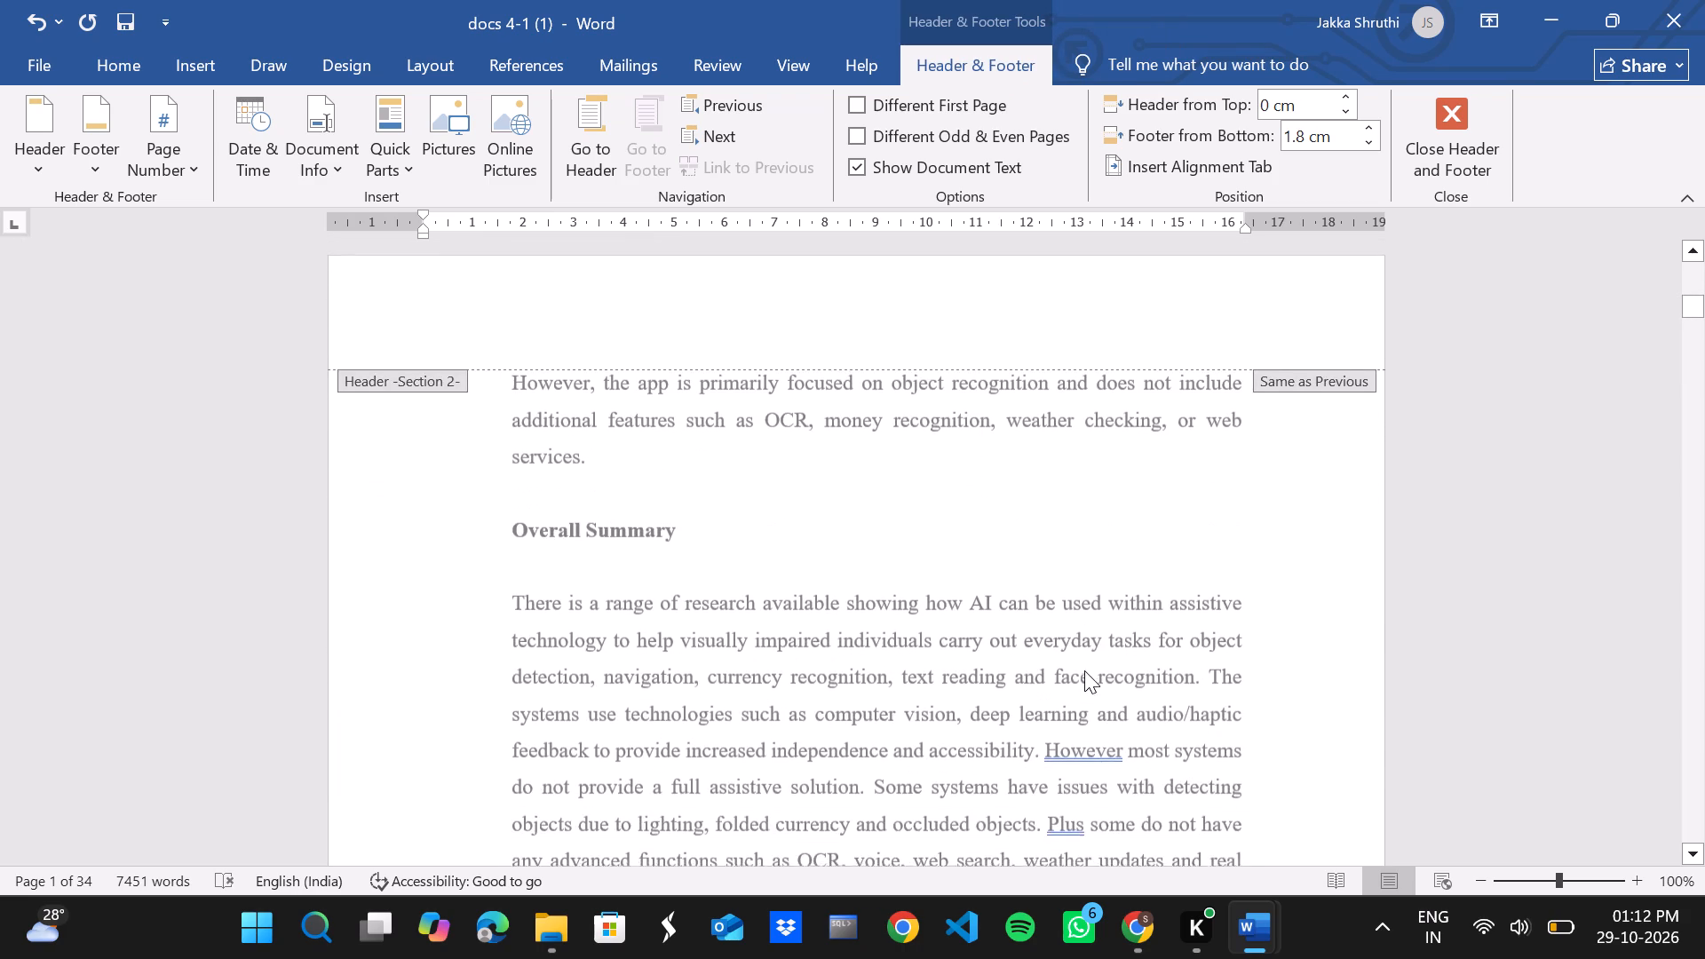
scroll(1084, 670, "up", 2)
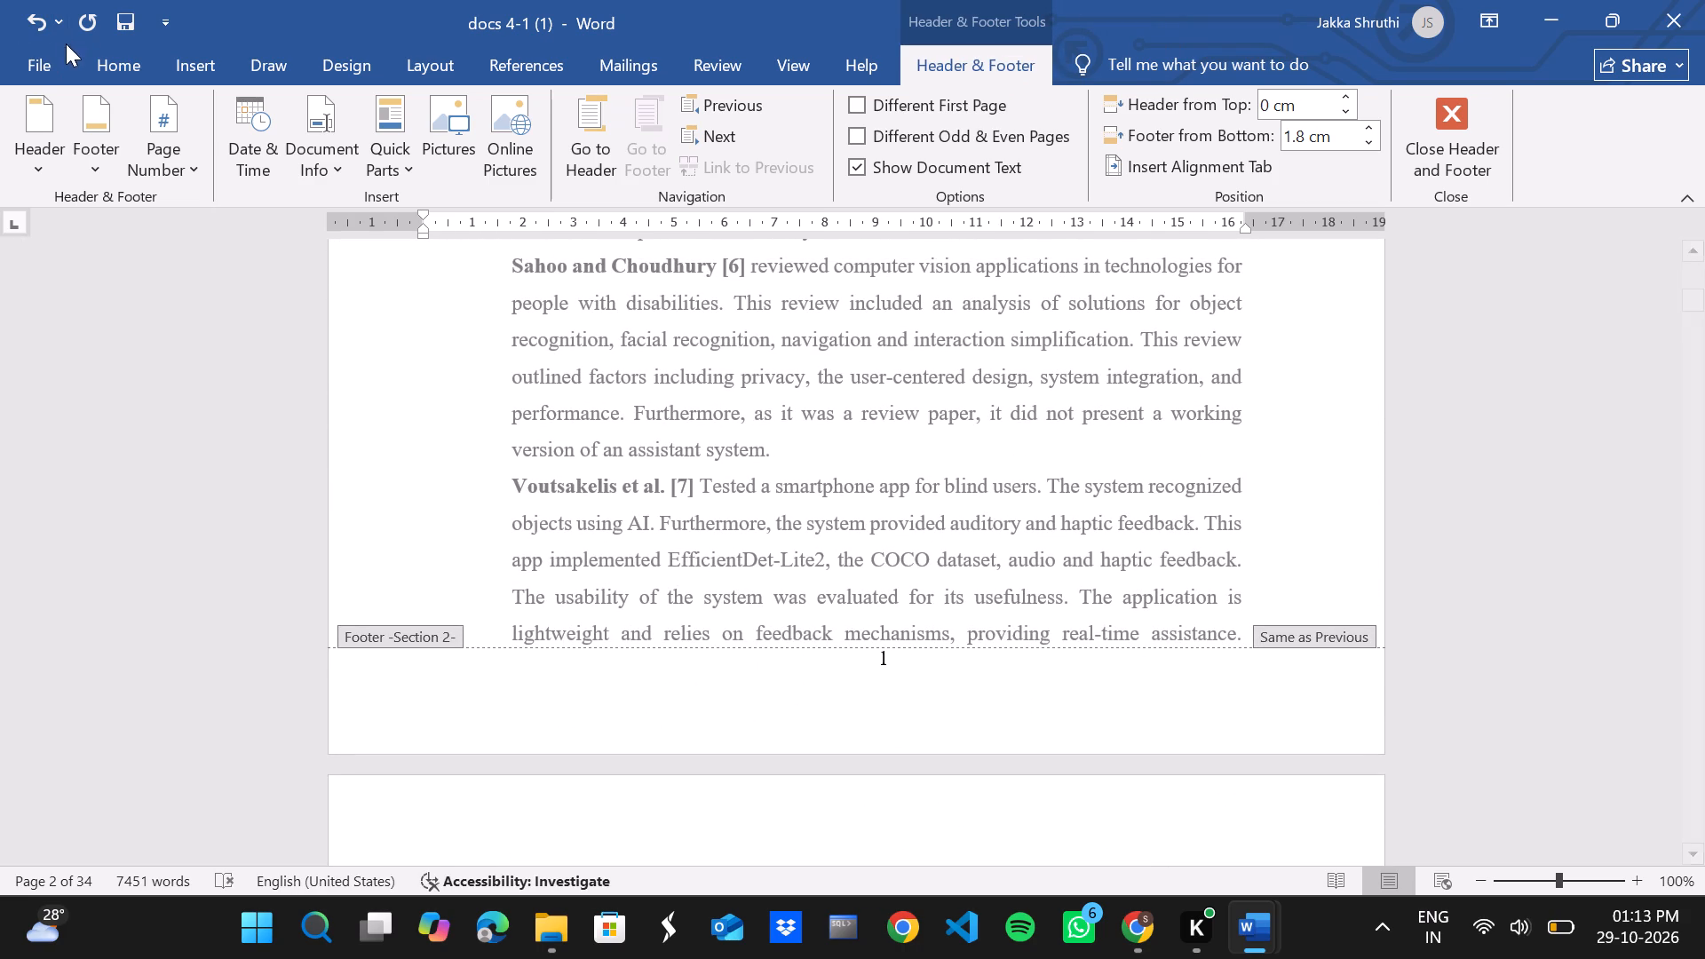
left_click(147, 125)
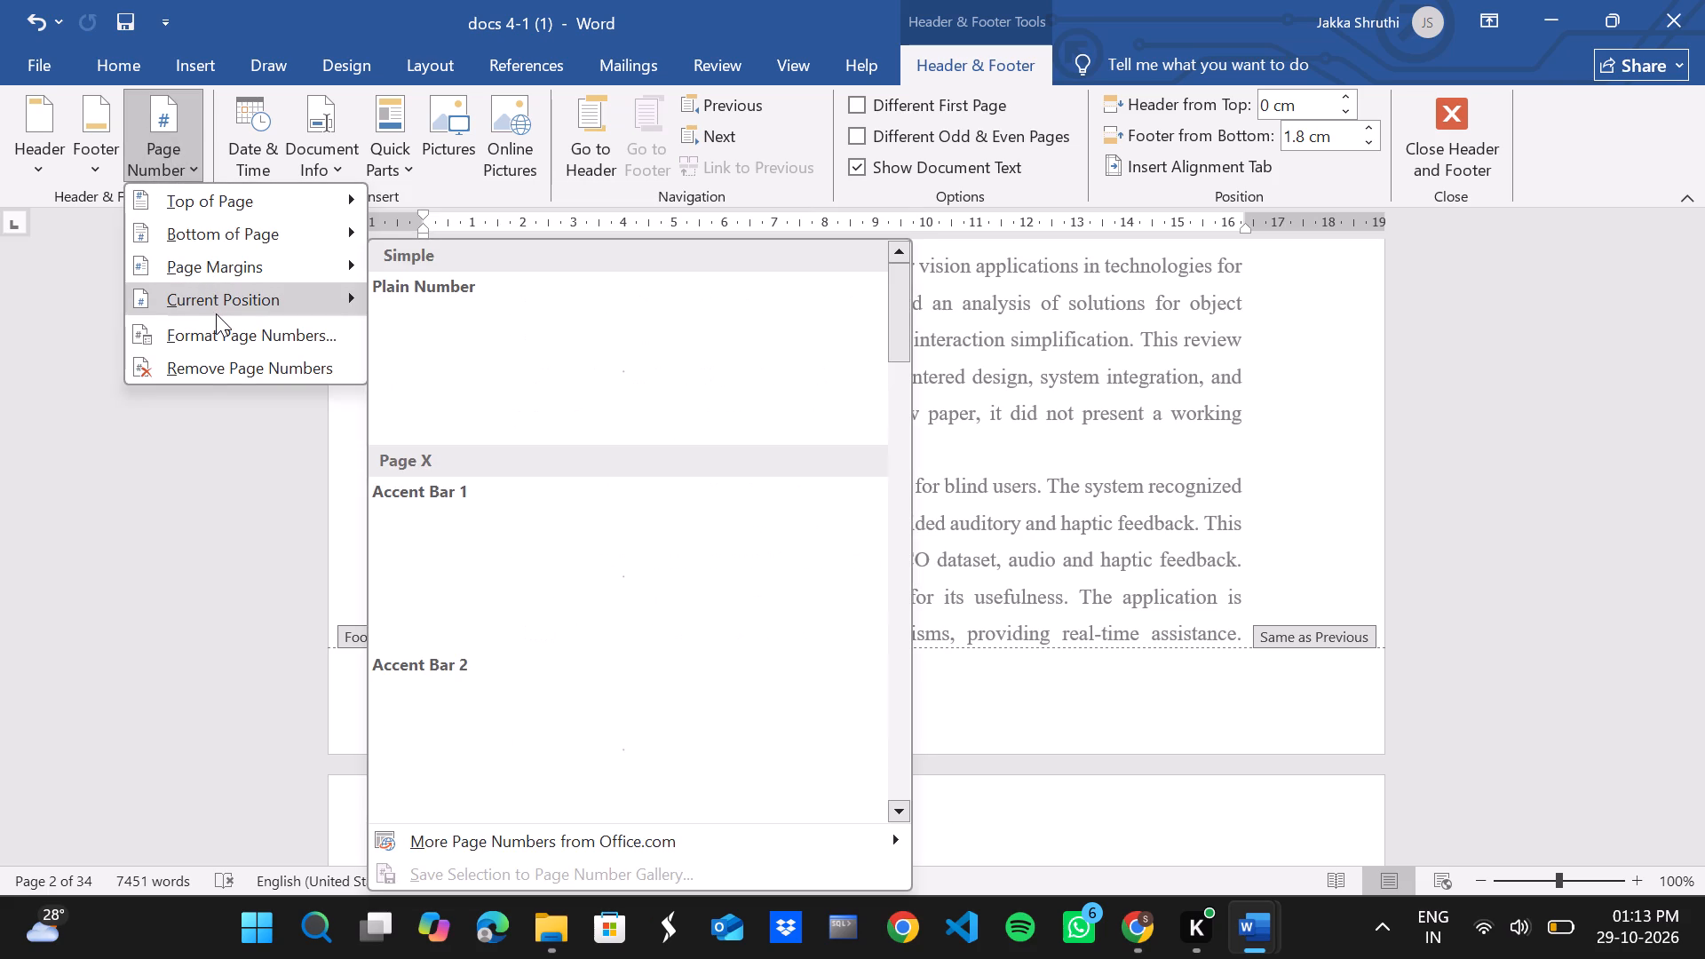
left_click(205, 463)
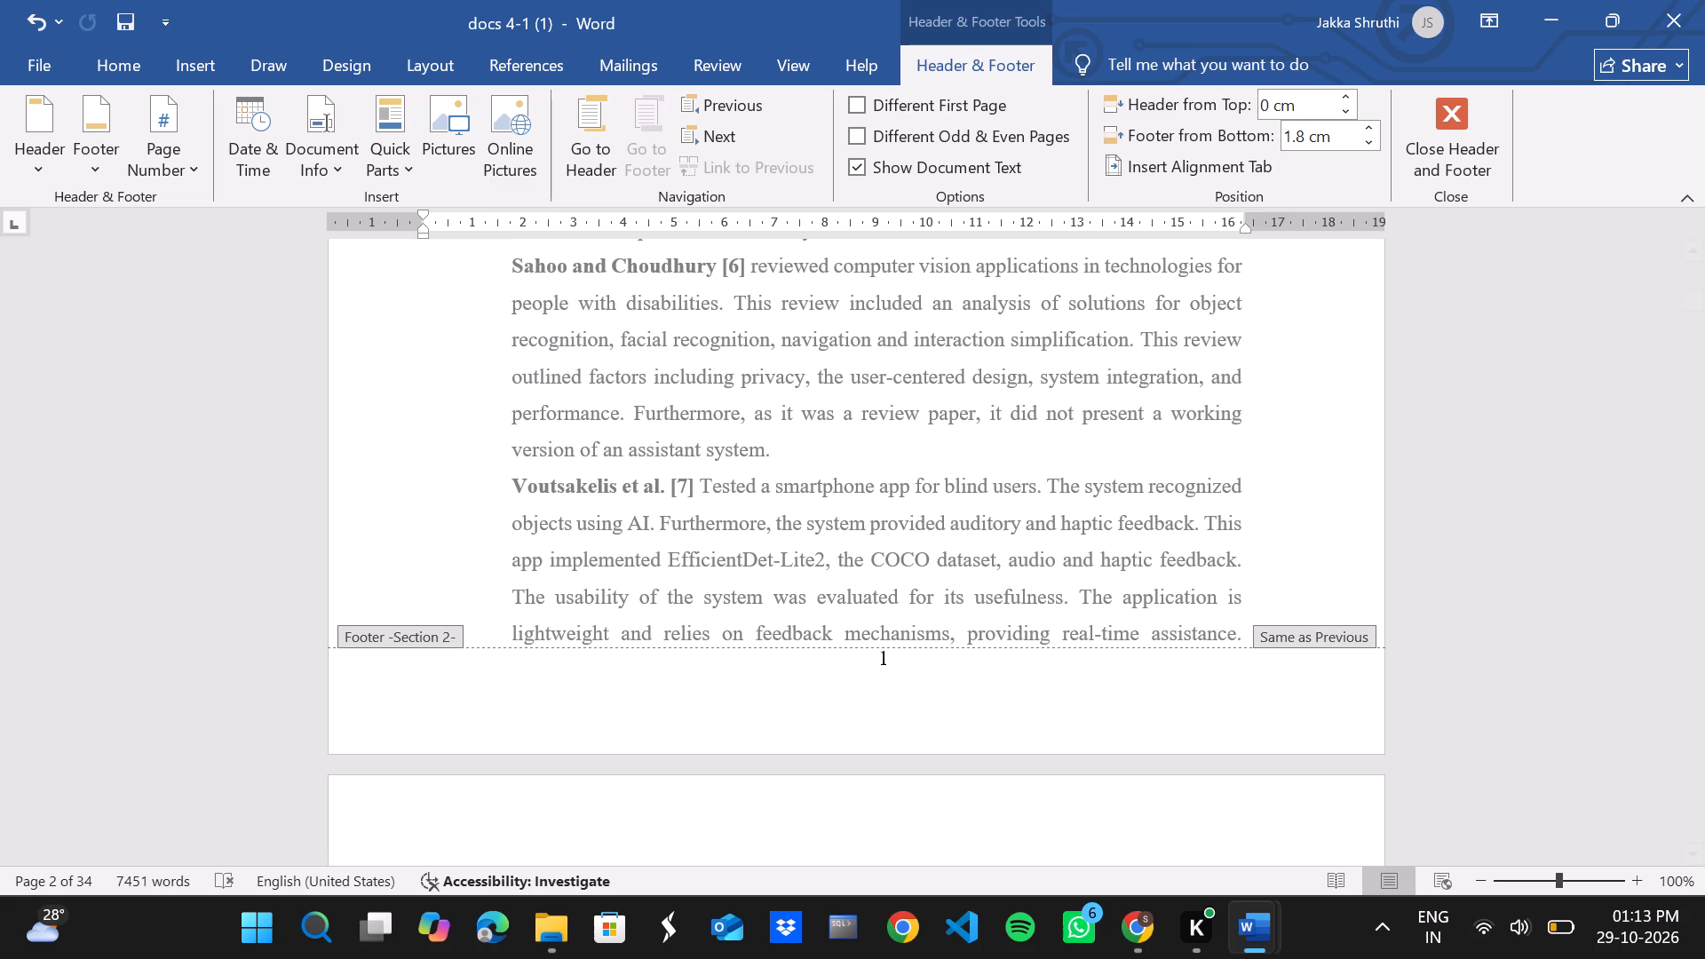
scroll(625, 752, "down", 6)
scroll(625, 752, "up", 3)
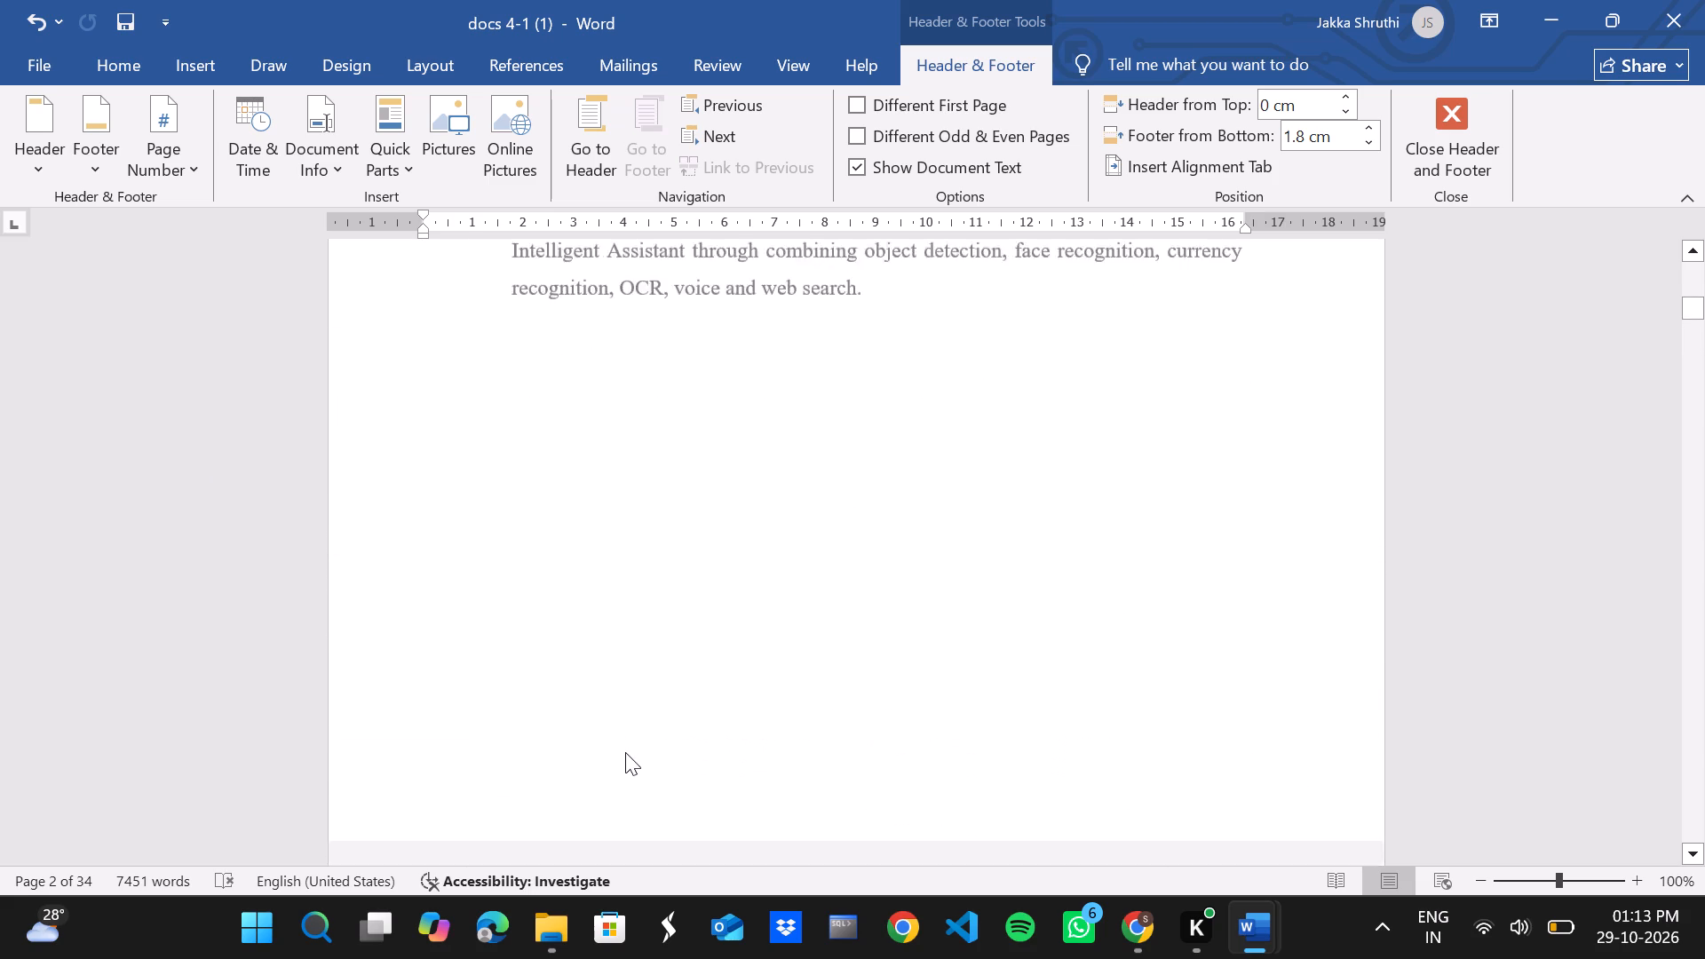
scroll(625, 752, "up", 3)
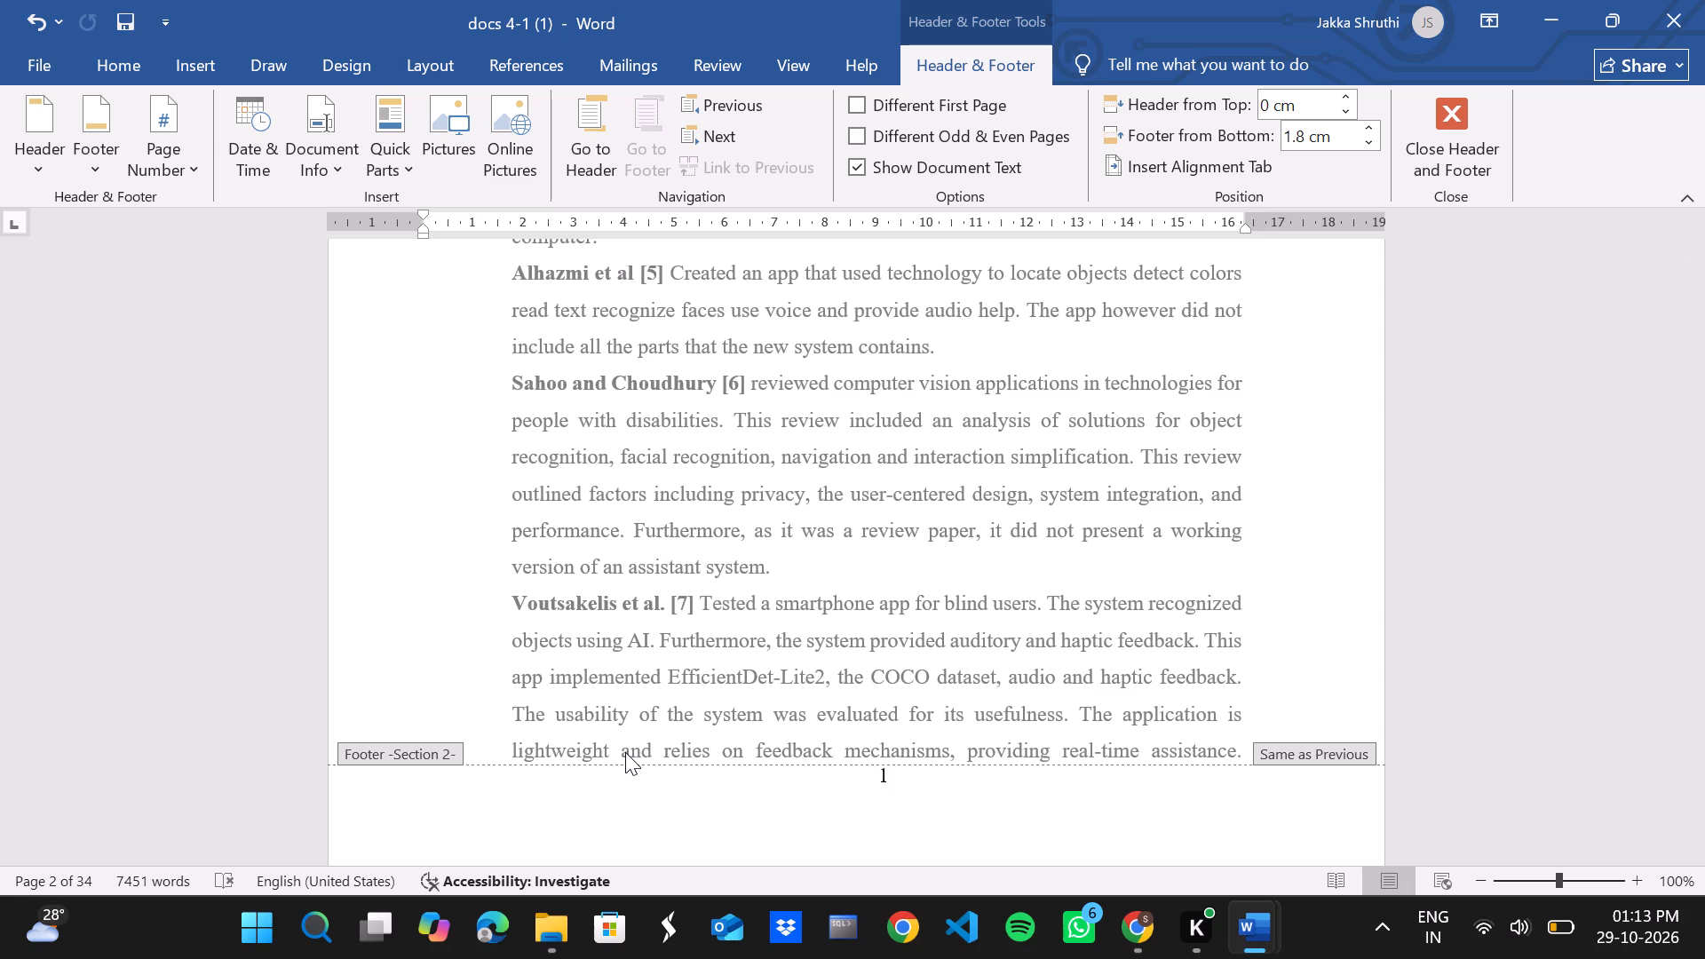
scroll(625, 752, "down", 1)
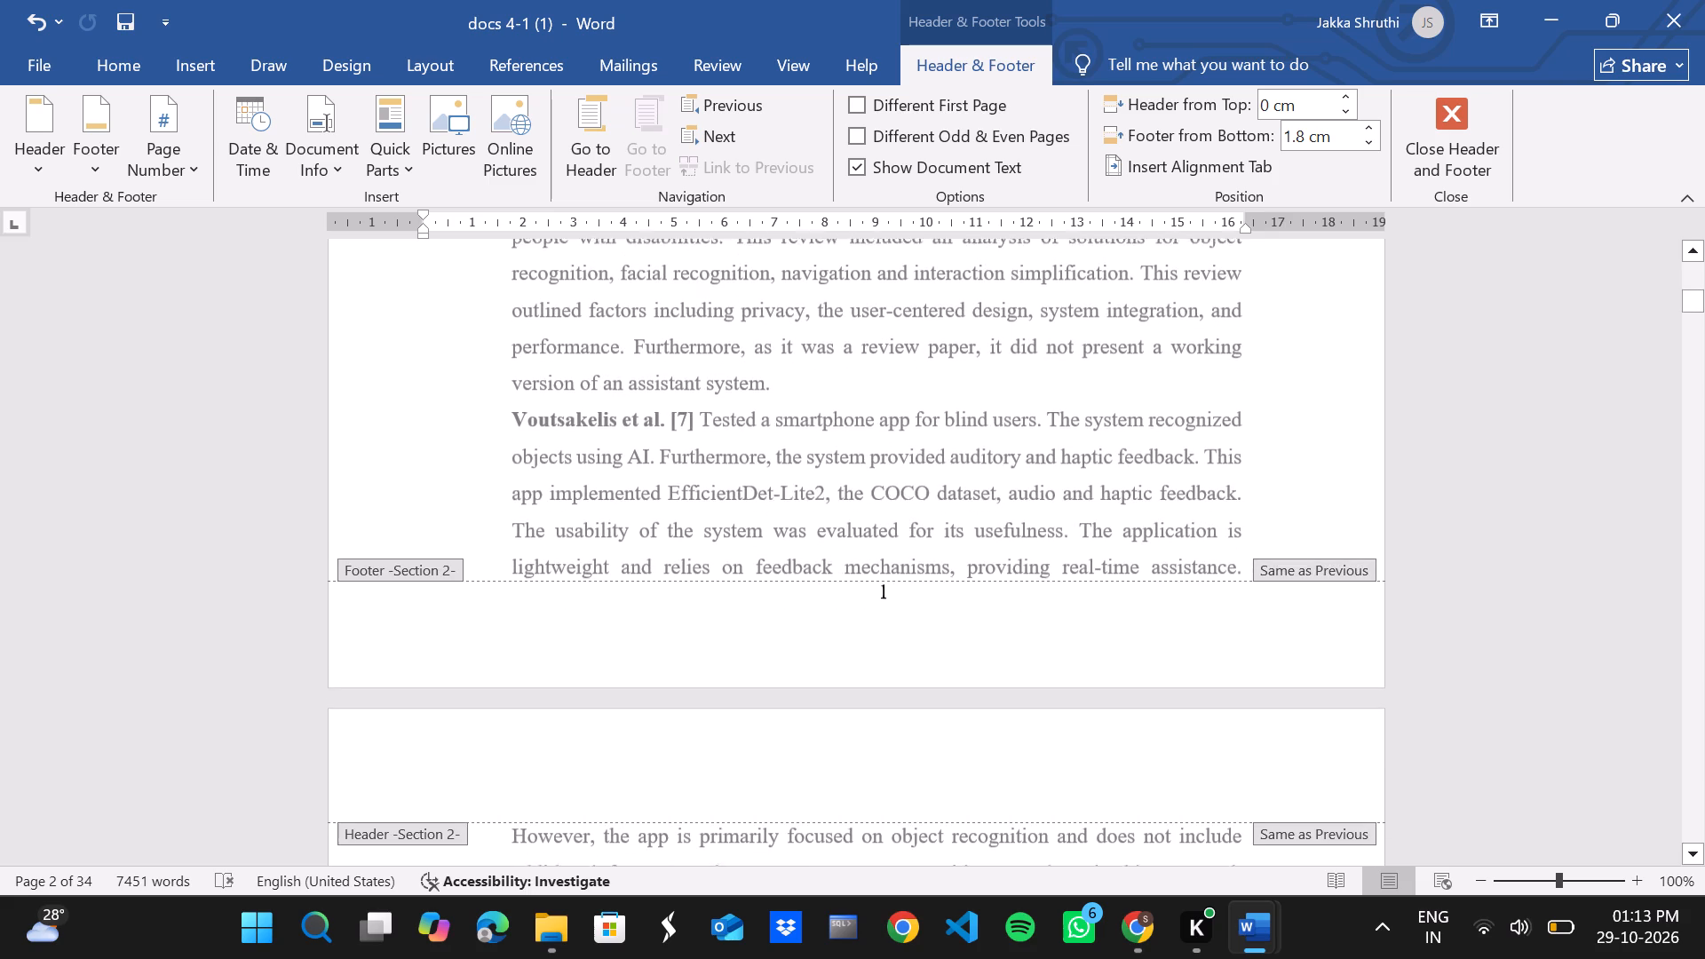
left_click(1539, 347)
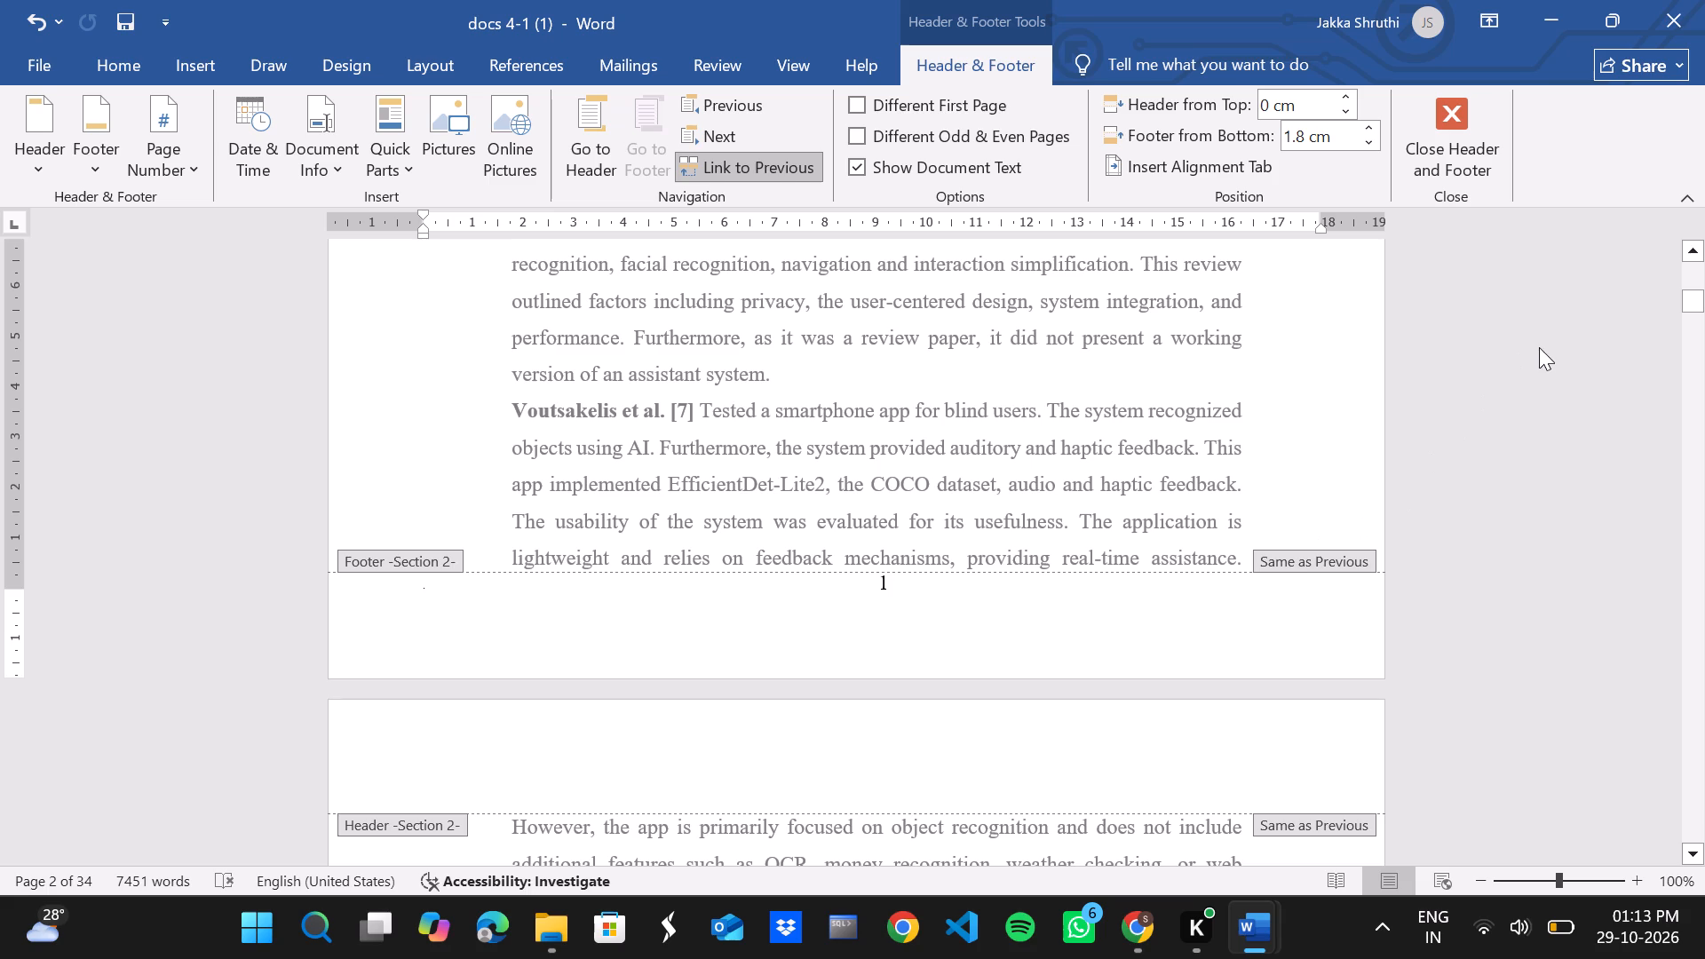
double_click(1210, 440)
Compare the footer page numbers on the Introduction page and the Literature Survey pages.
scroll(1210, 440, "up", 1)
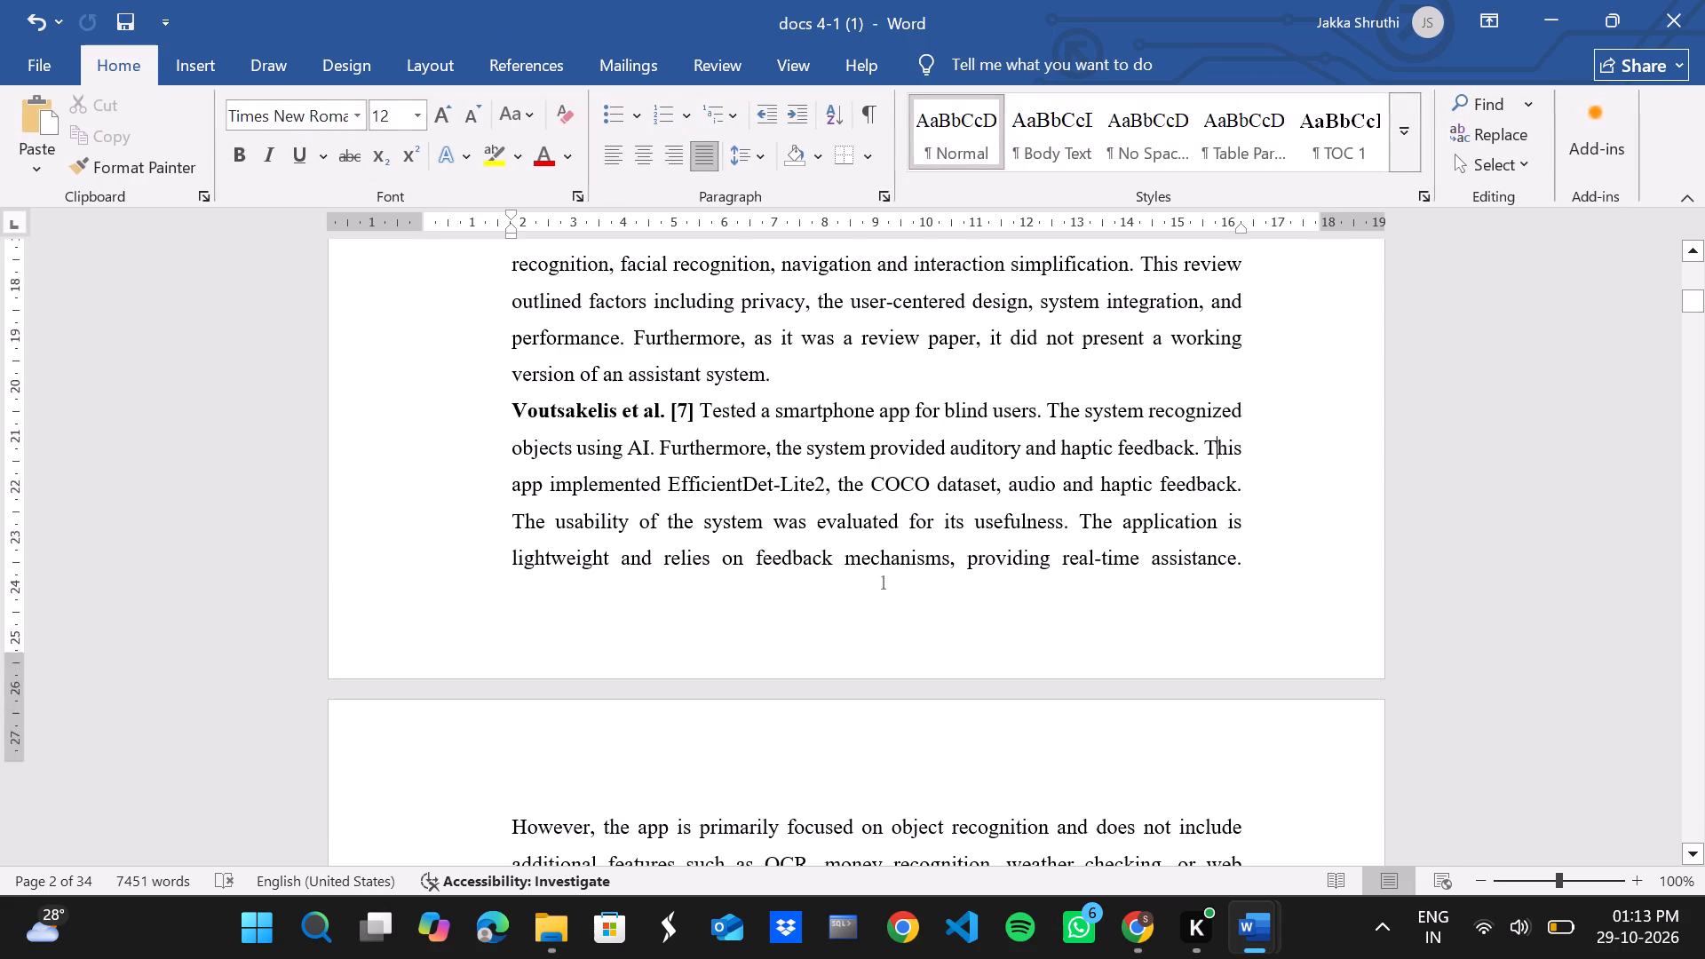
scroll(1210, 440, "up", 6)
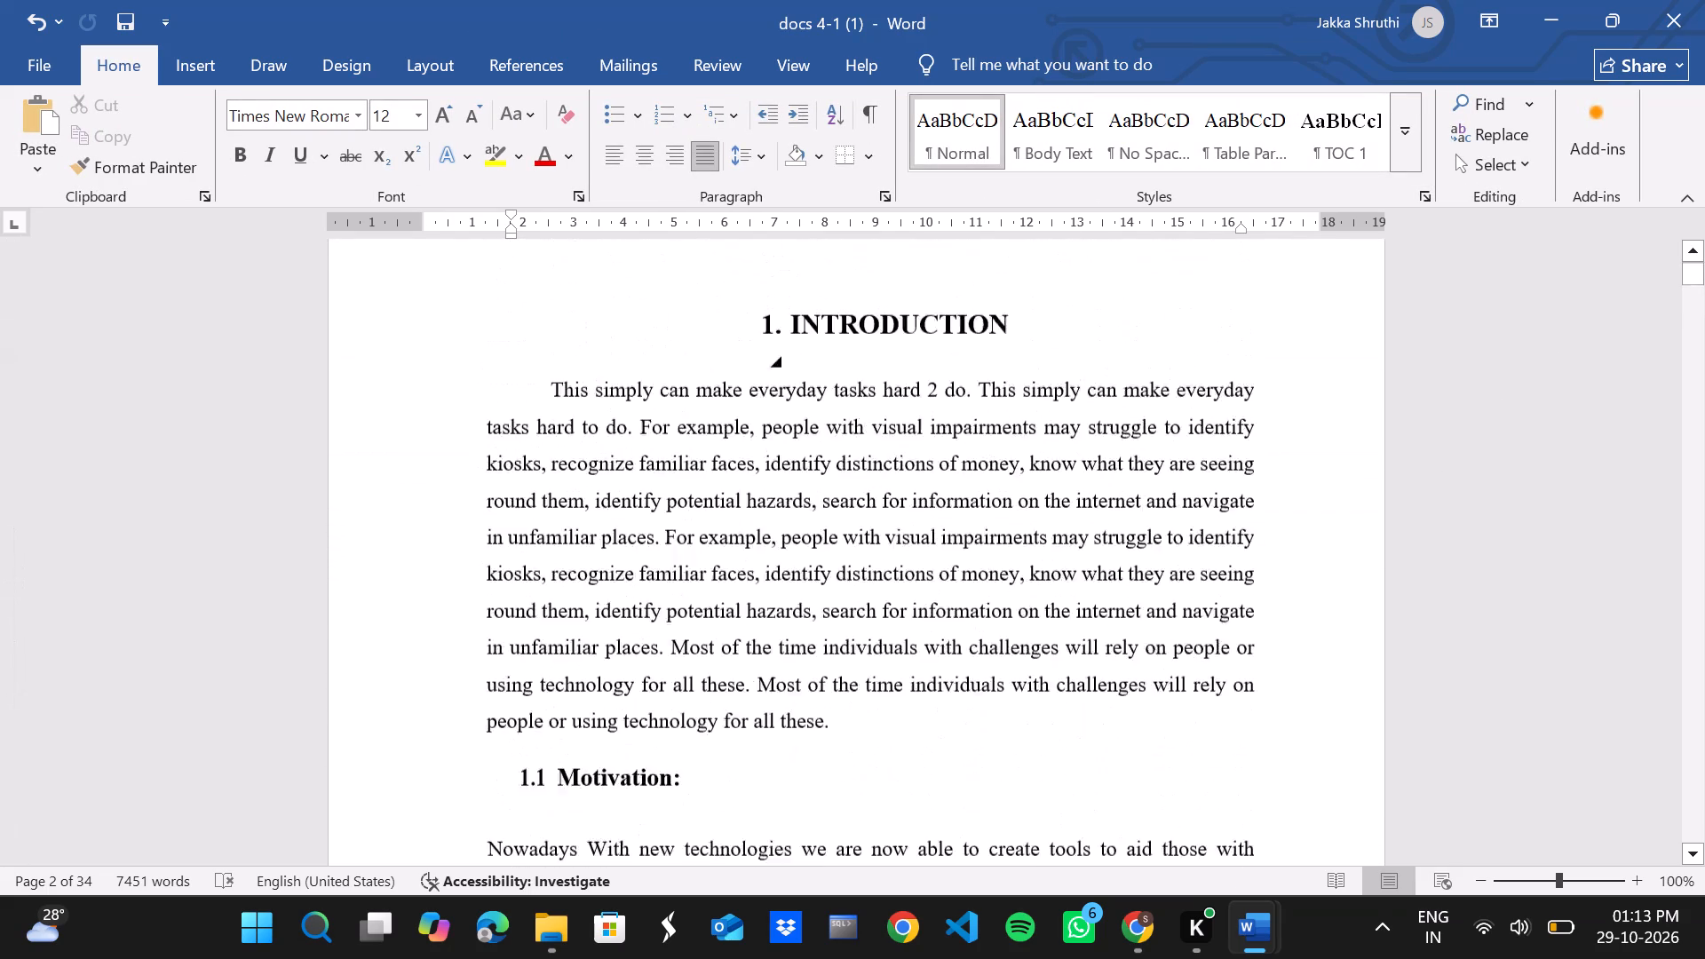
scroll(1210, 440, "up", 3)
scroll(1210, 440, "down", 5)
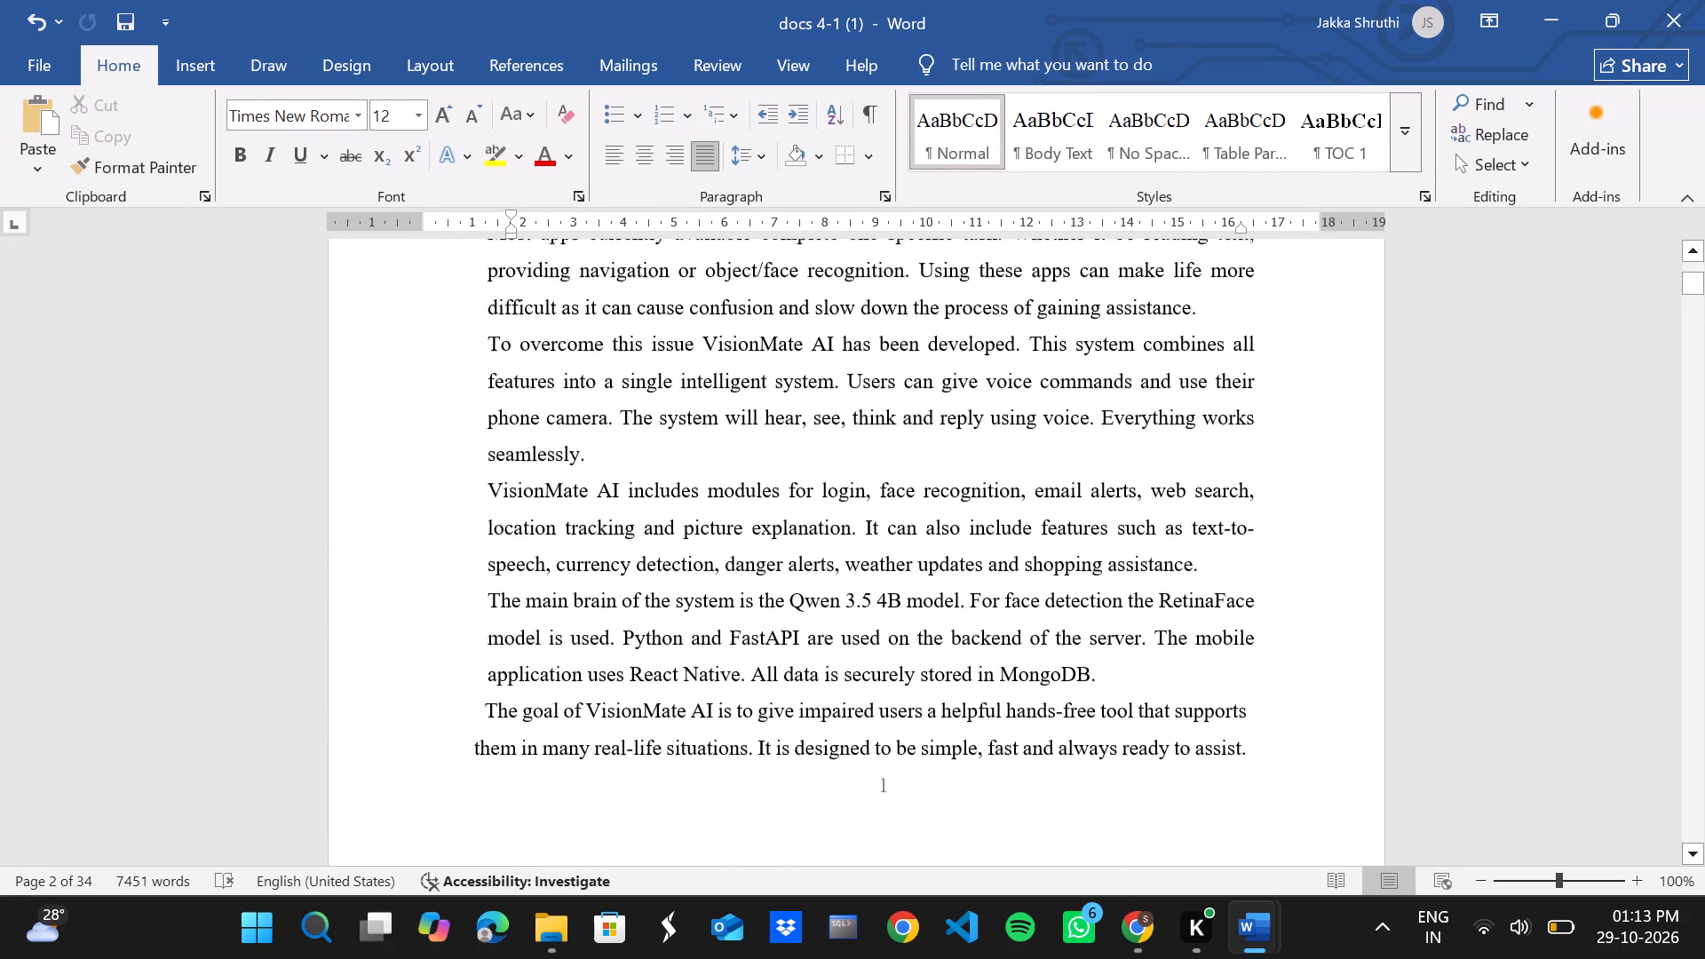
scroll(1210, 440, "down", 6)
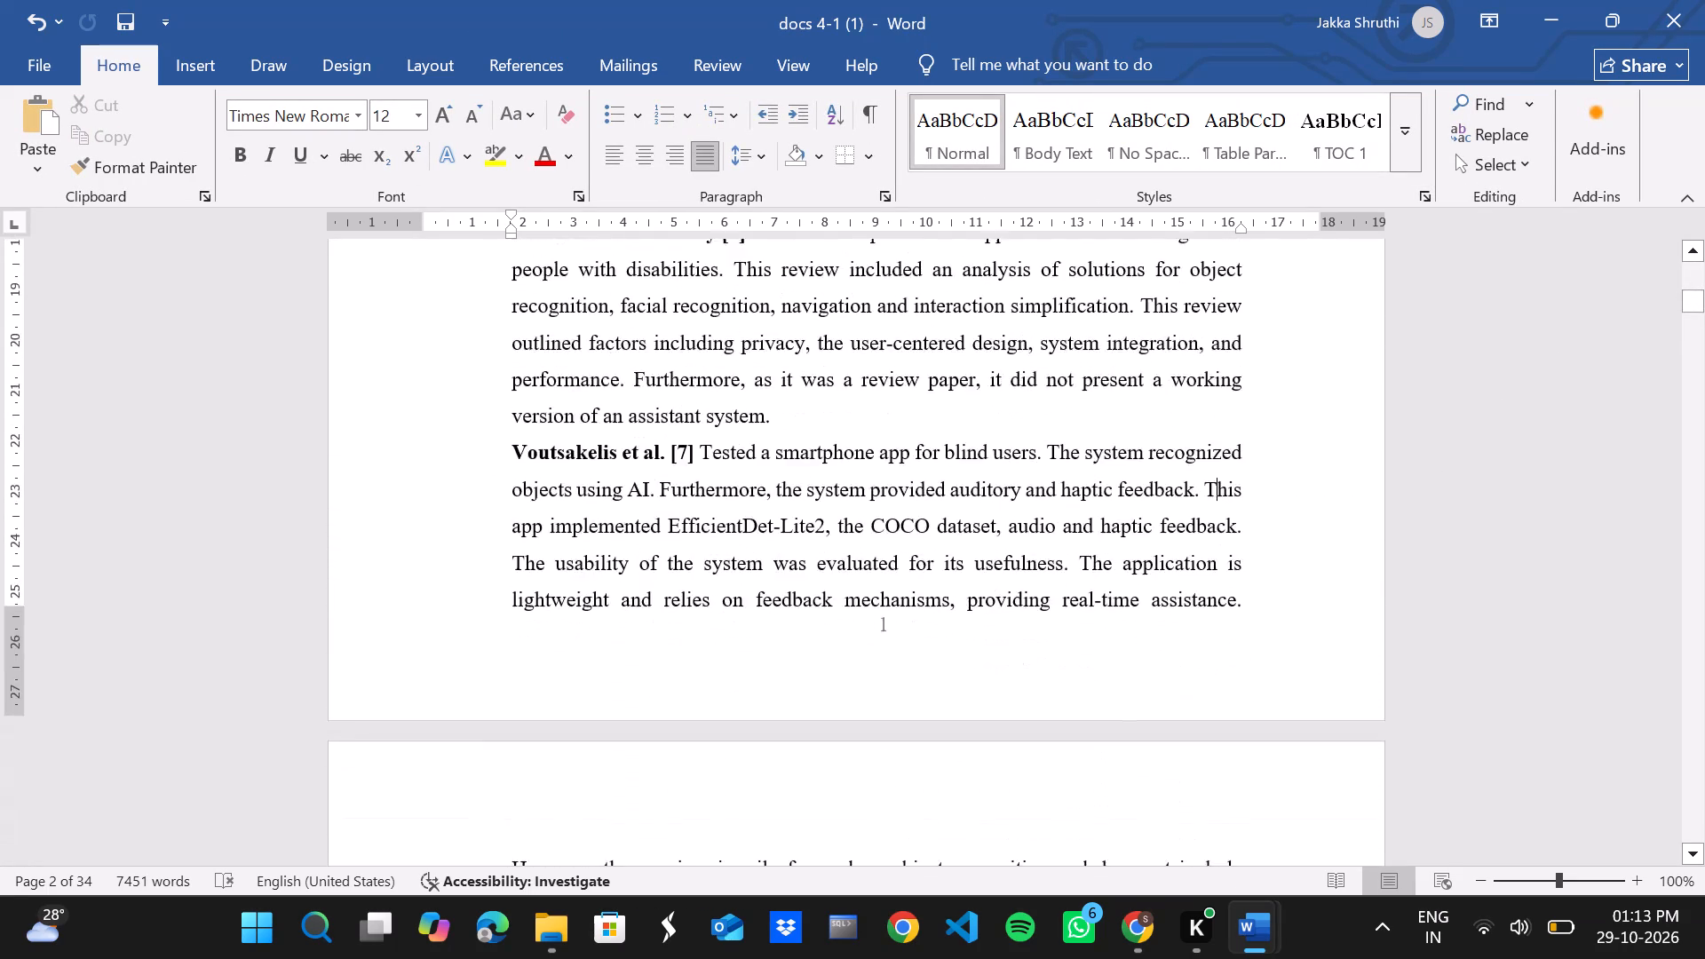
scroll(1209, 493, "up", 6)
scroll(1209, 505, "down", 1)
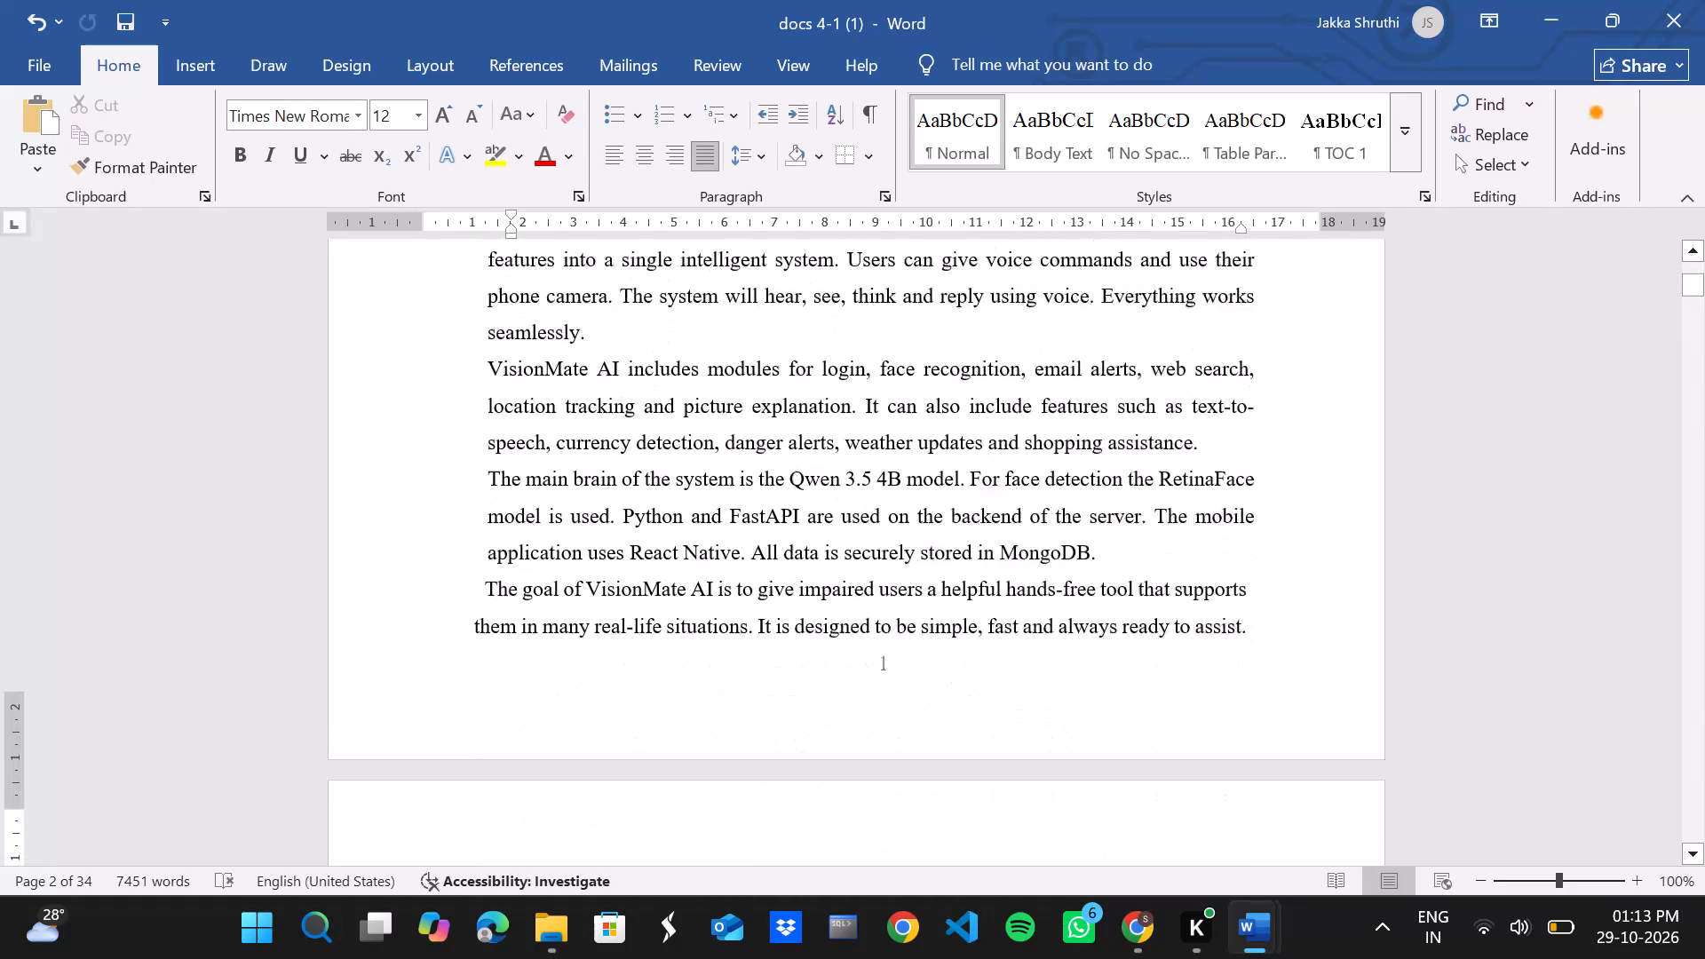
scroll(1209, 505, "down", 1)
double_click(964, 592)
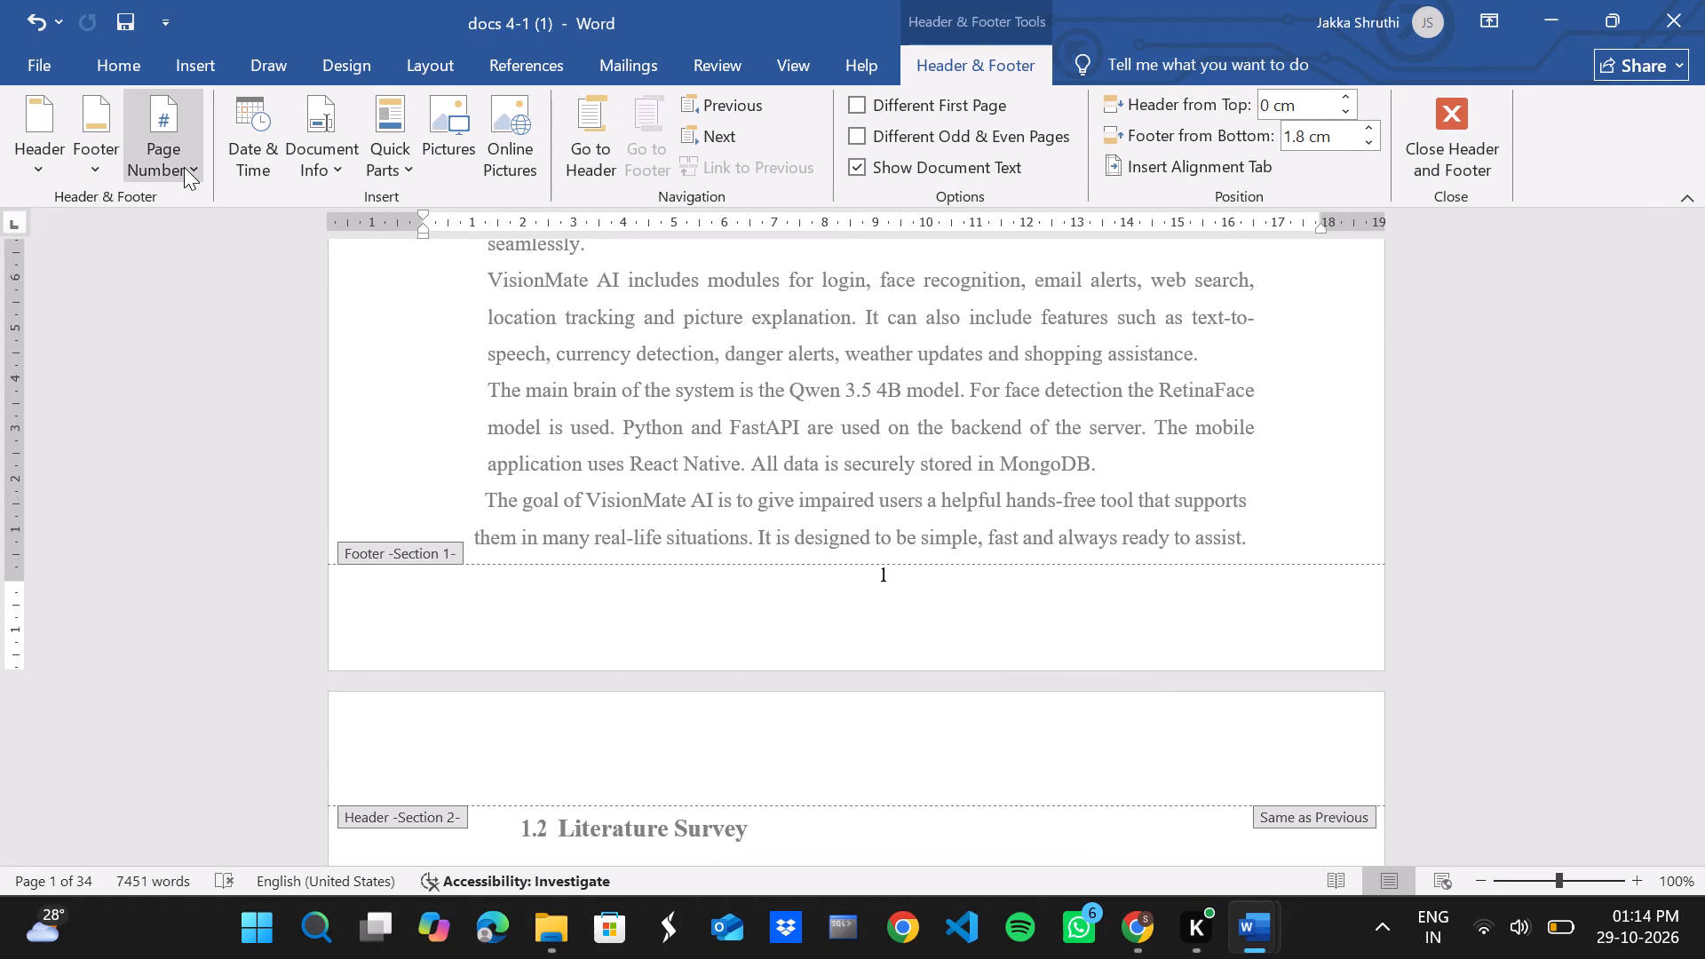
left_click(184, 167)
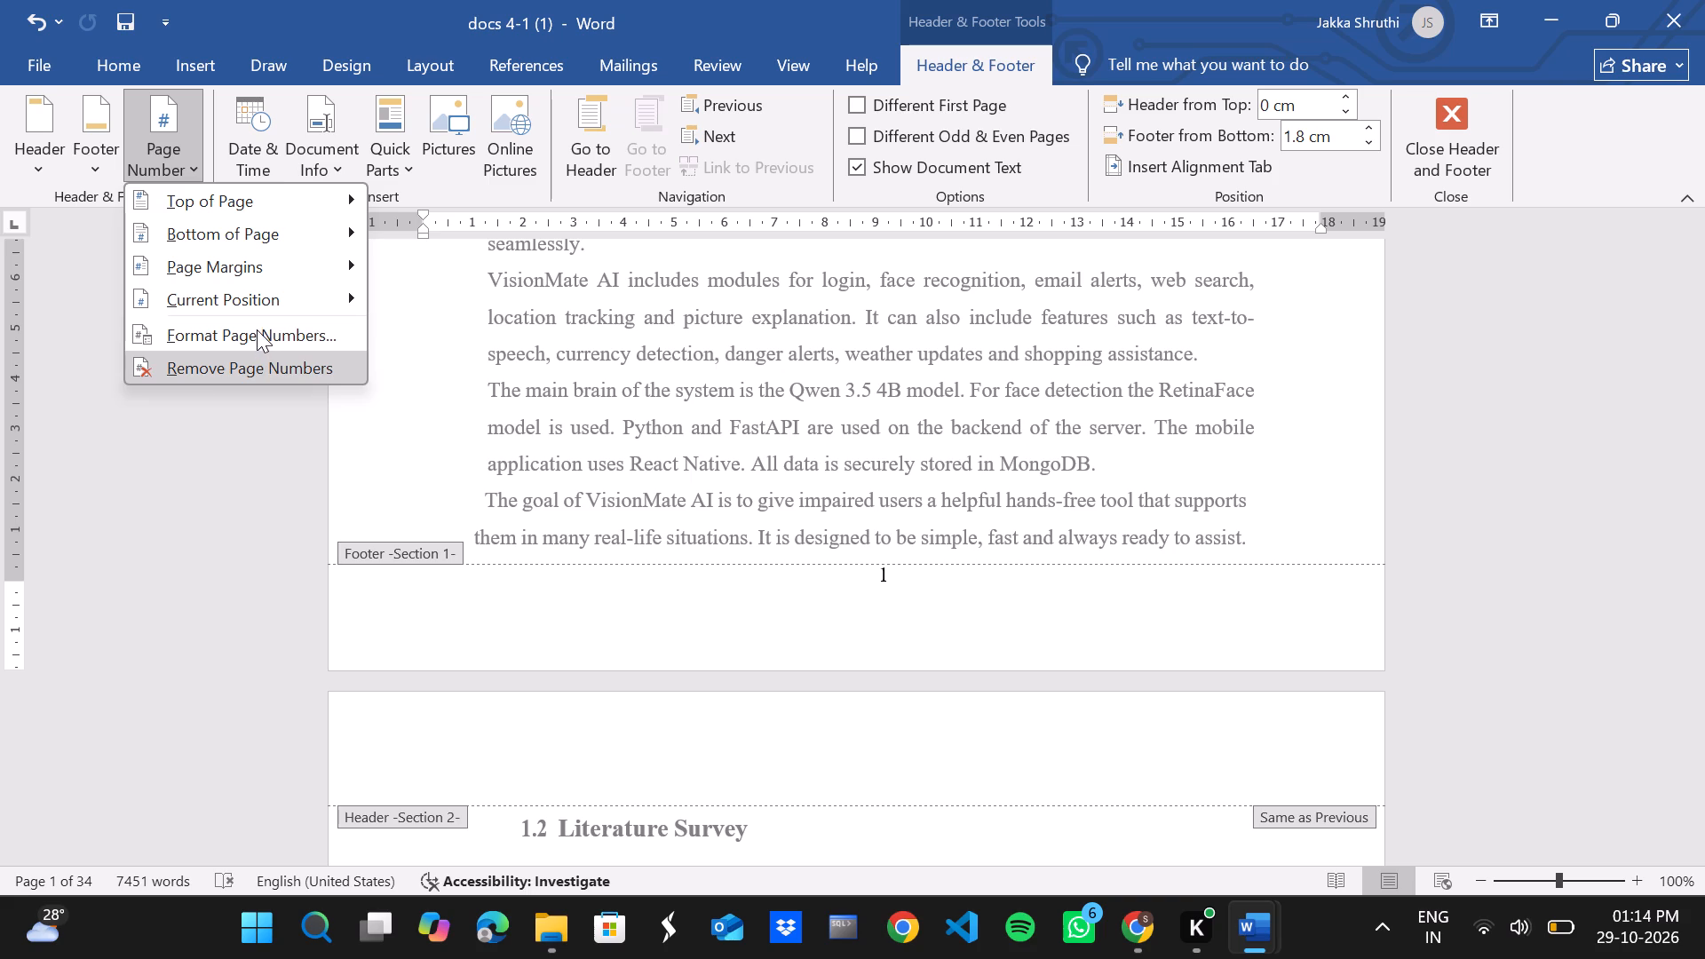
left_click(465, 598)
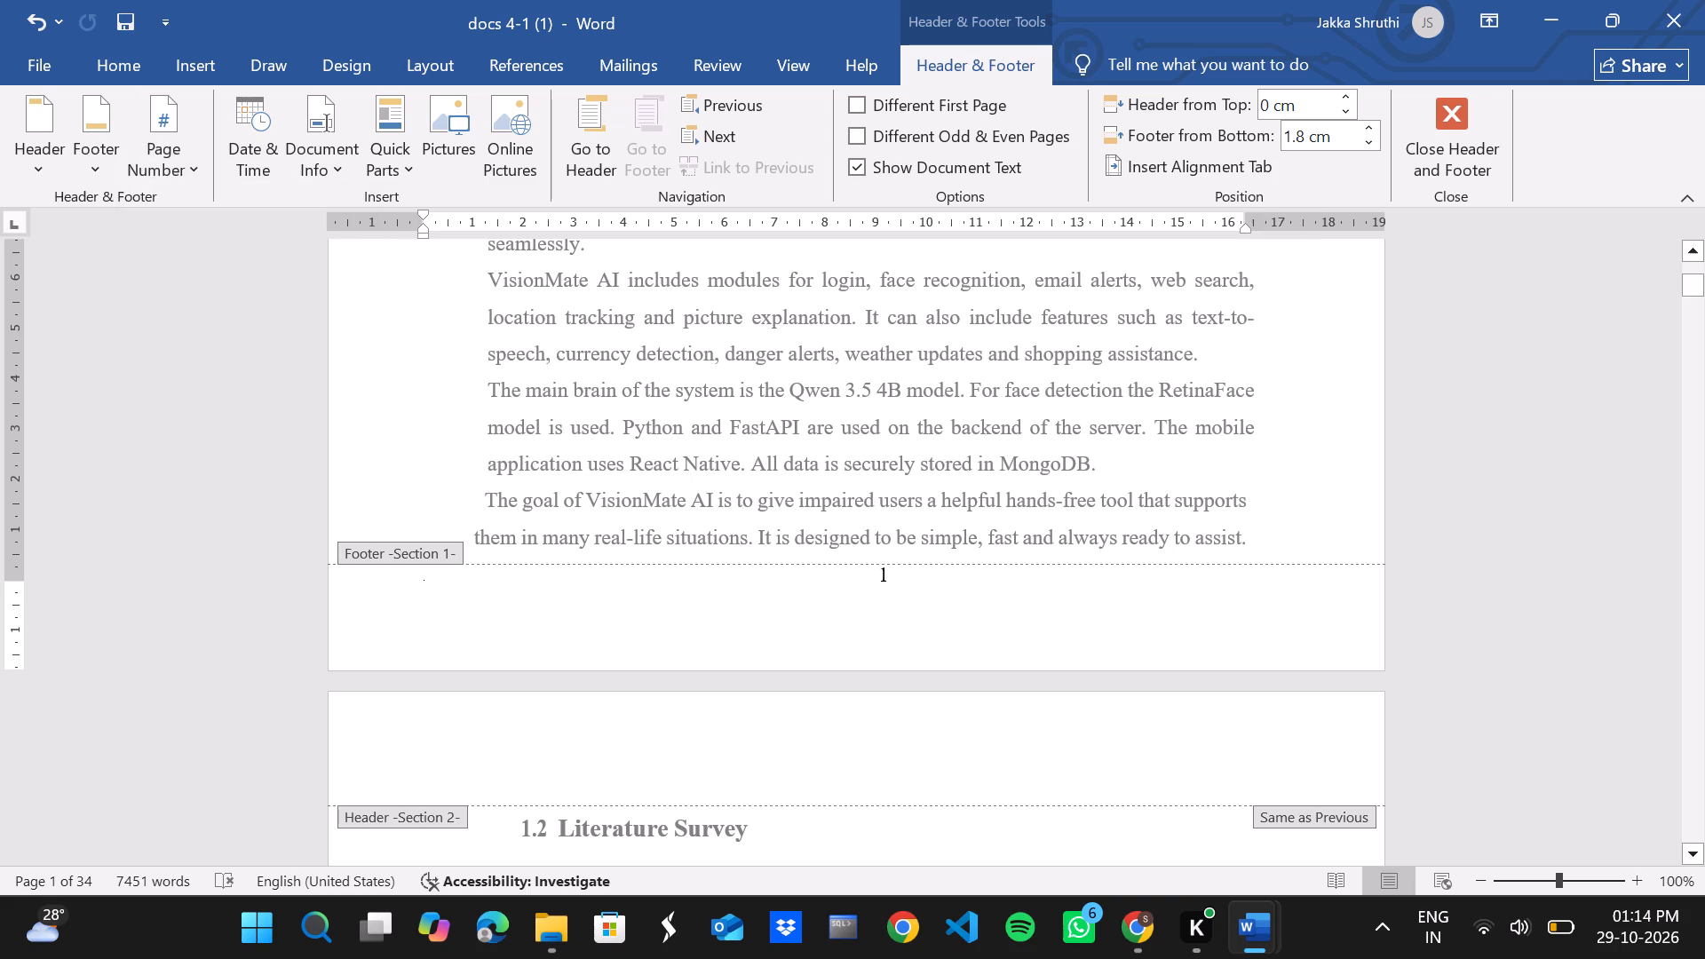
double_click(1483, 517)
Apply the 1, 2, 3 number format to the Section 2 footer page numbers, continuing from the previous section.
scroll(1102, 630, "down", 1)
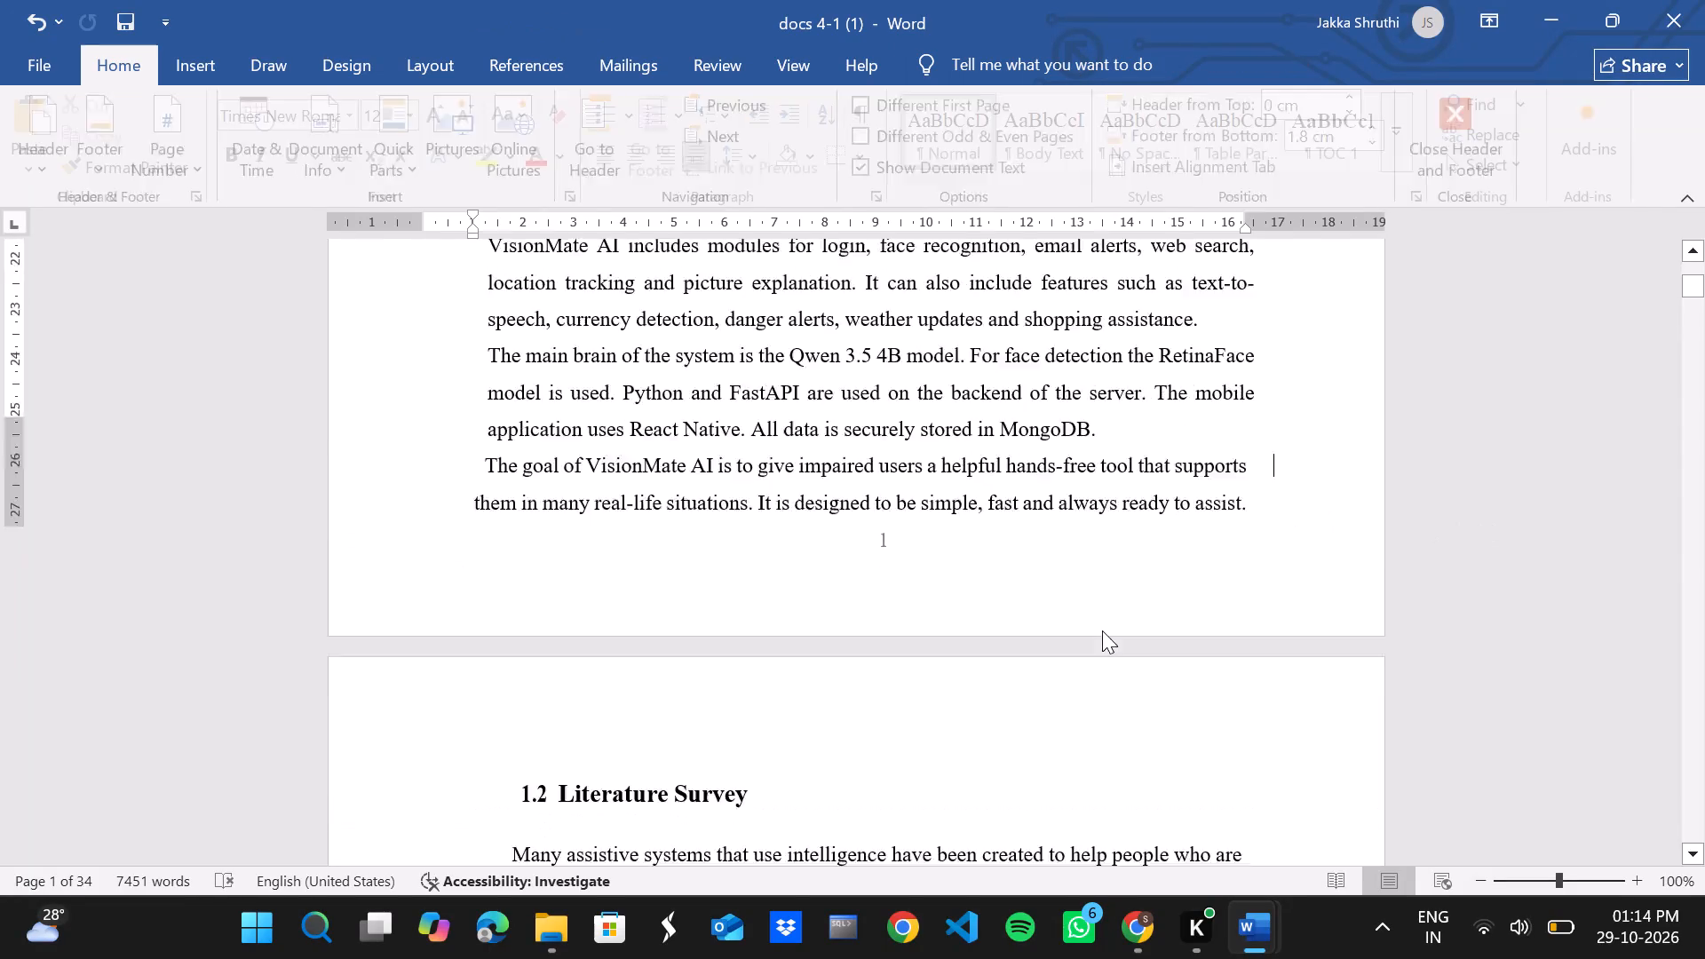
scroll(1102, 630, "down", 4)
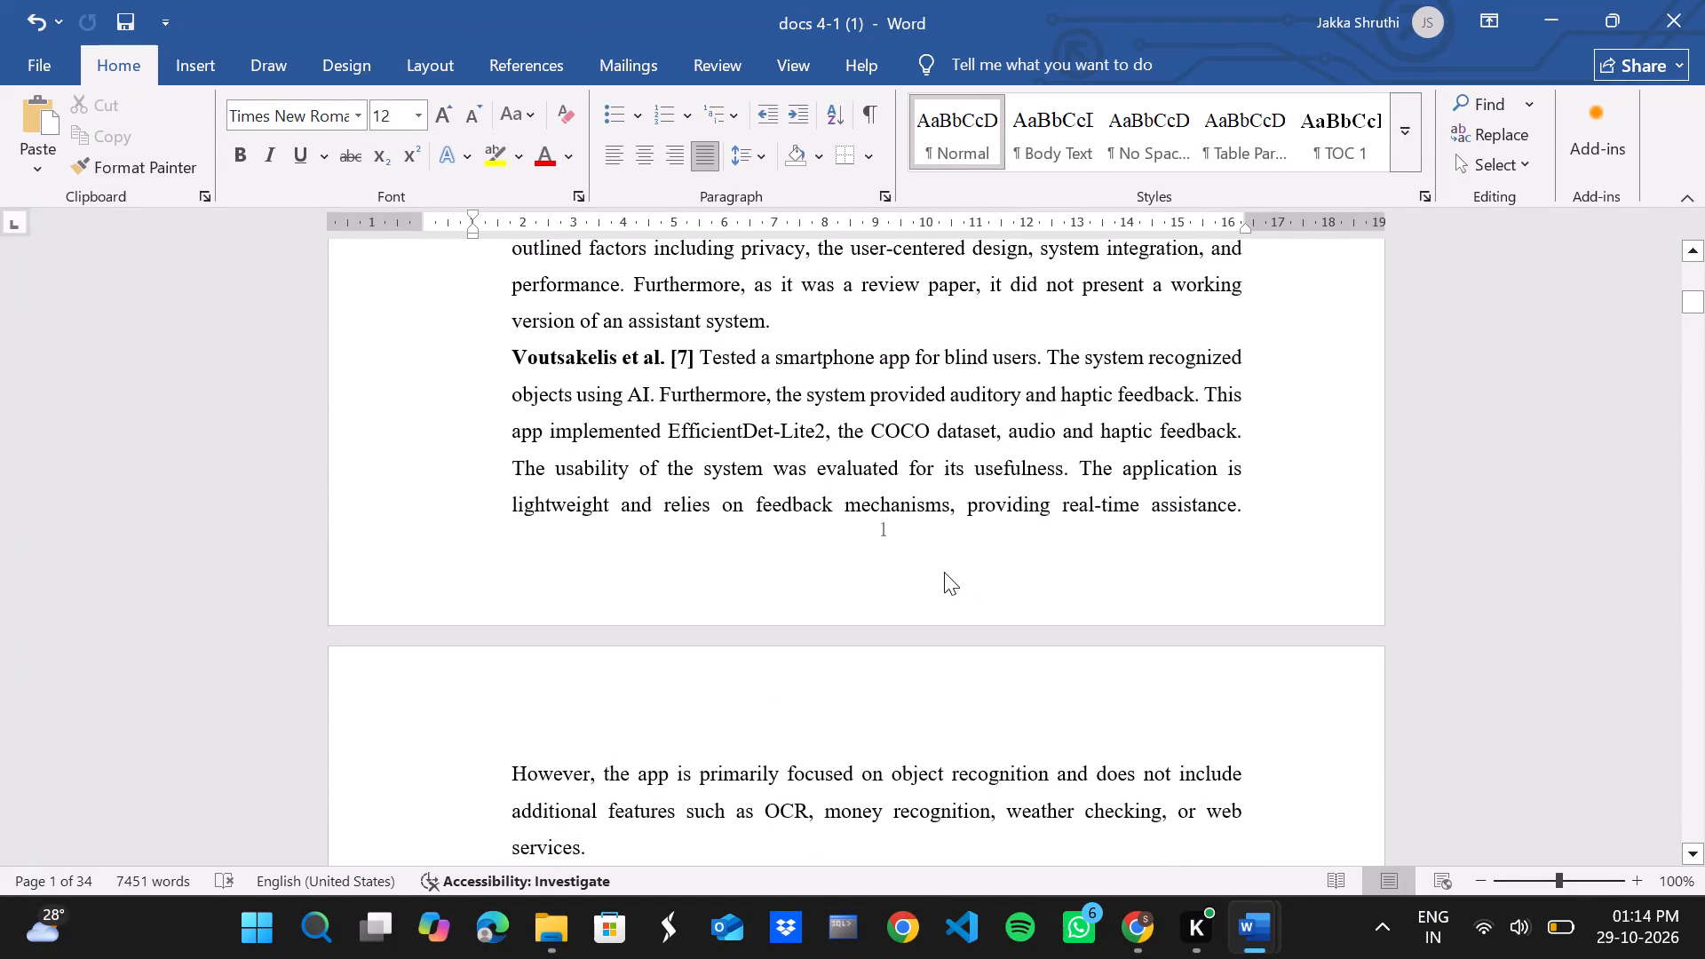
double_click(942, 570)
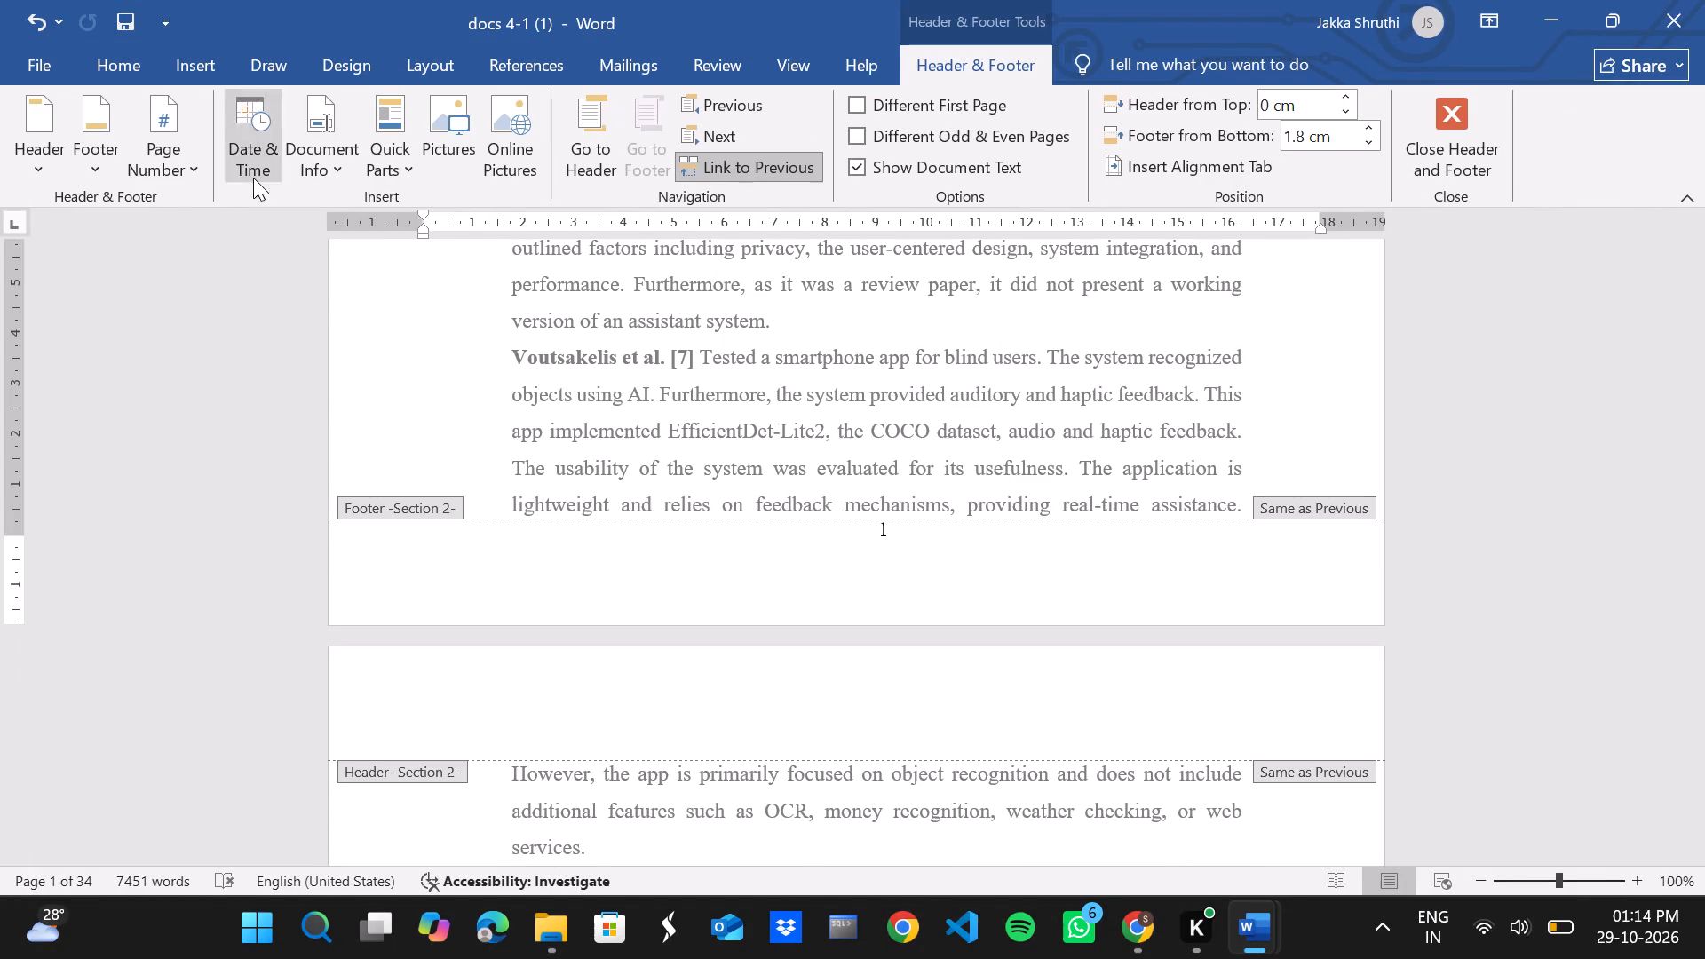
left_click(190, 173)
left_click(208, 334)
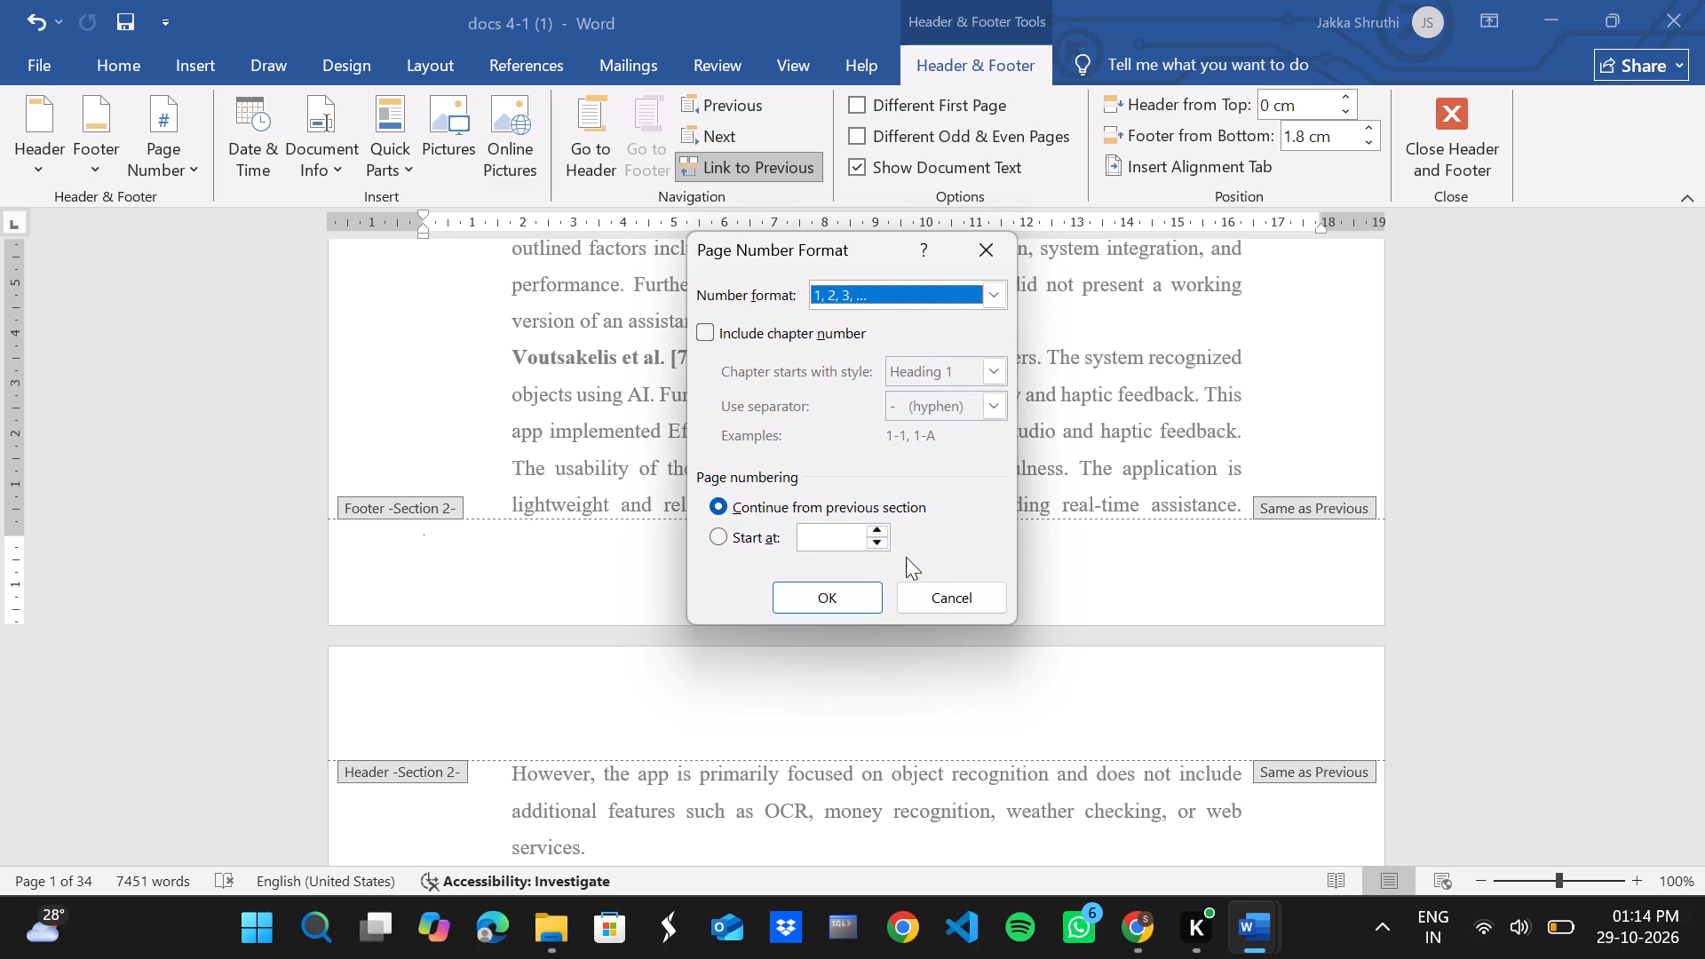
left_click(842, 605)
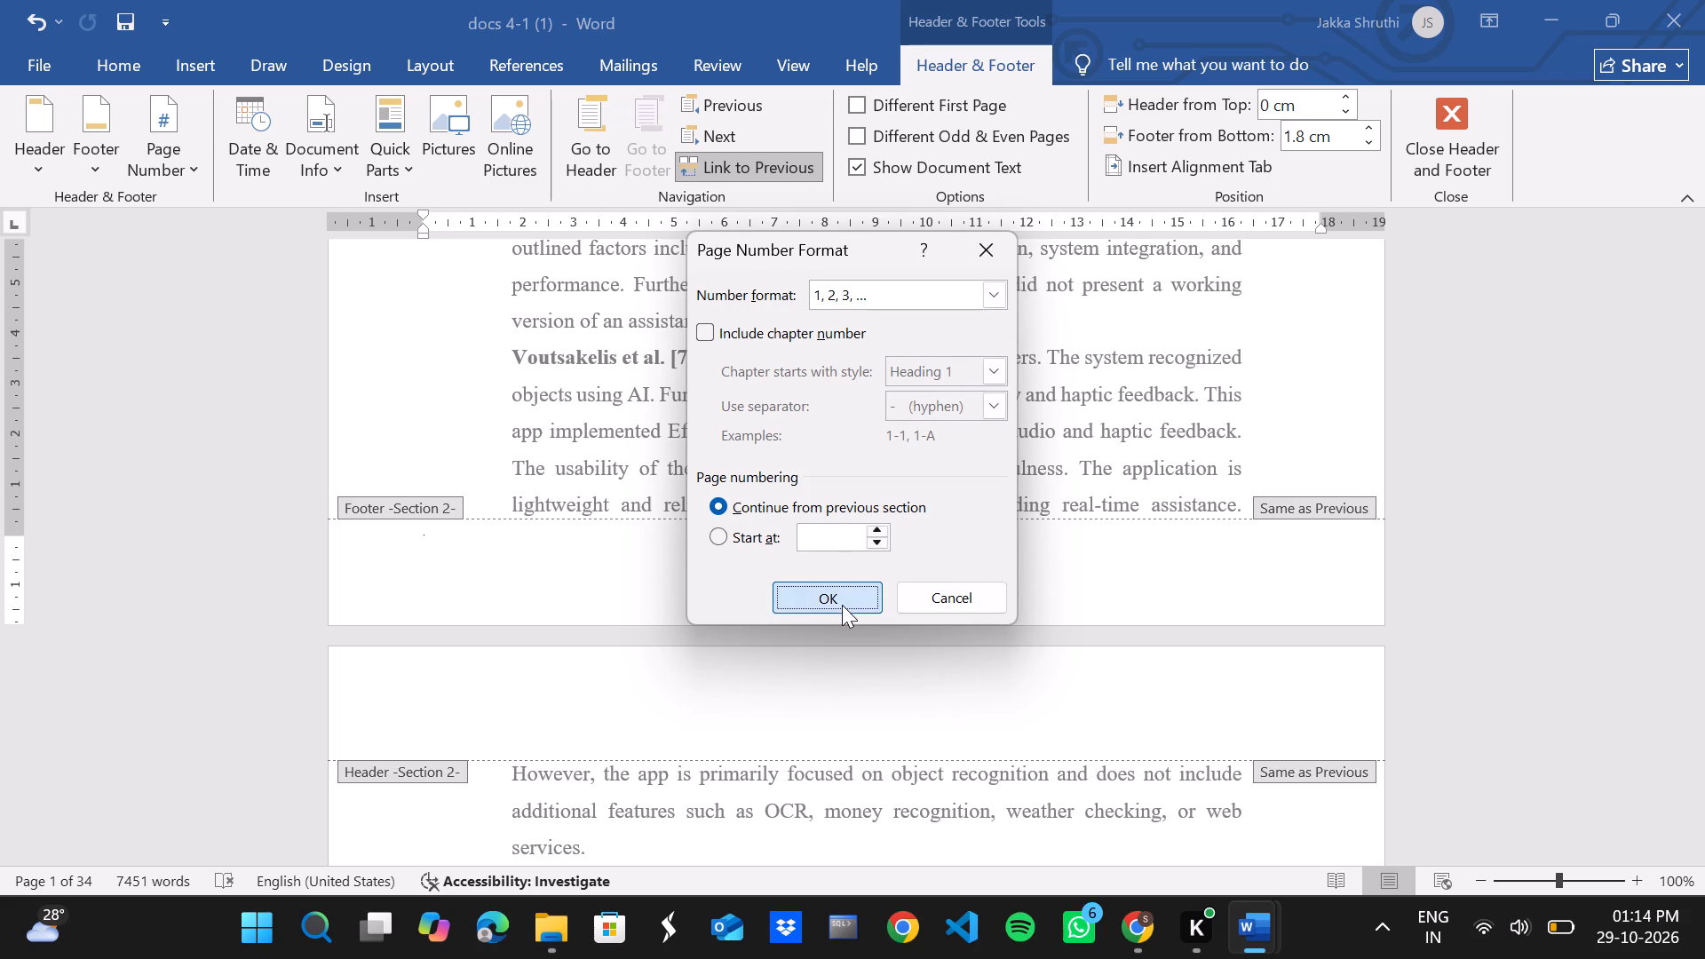
Check the footer page numbers from the Introduction to the end of the first Literature Survey page, and close the footer.
scroll(842, 605, "up", 3)
scroll(842, 605, "down", 1)
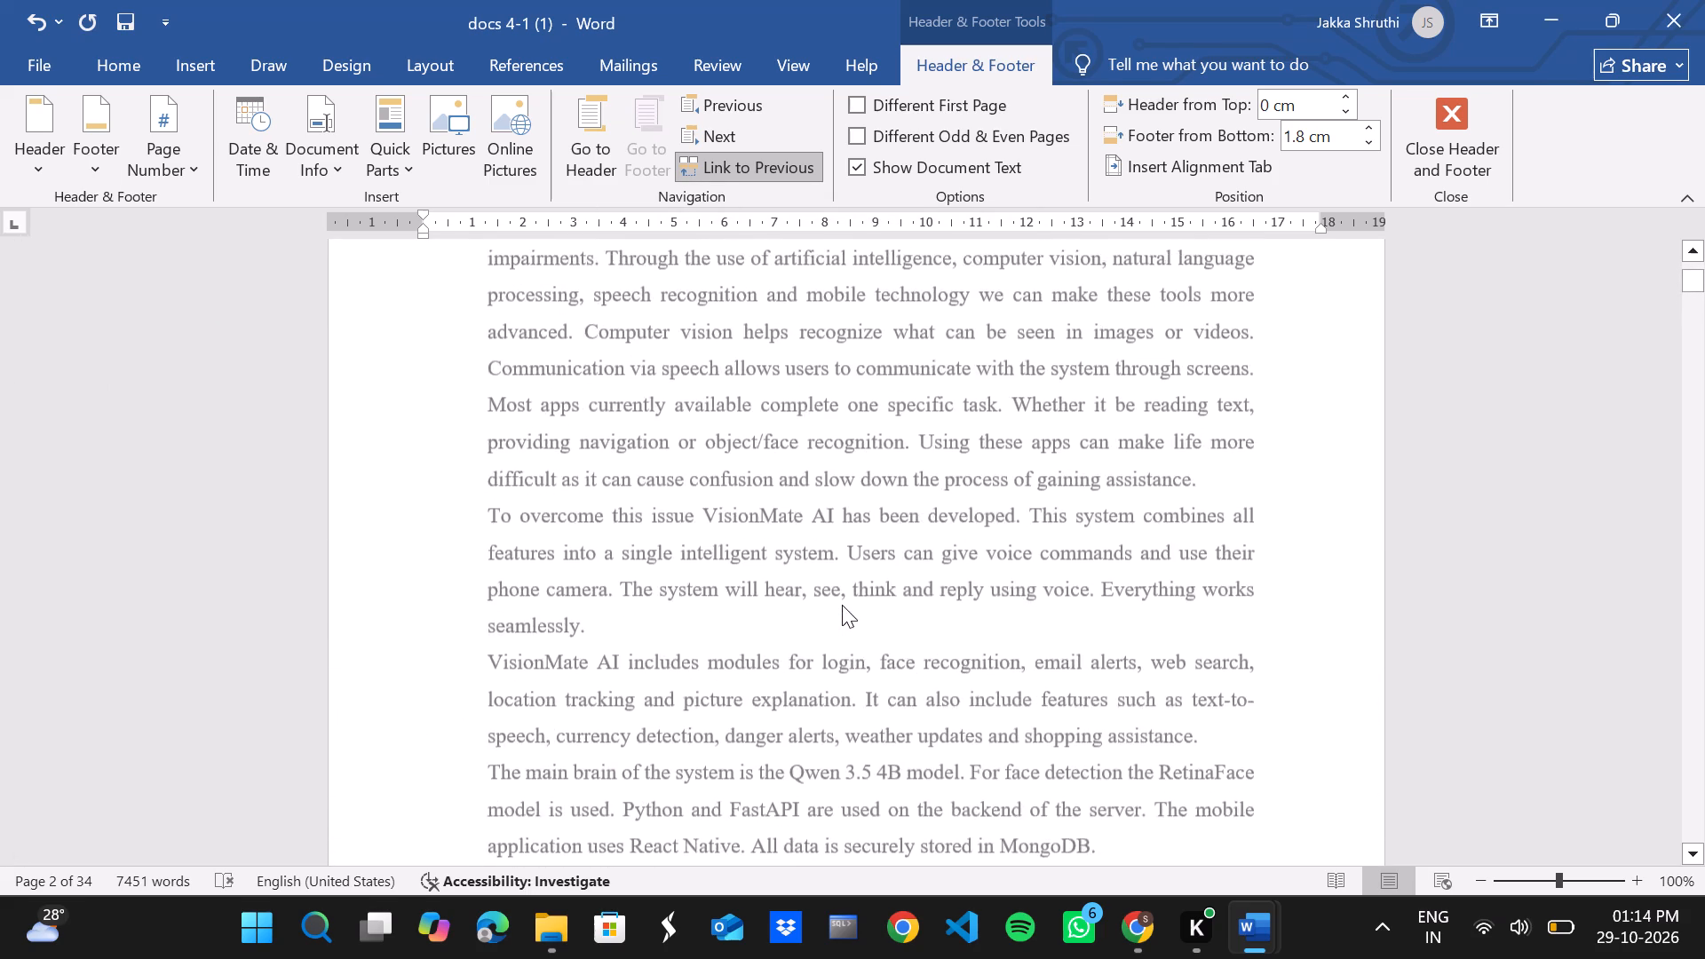
scroll(842, 605, "down", 2)
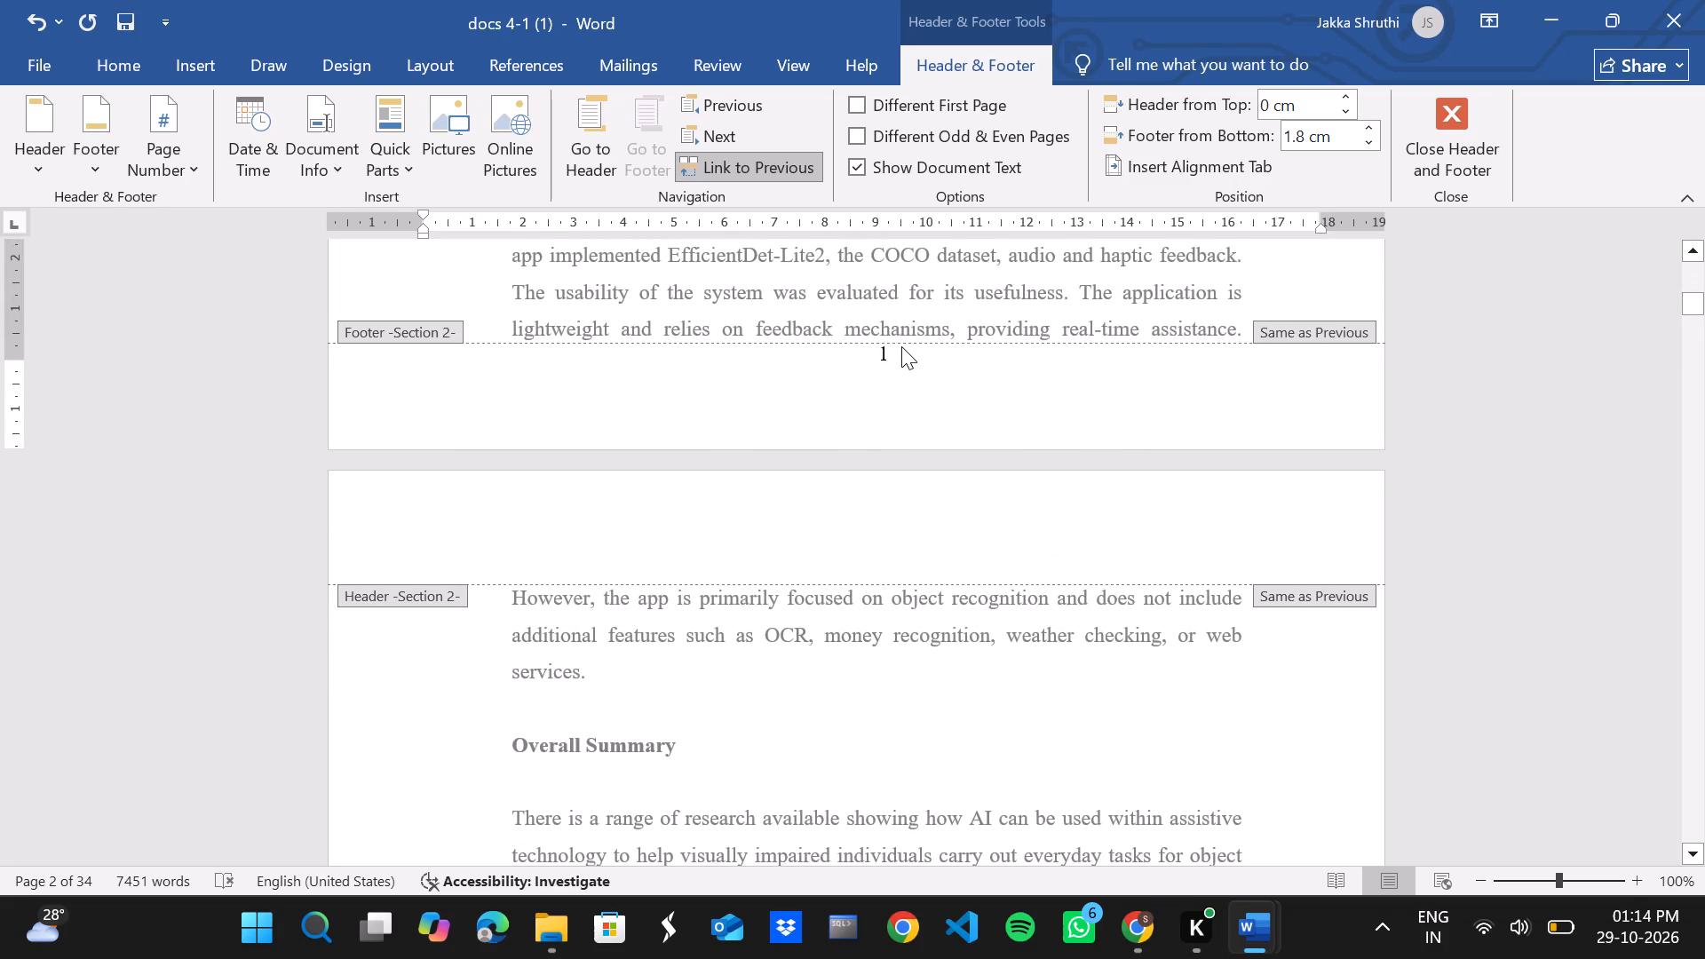
left_click(901, 346)
double_click(899, 365)
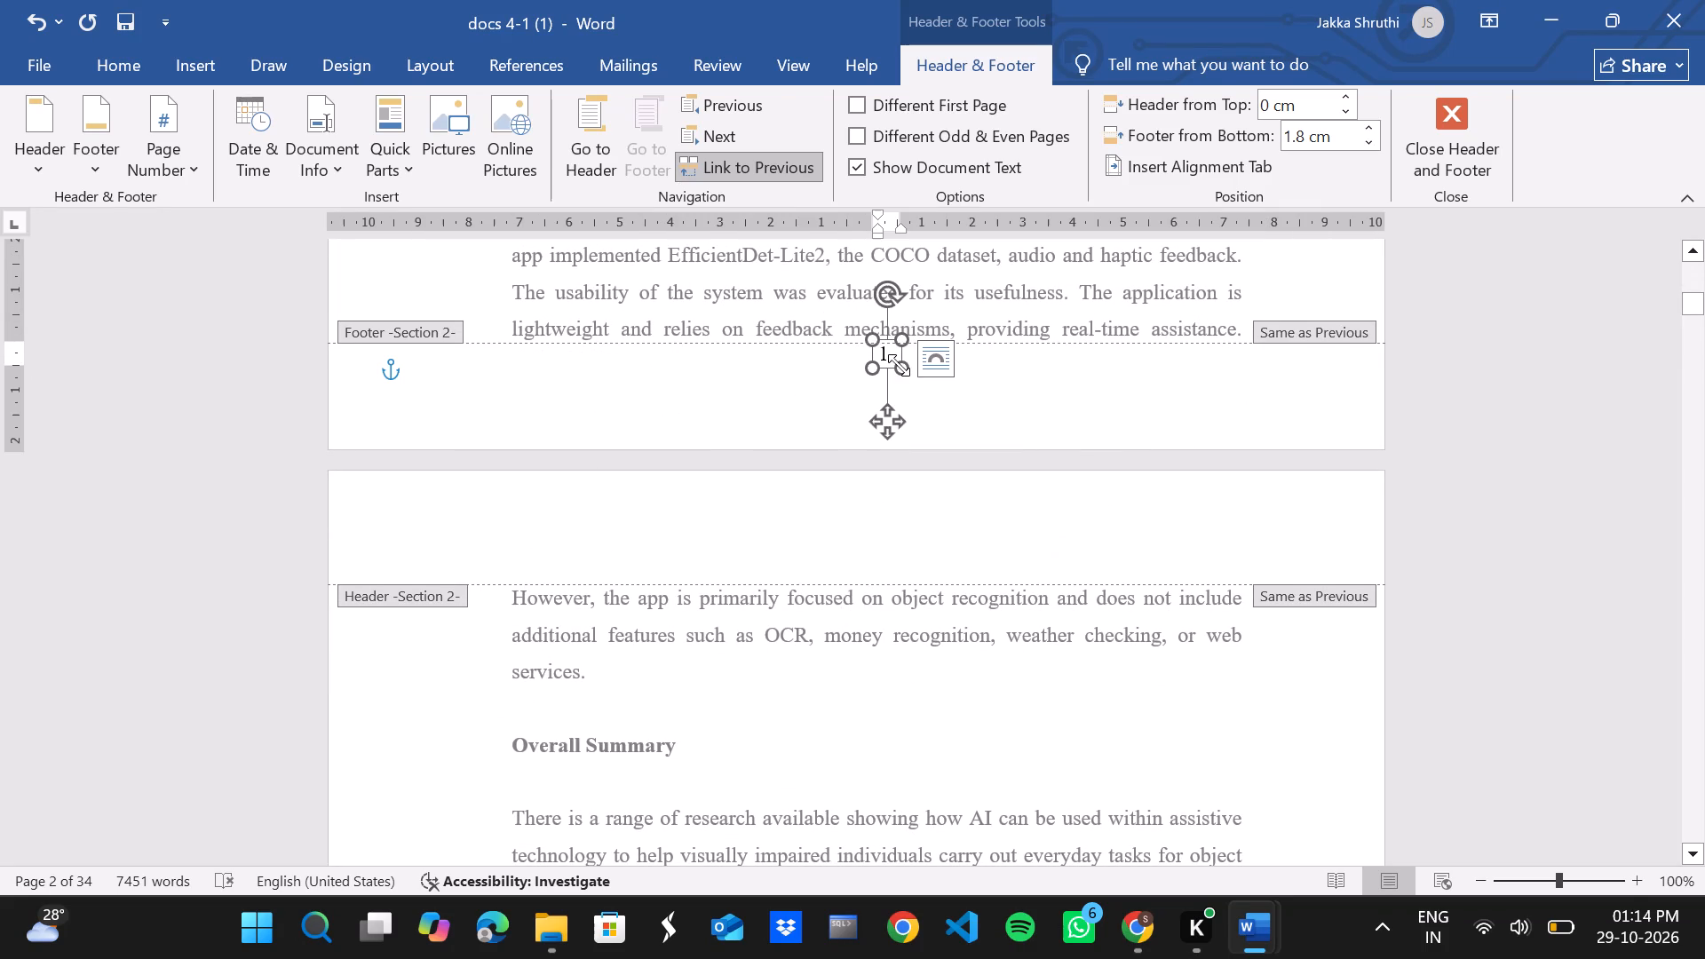
double_click(1063, 291)
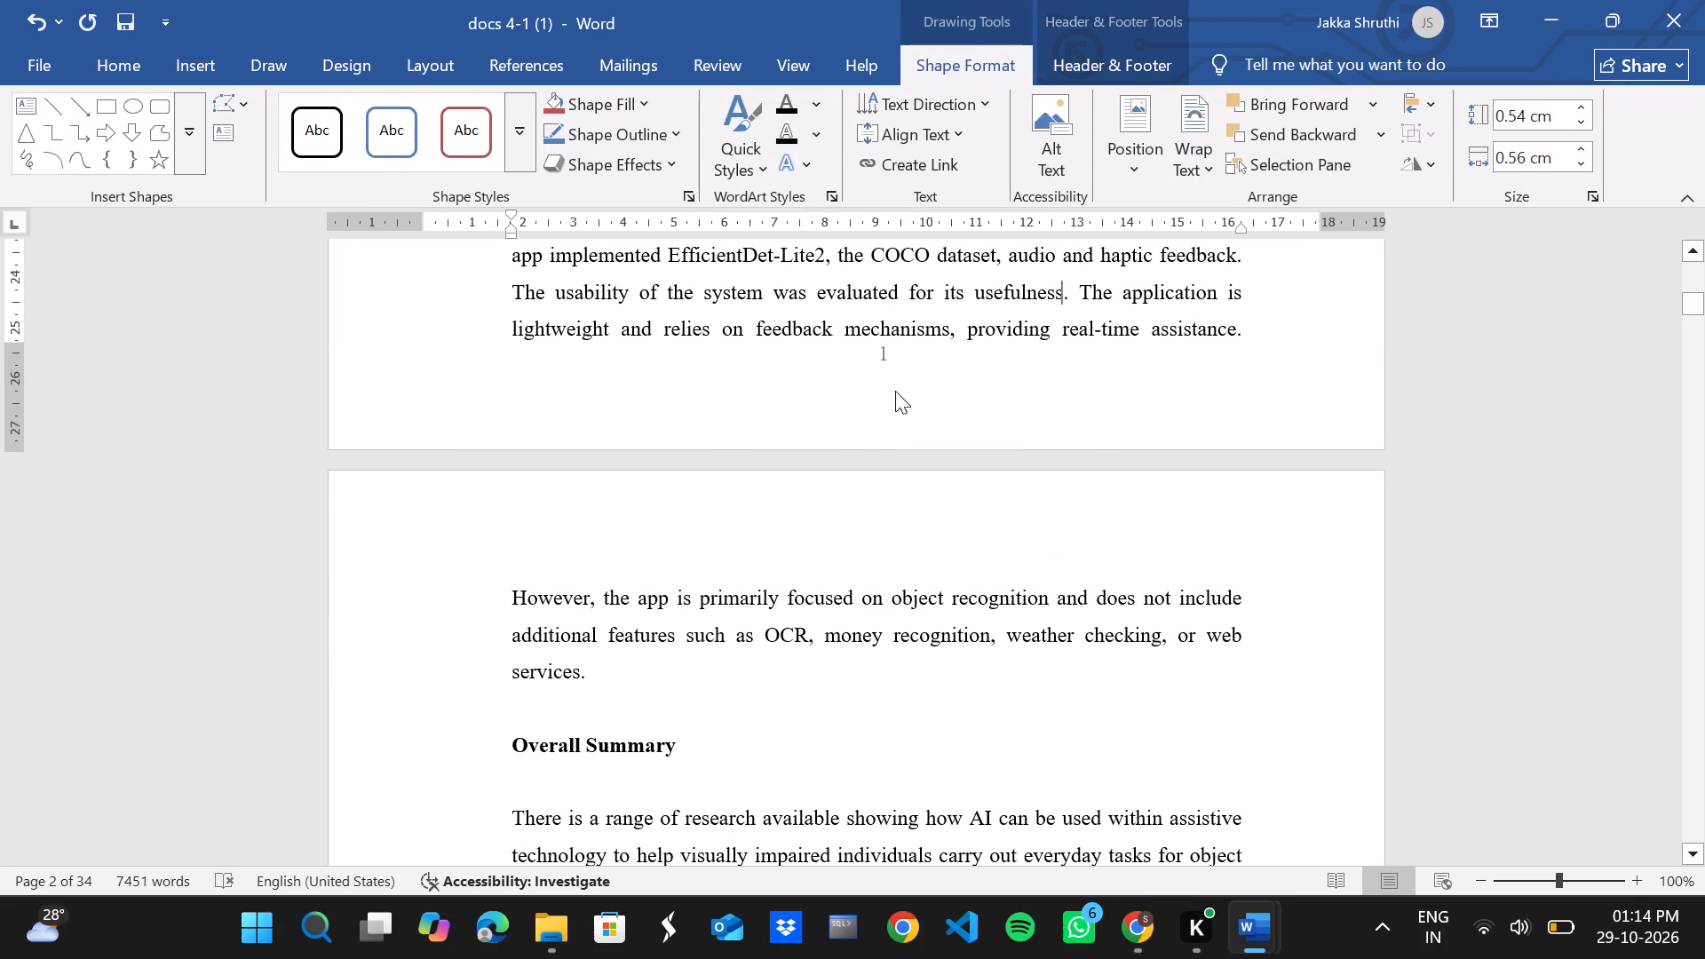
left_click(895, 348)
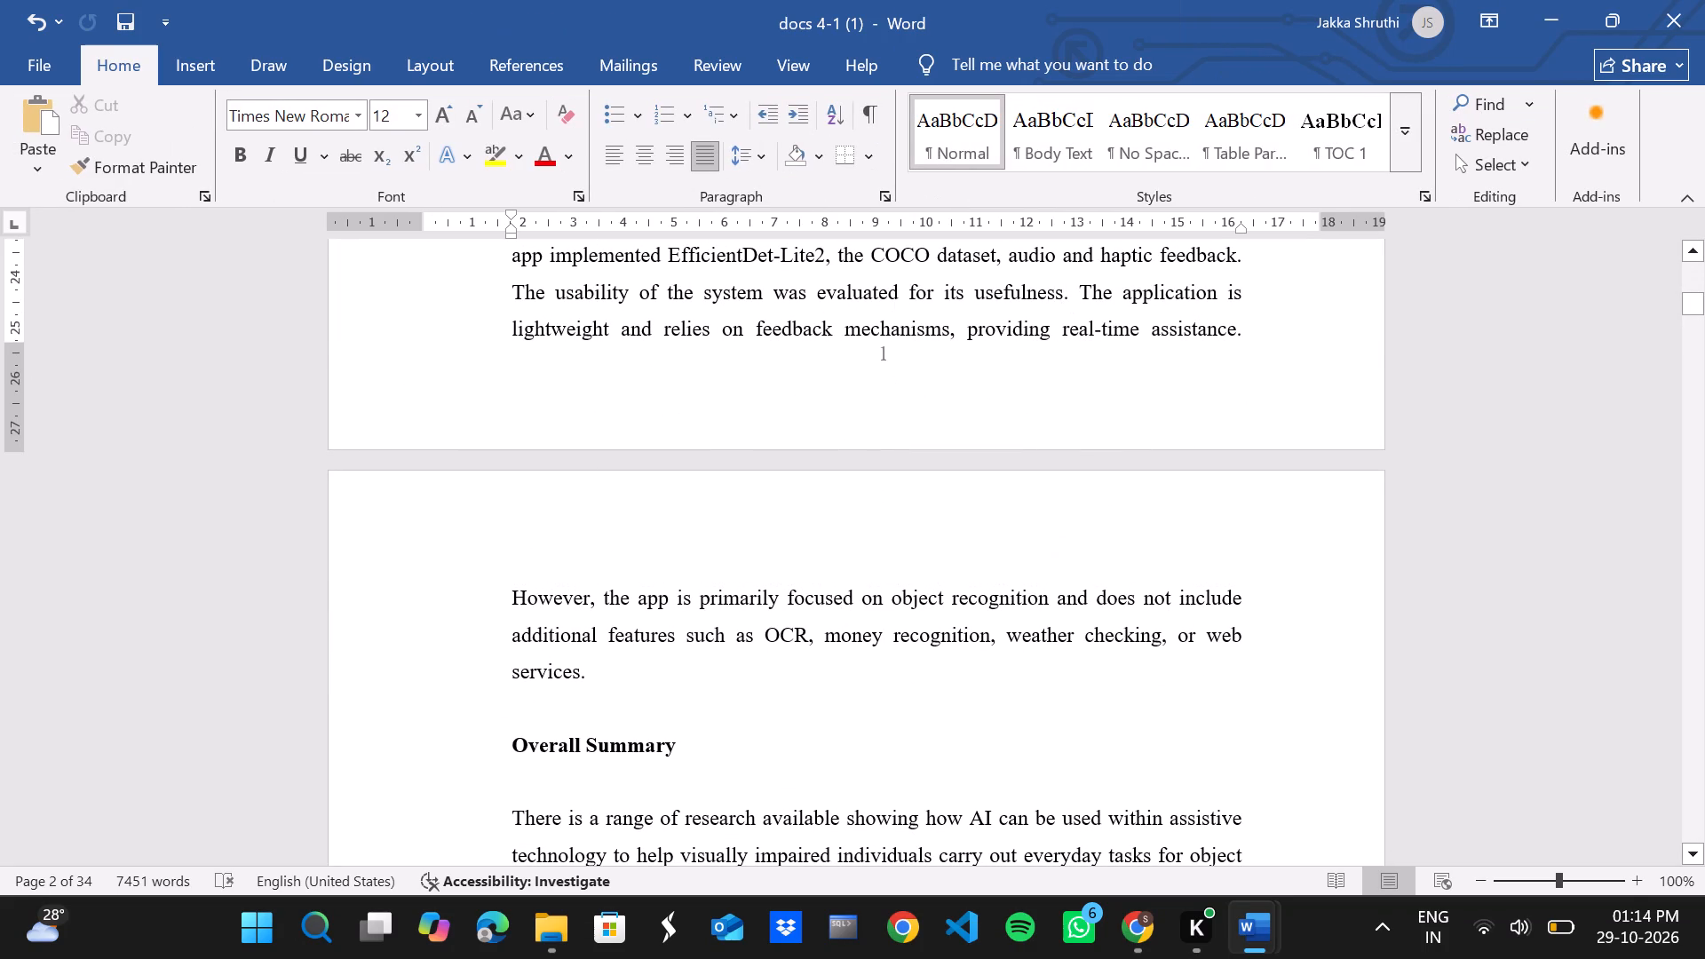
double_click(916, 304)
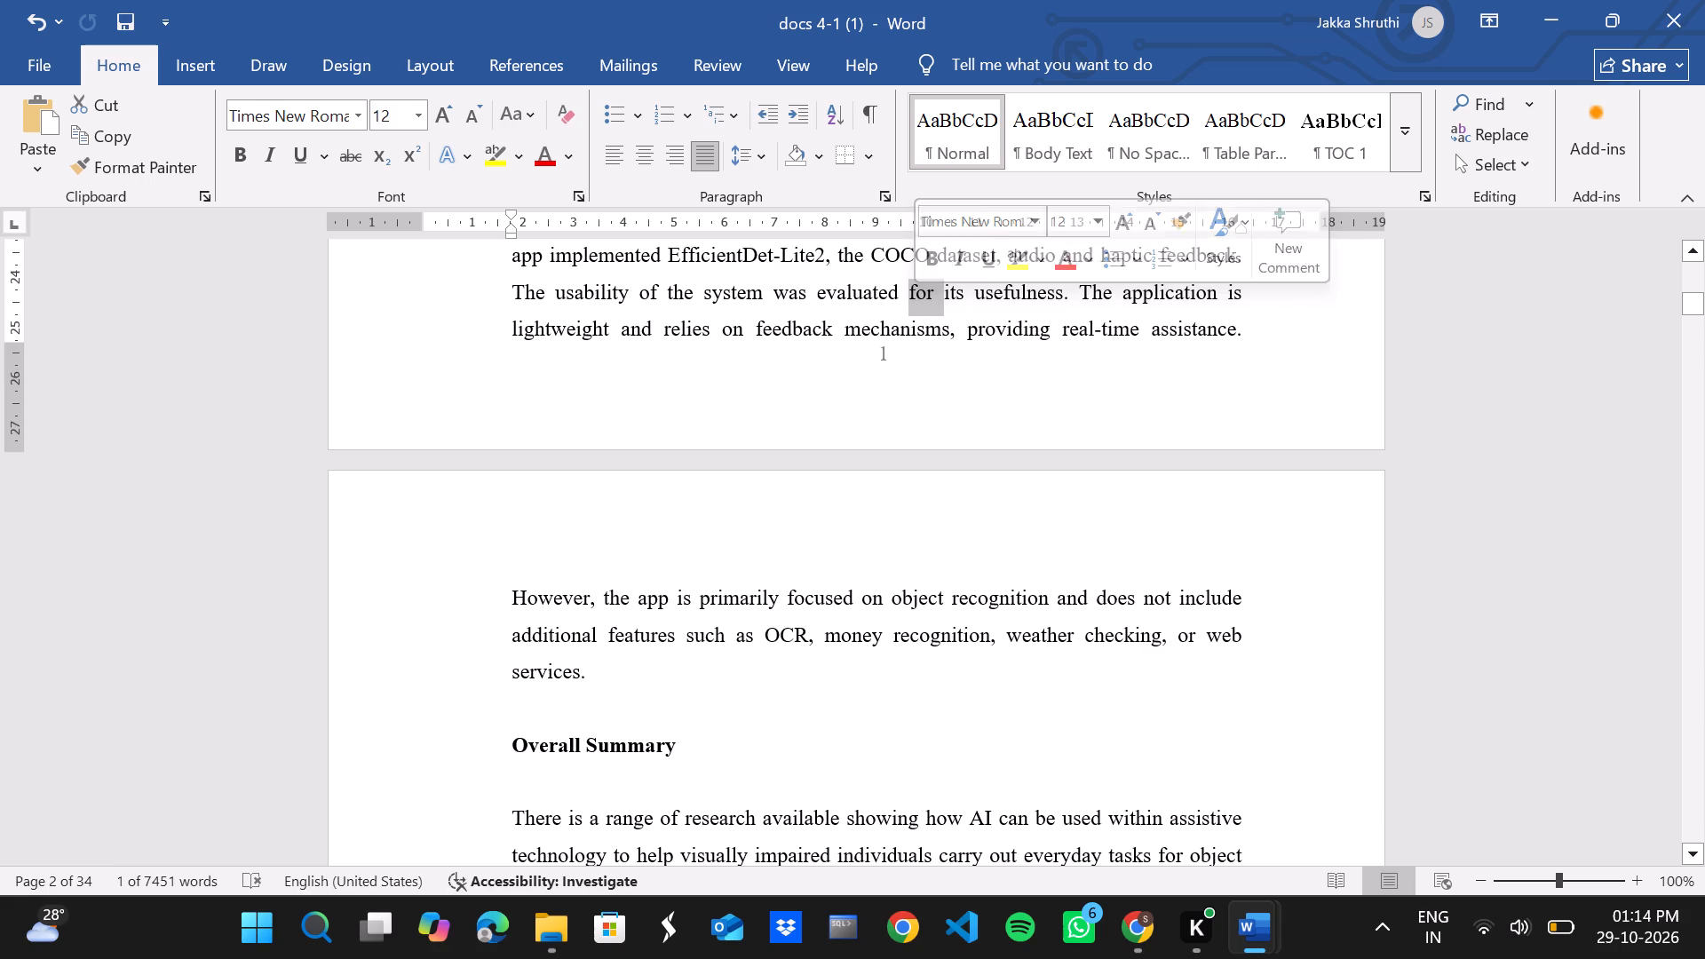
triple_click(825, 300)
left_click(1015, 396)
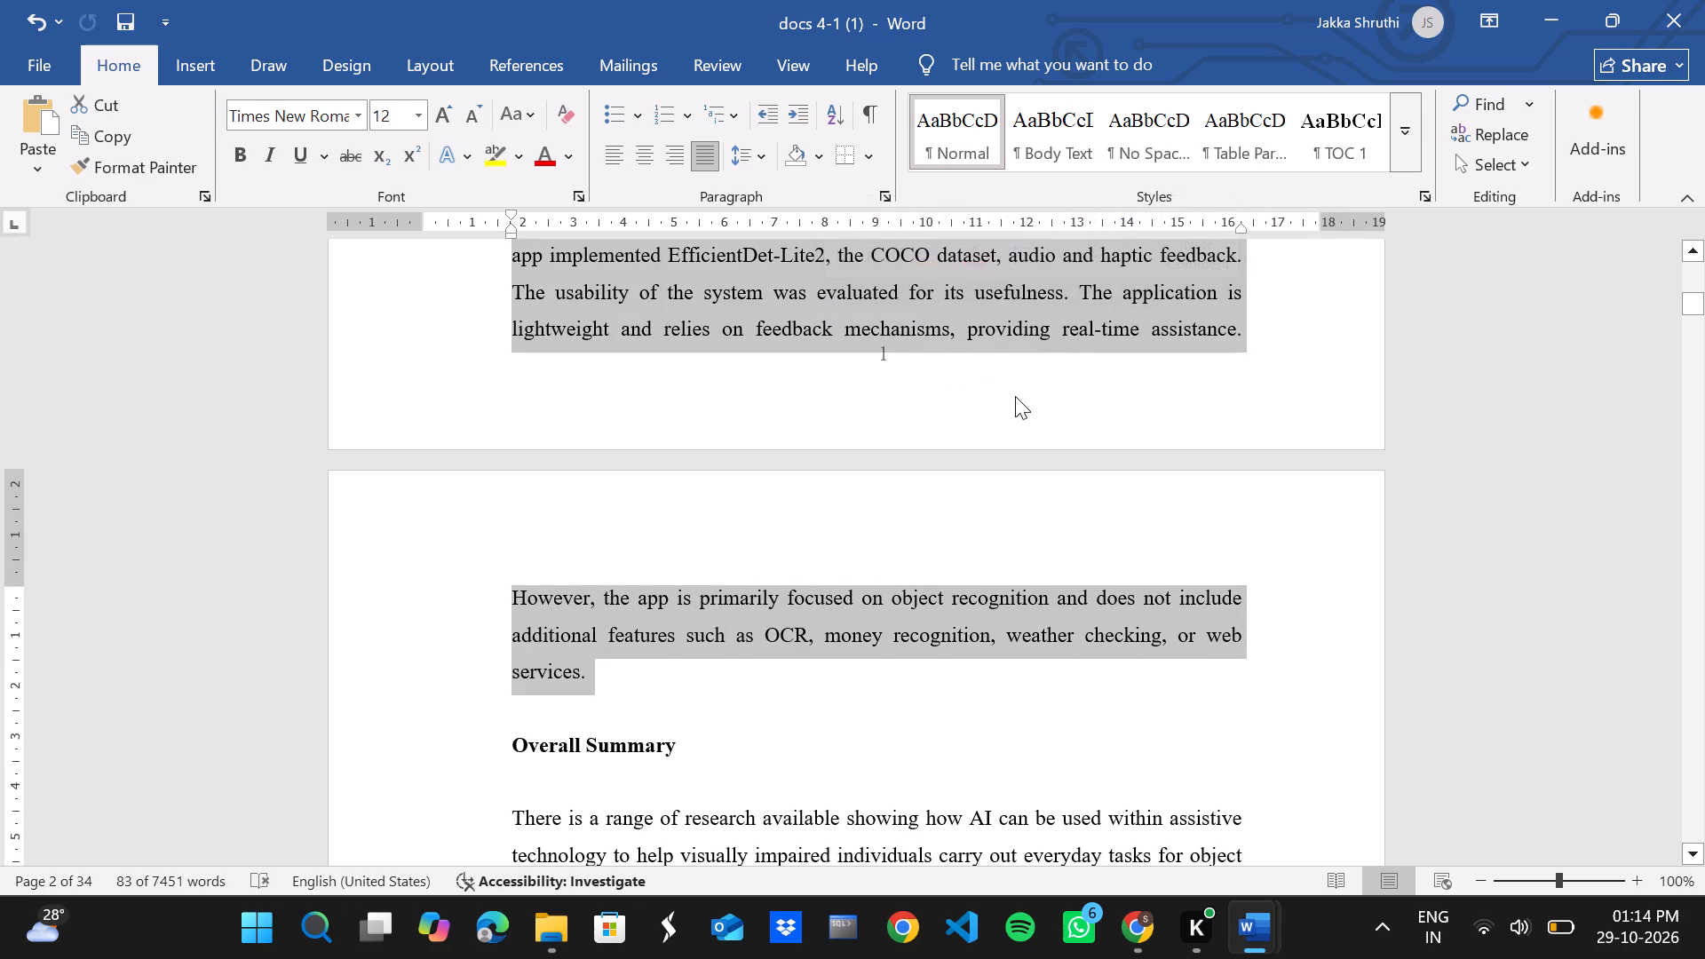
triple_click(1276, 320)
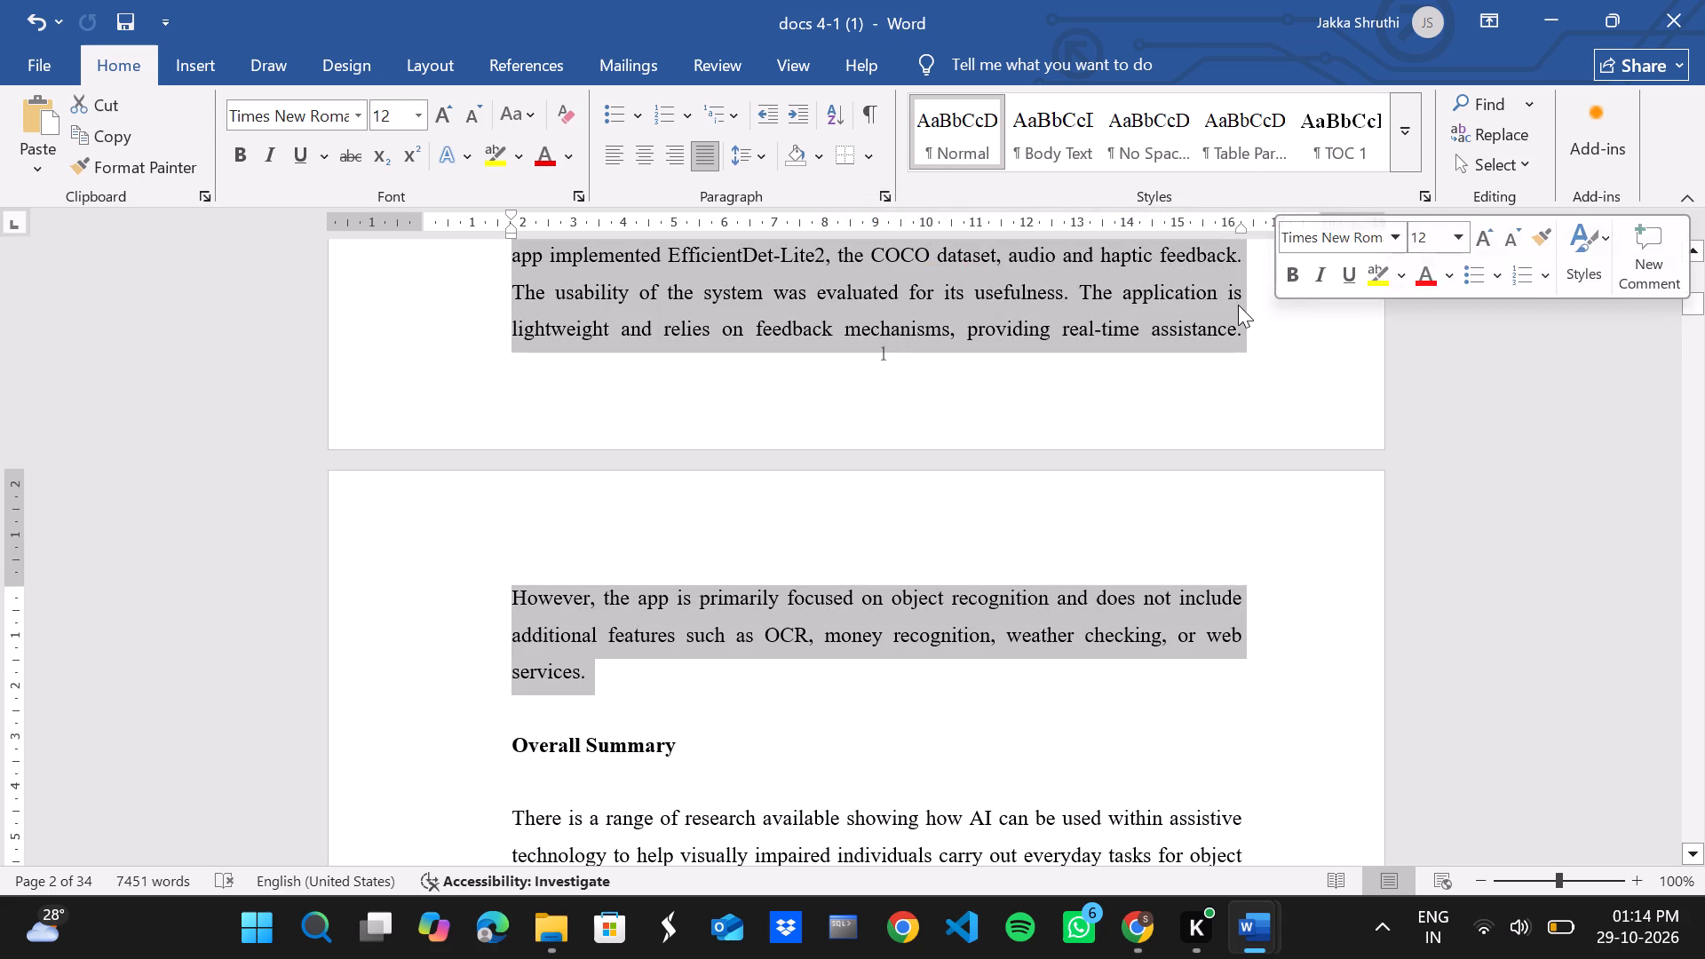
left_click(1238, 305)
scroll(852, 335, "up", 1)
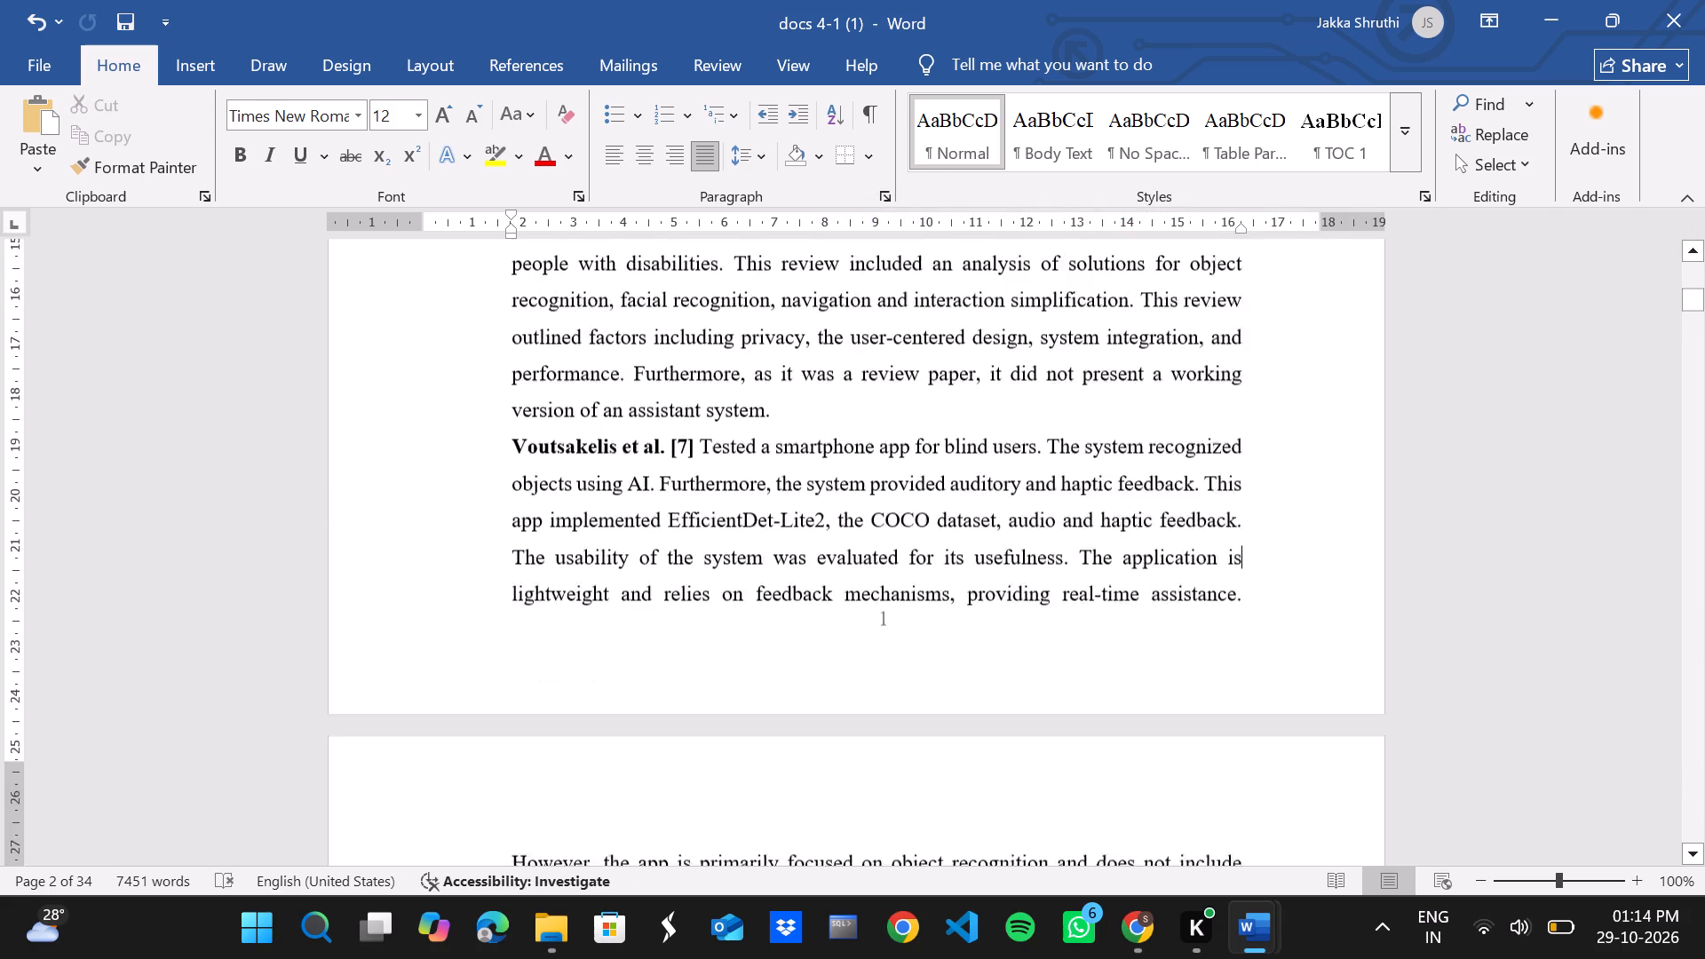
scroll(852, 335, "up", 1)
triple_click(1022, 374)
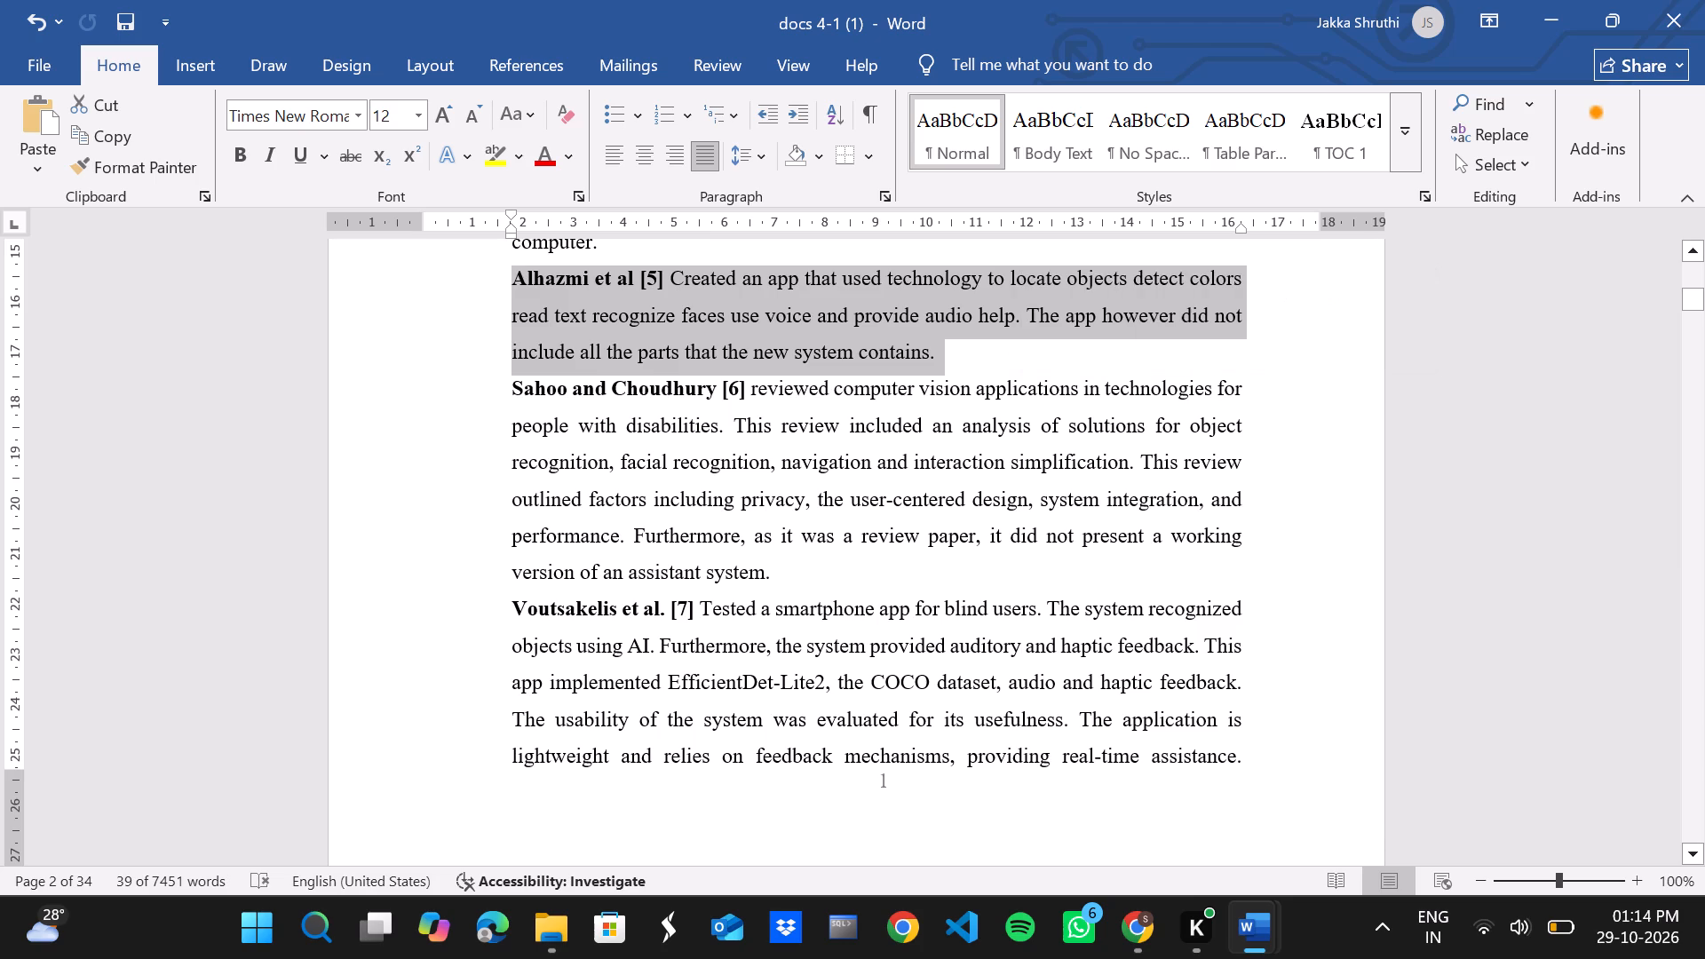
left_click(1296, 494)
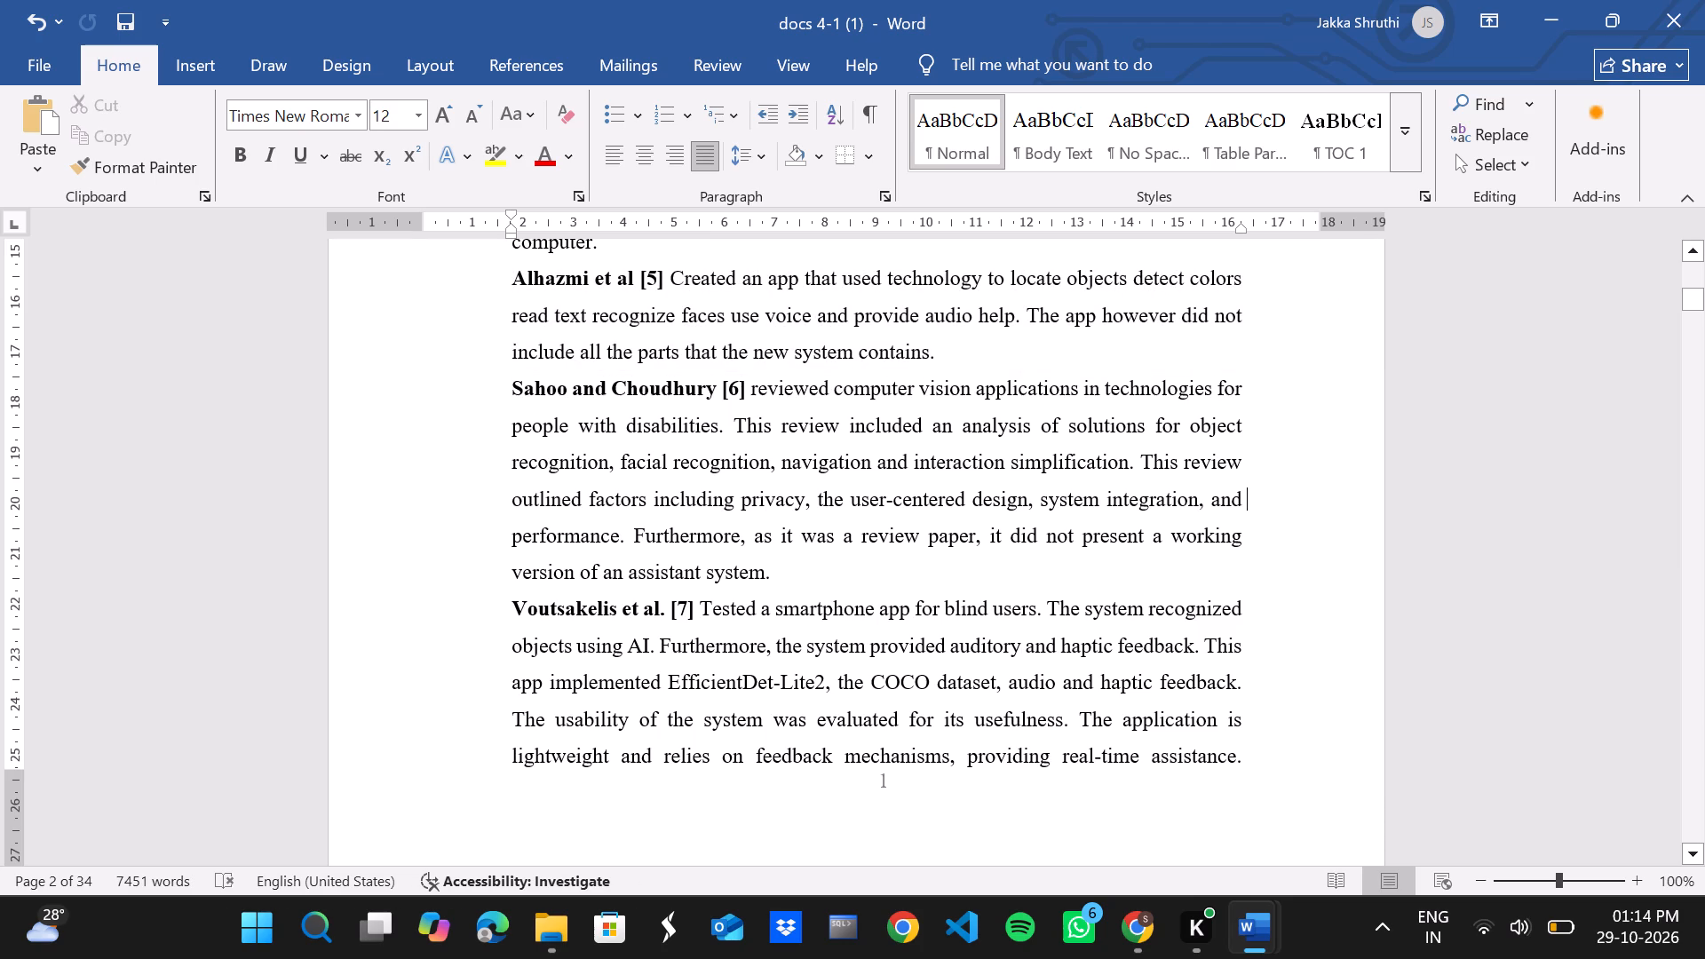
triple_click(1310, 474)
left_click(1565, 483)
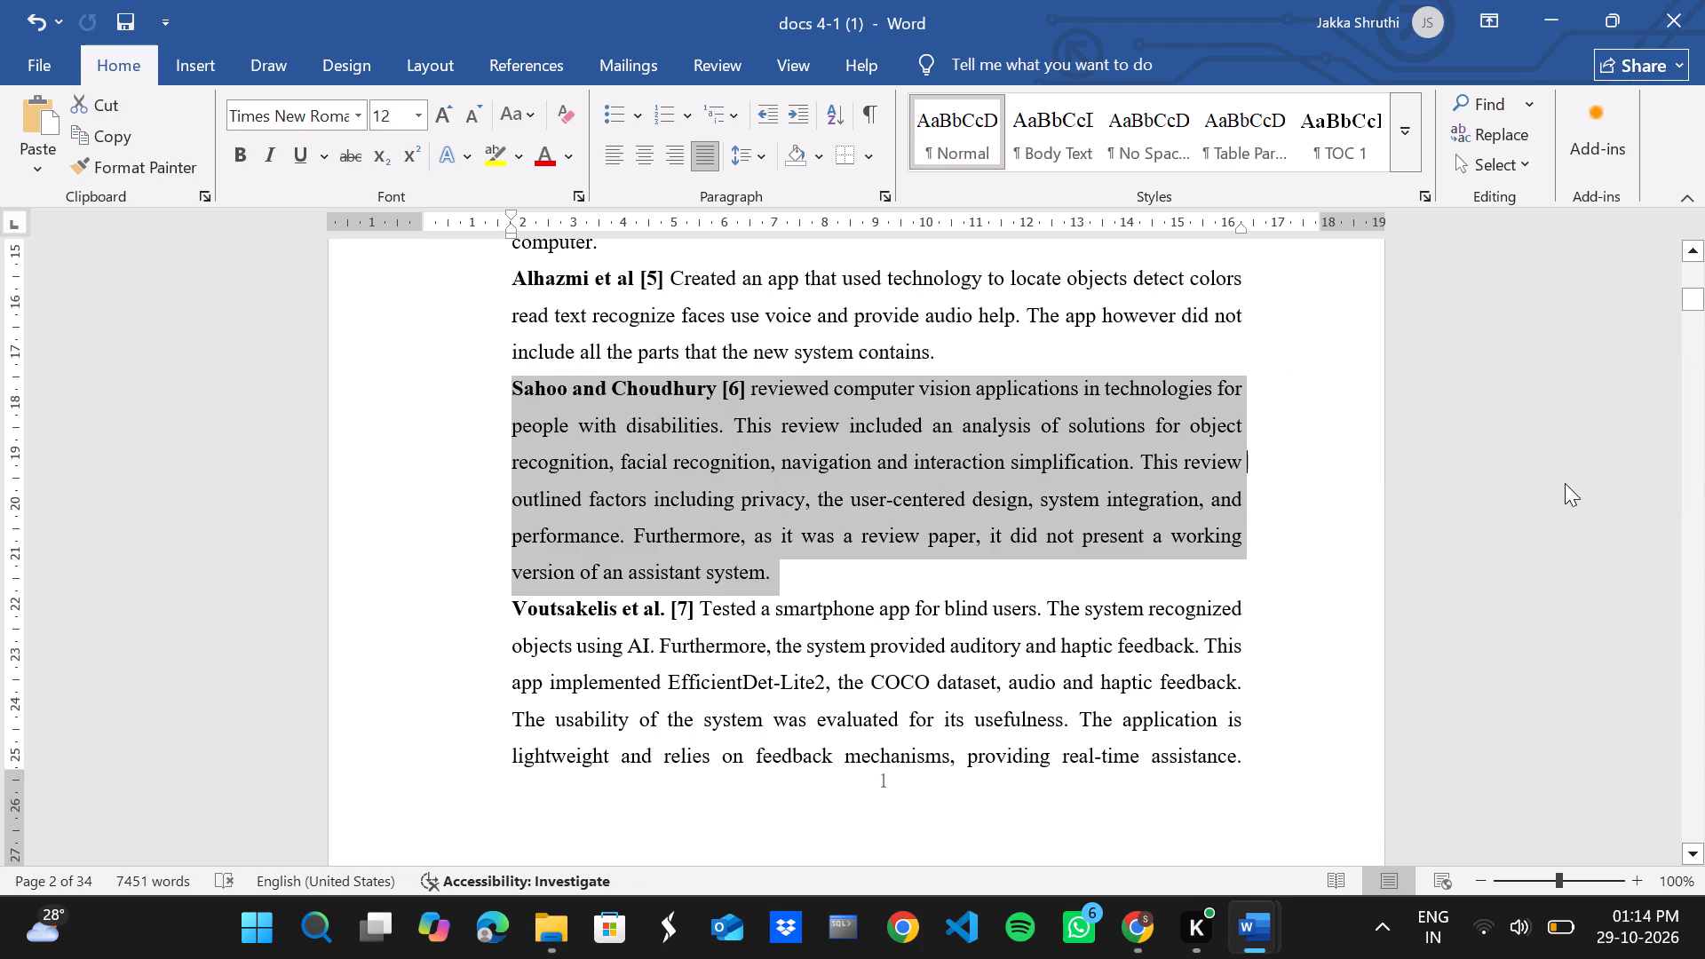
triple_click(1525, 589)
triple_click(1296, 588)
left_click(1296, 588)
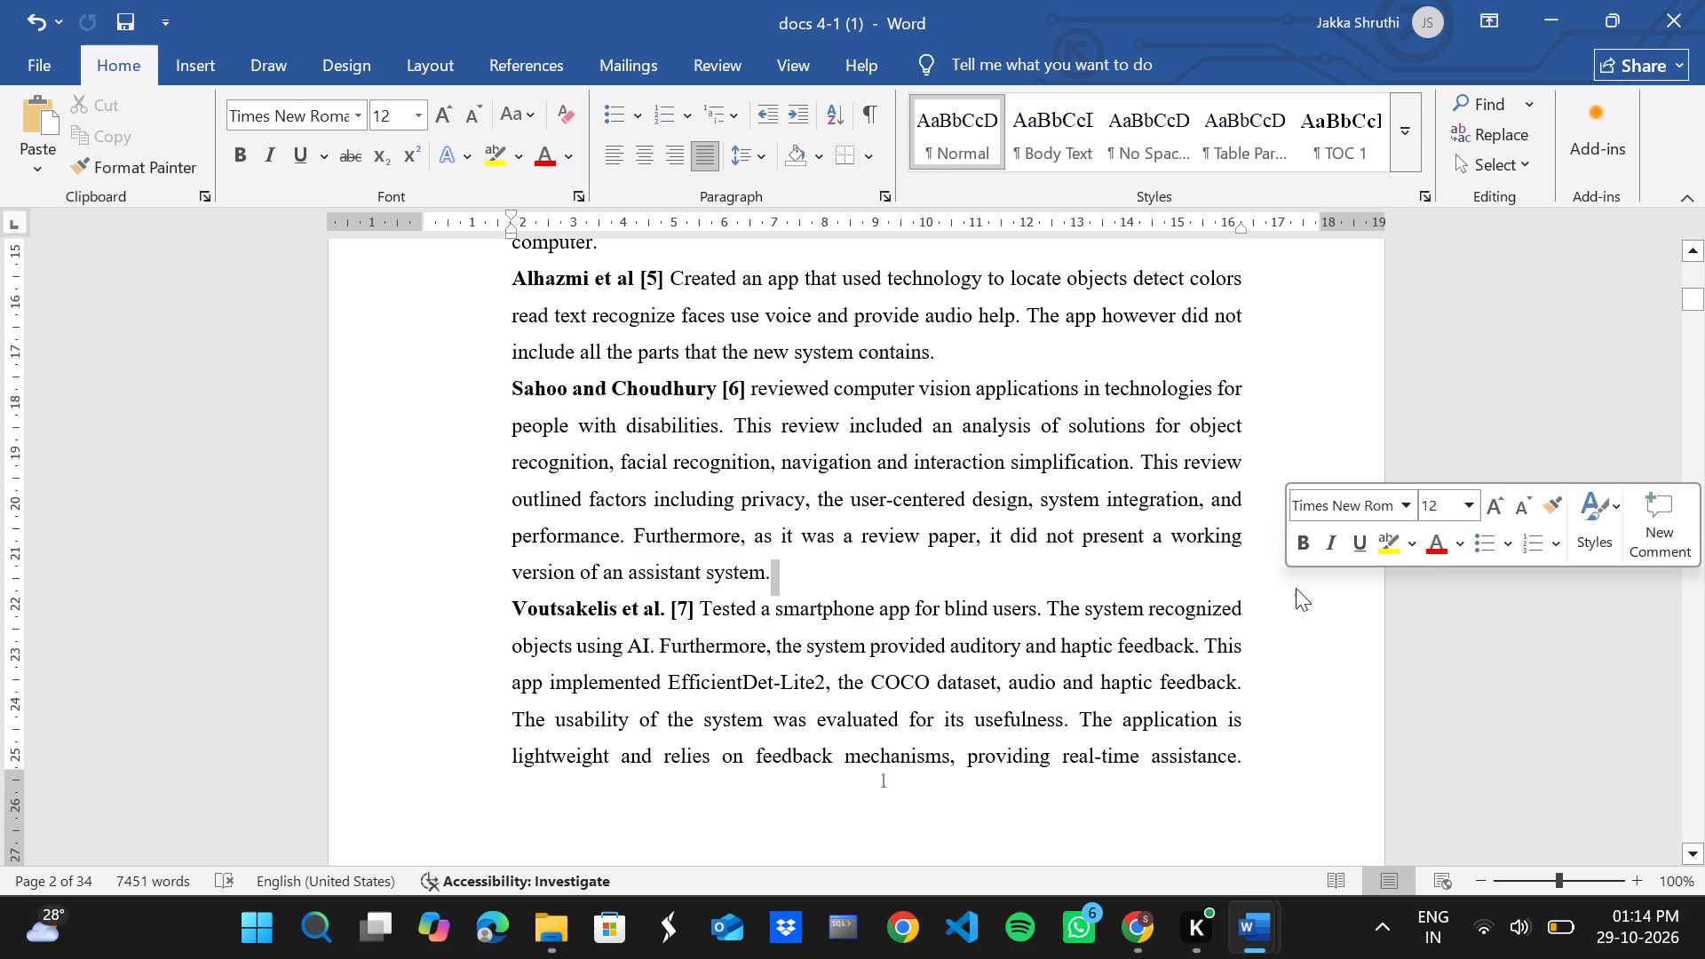
Format the page numbers of Section 2 to start at 1, keeping the 1, 2, 3 number format.
triple_click(1187, 787)
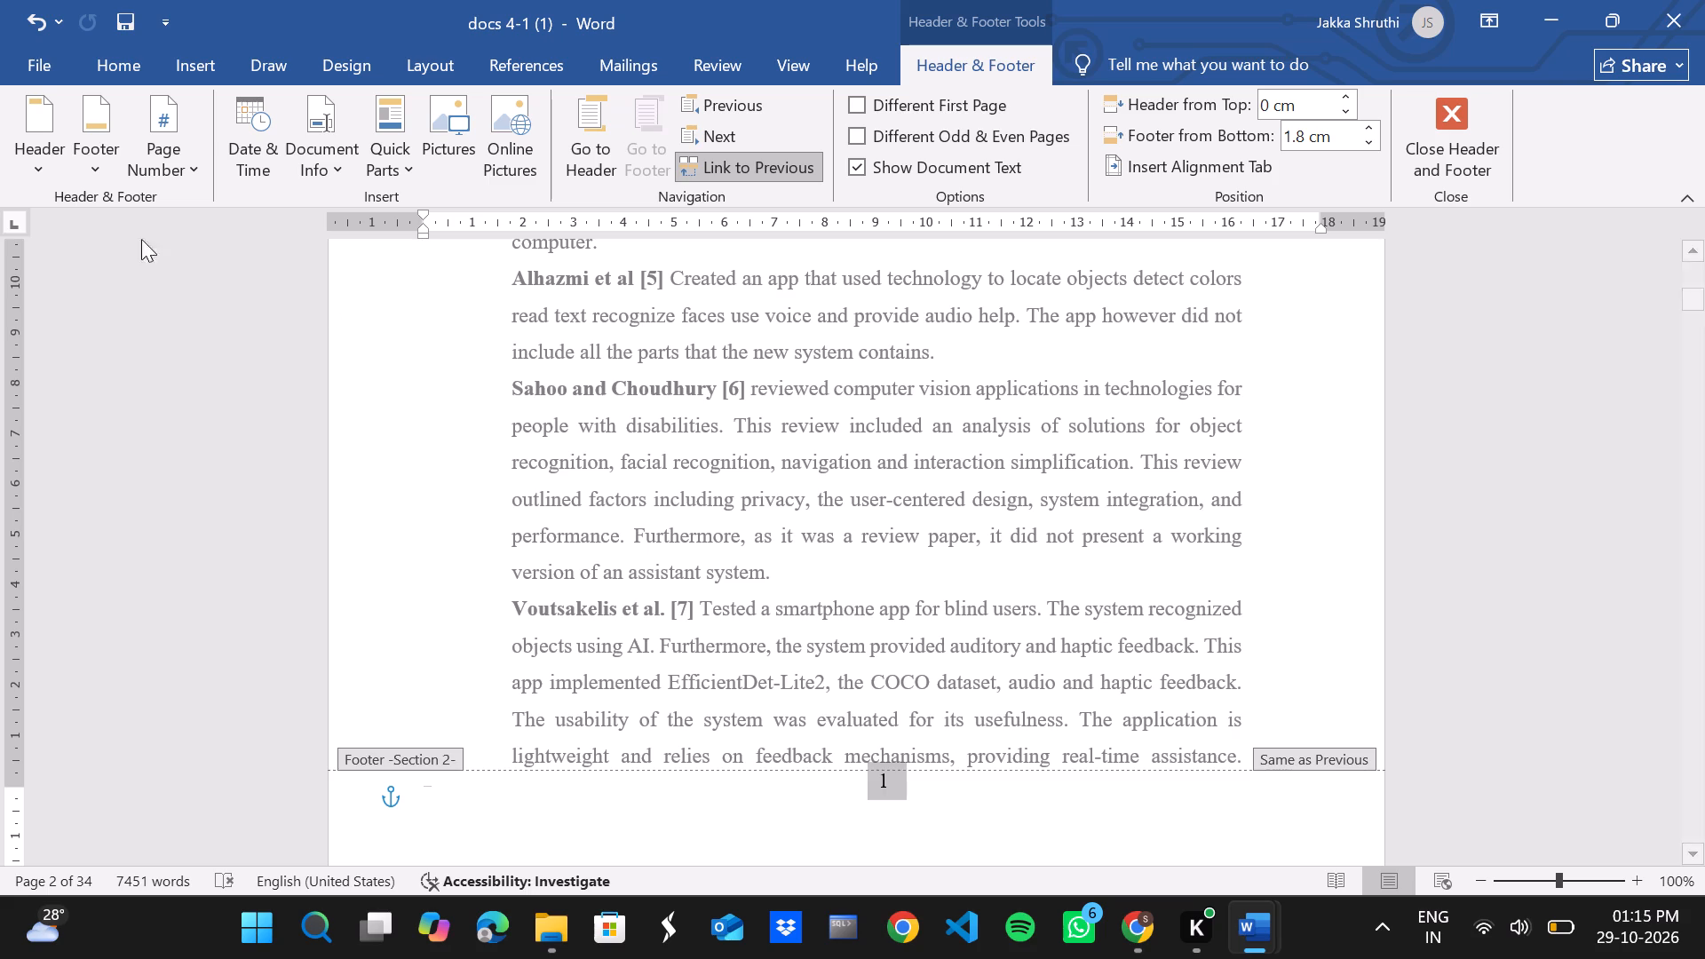
left_click(199, 178)
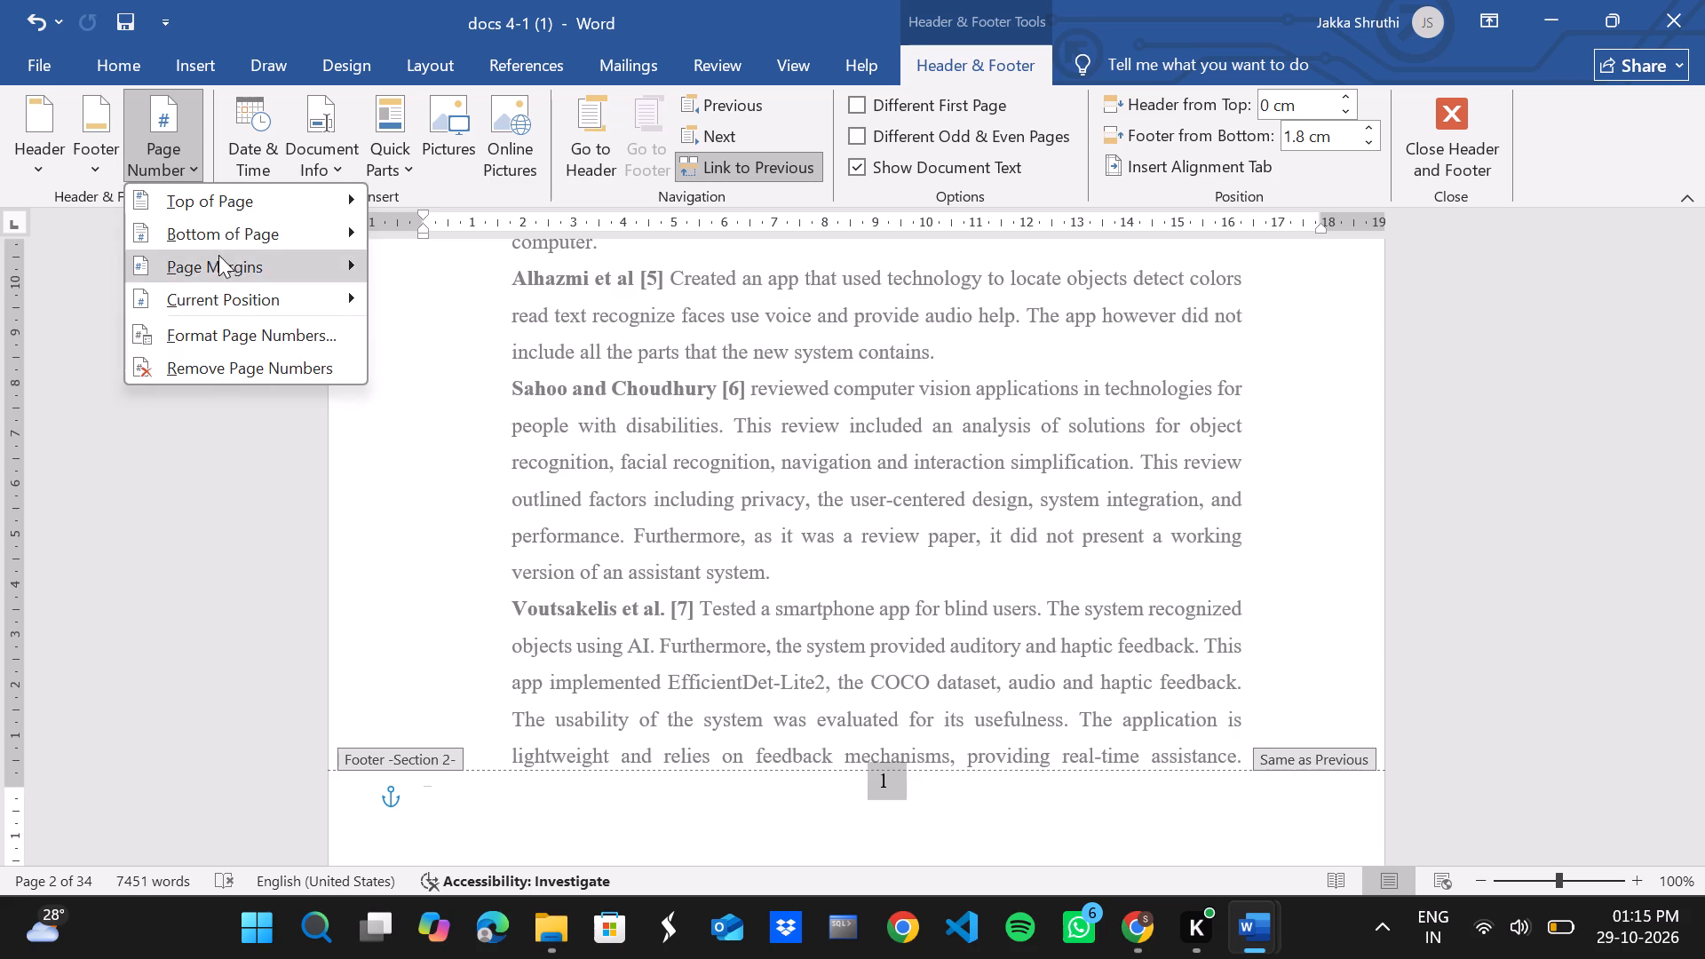
left_click(226, 305)
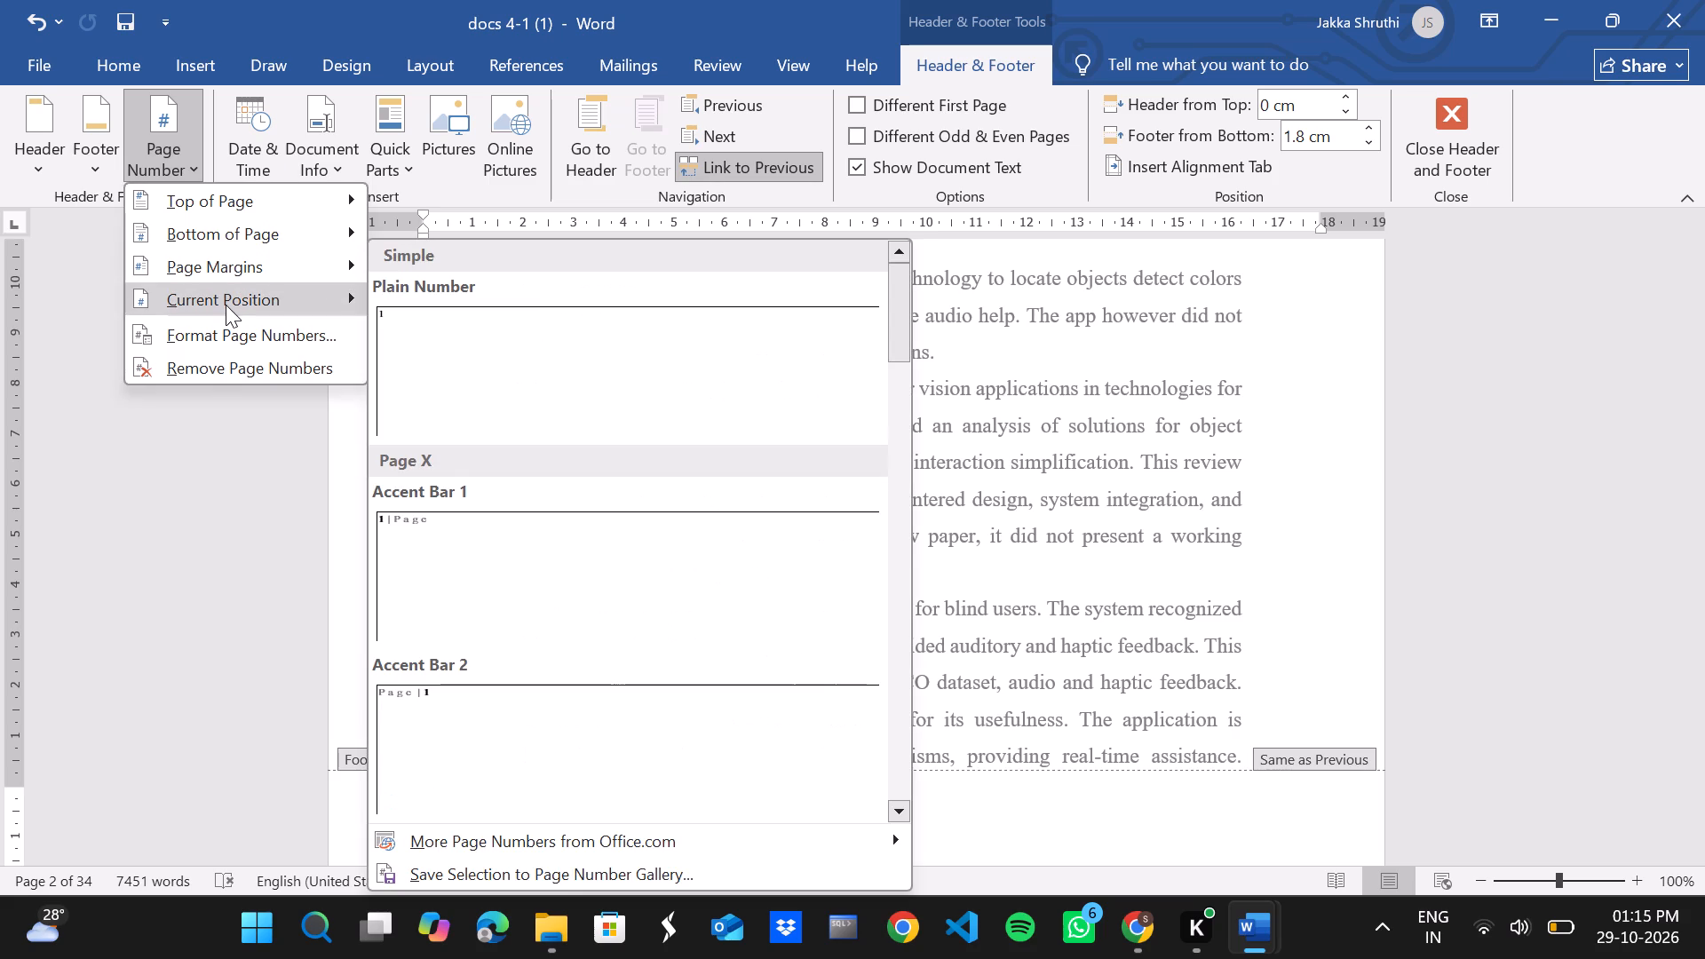
left_click(204, 334)
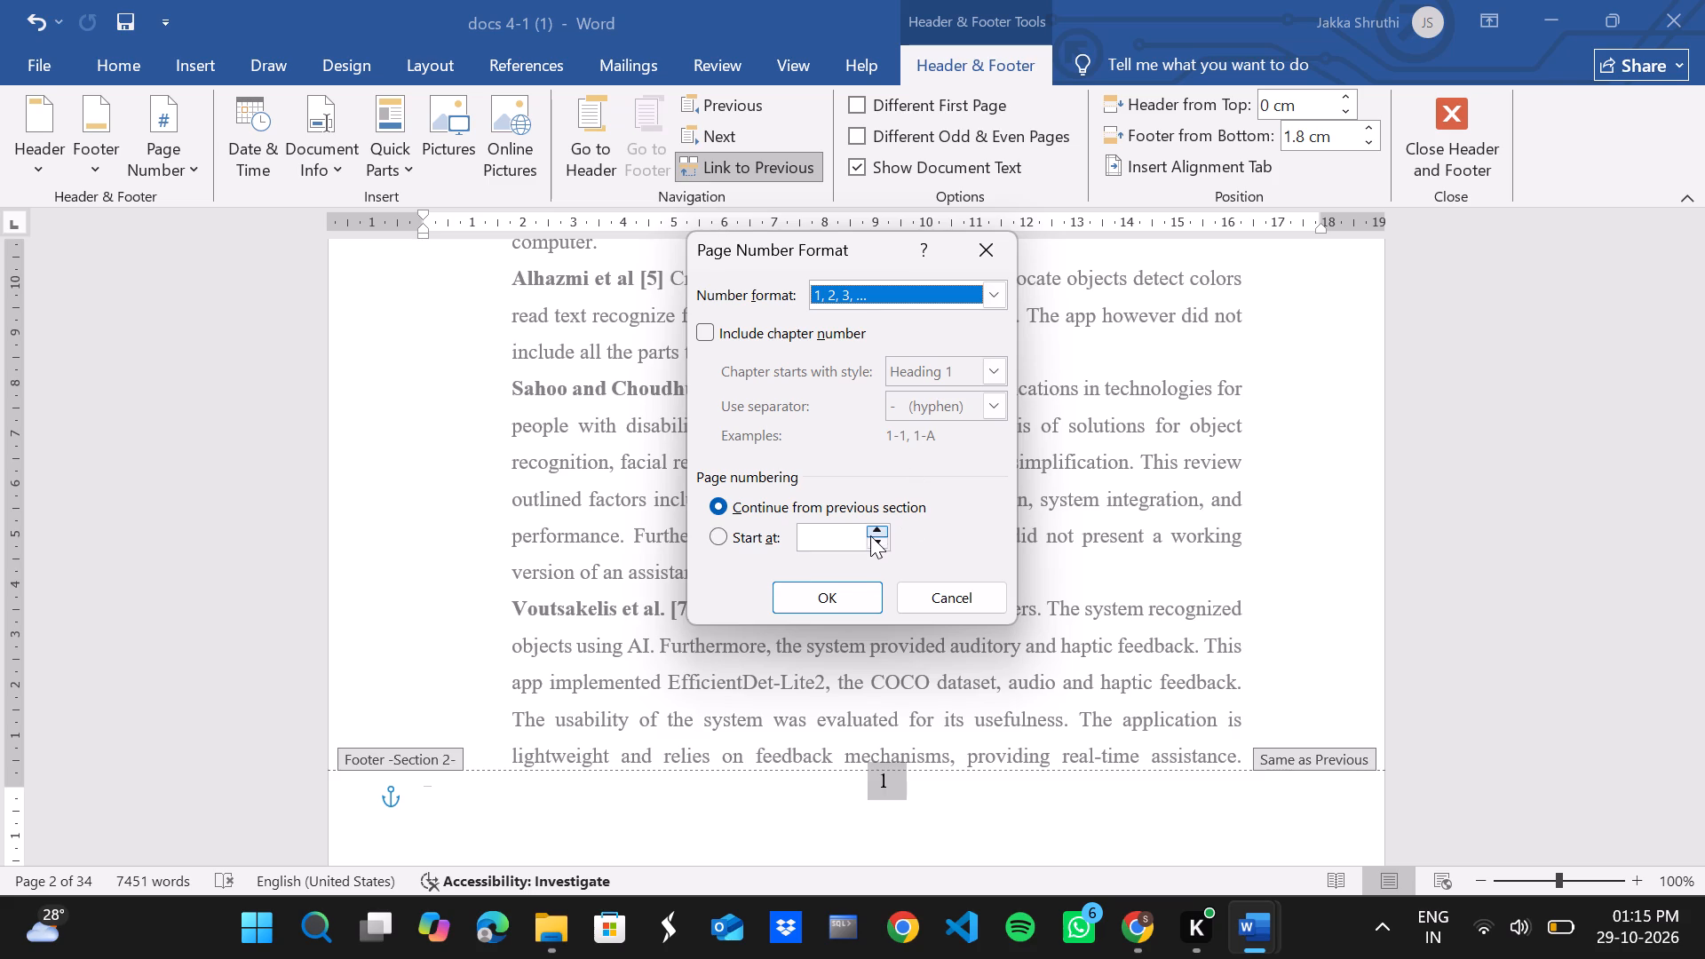
left_click(821, 524)
key("1")
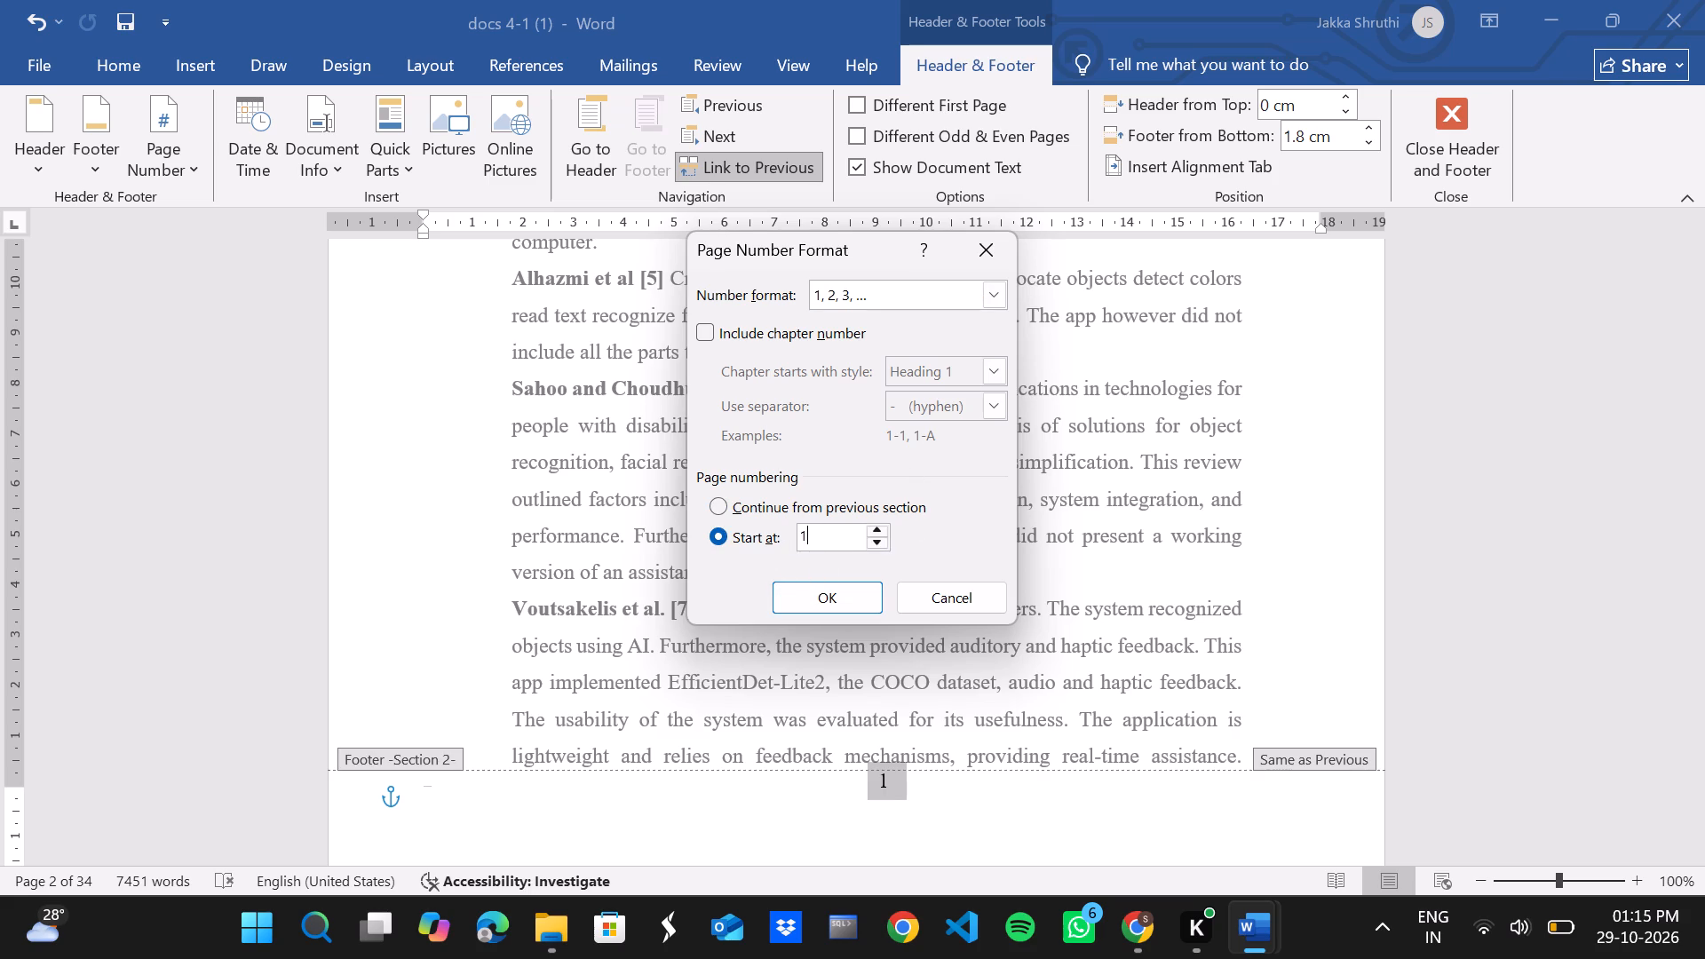
left_click(797, 590)
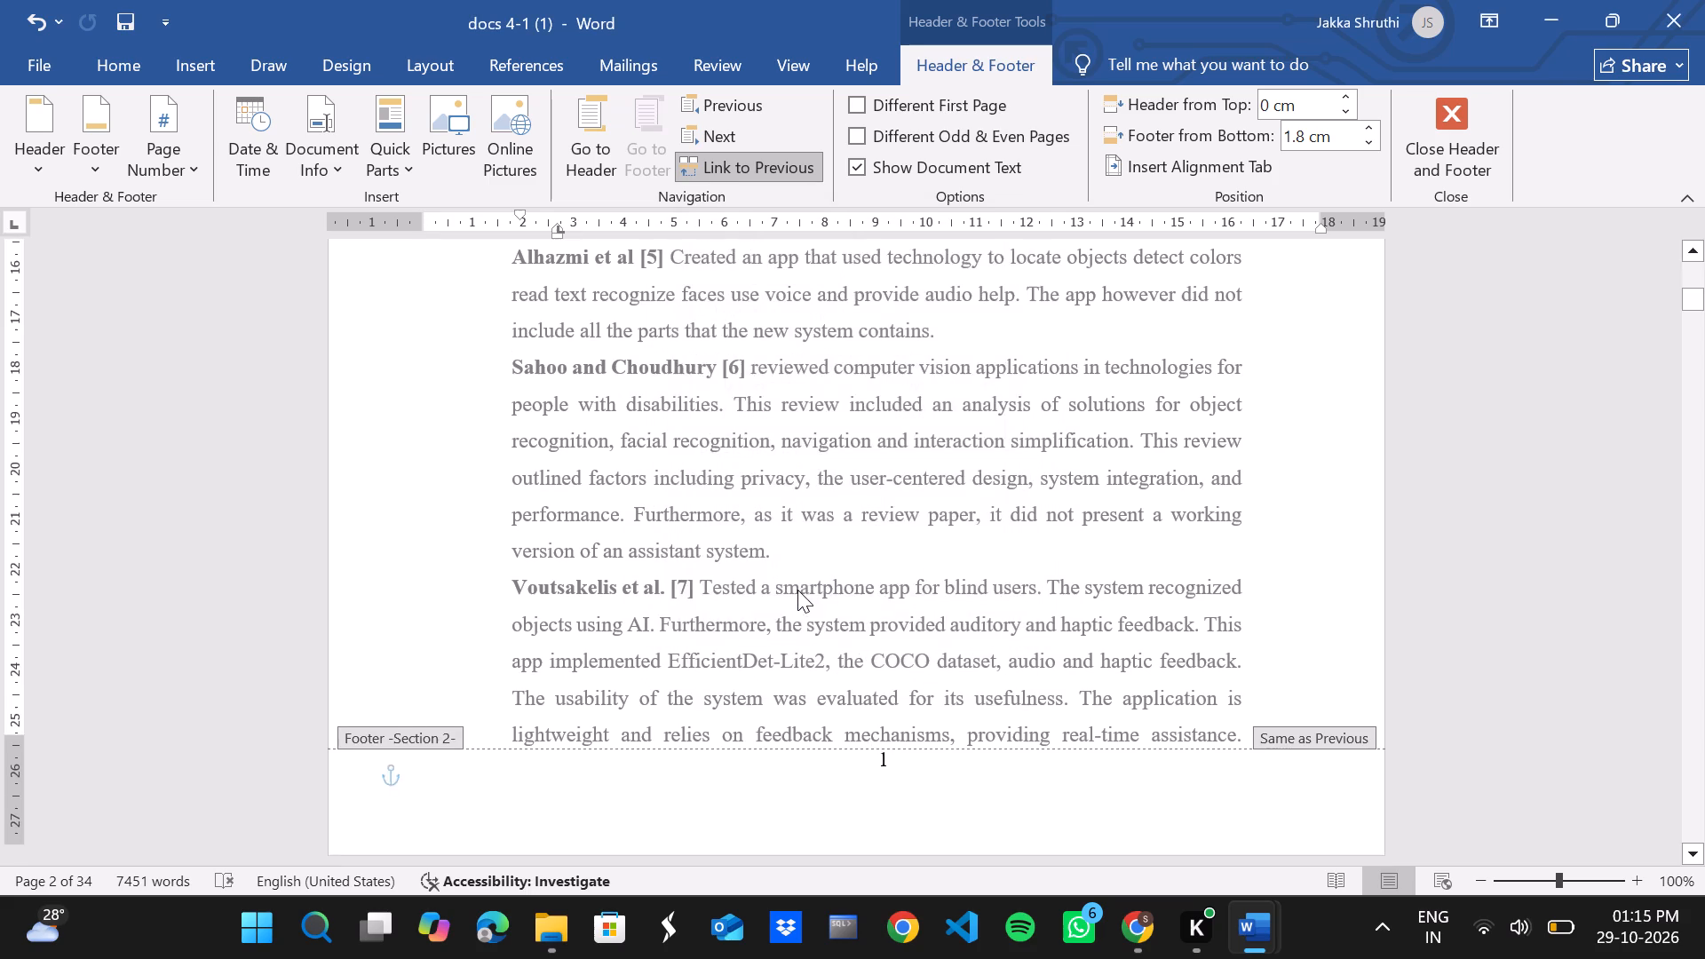
Compare the footer page numbers across the Section 1 Introduction page and the Section 2 Literature Survey and Overall Summary pages.
scroll(797, 590, "up", 5)
scroll(797, 590, "down", 1)
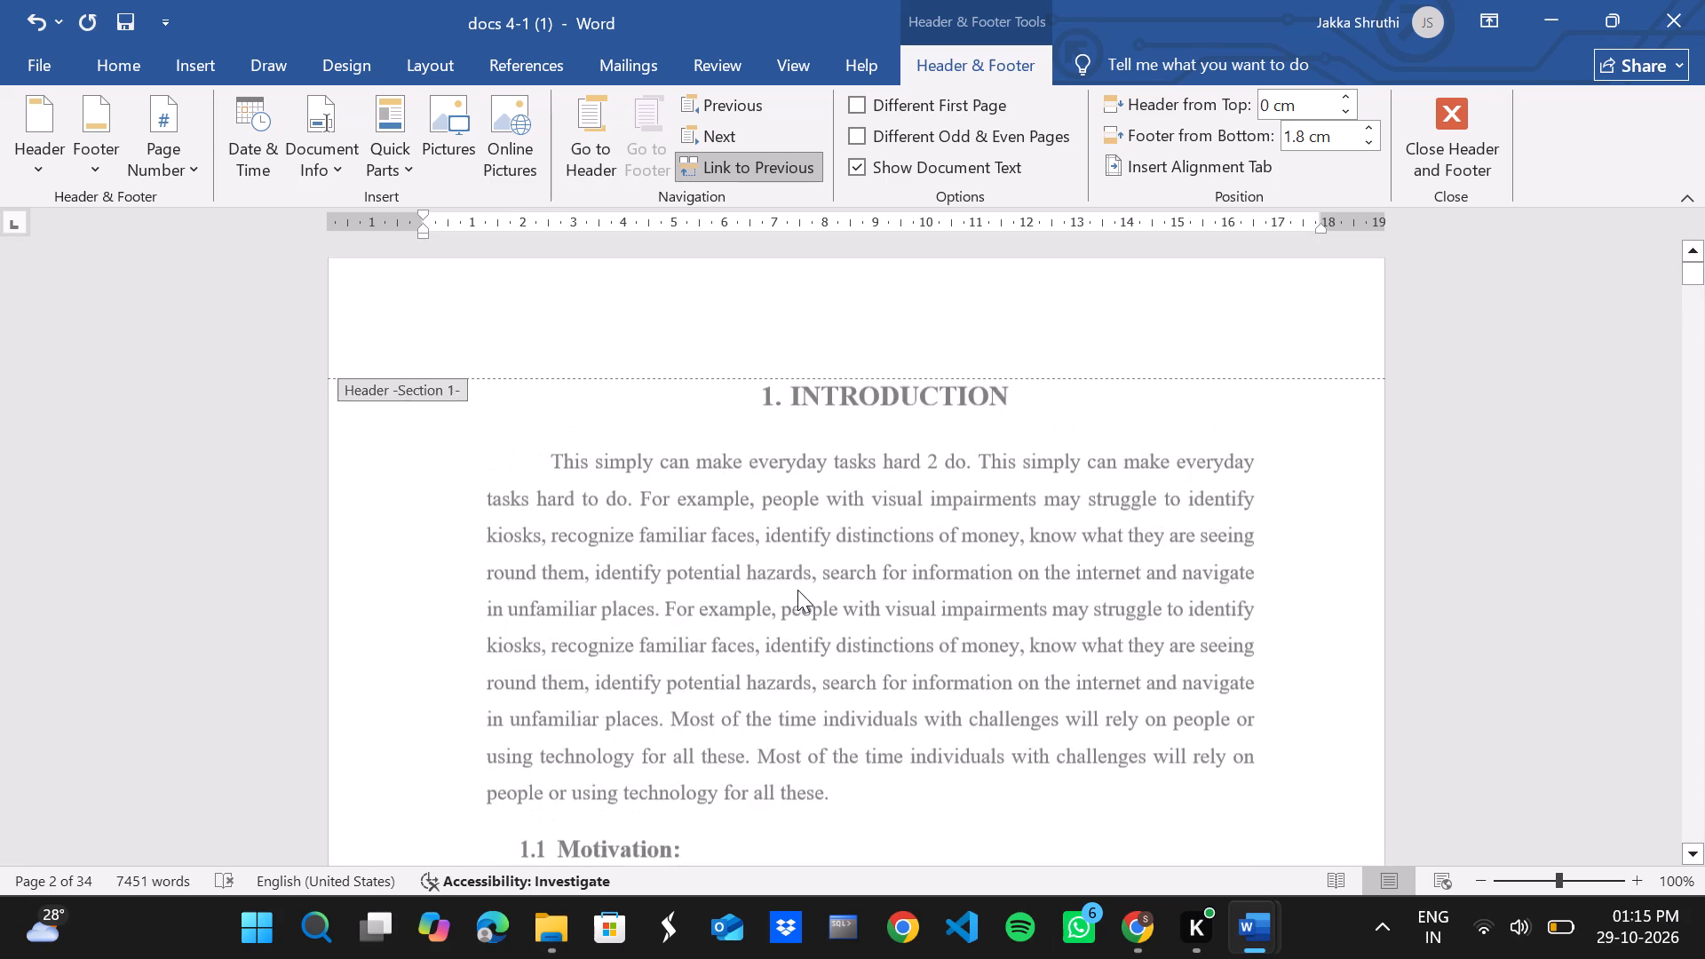
scroll(797, 590, "down", 4)
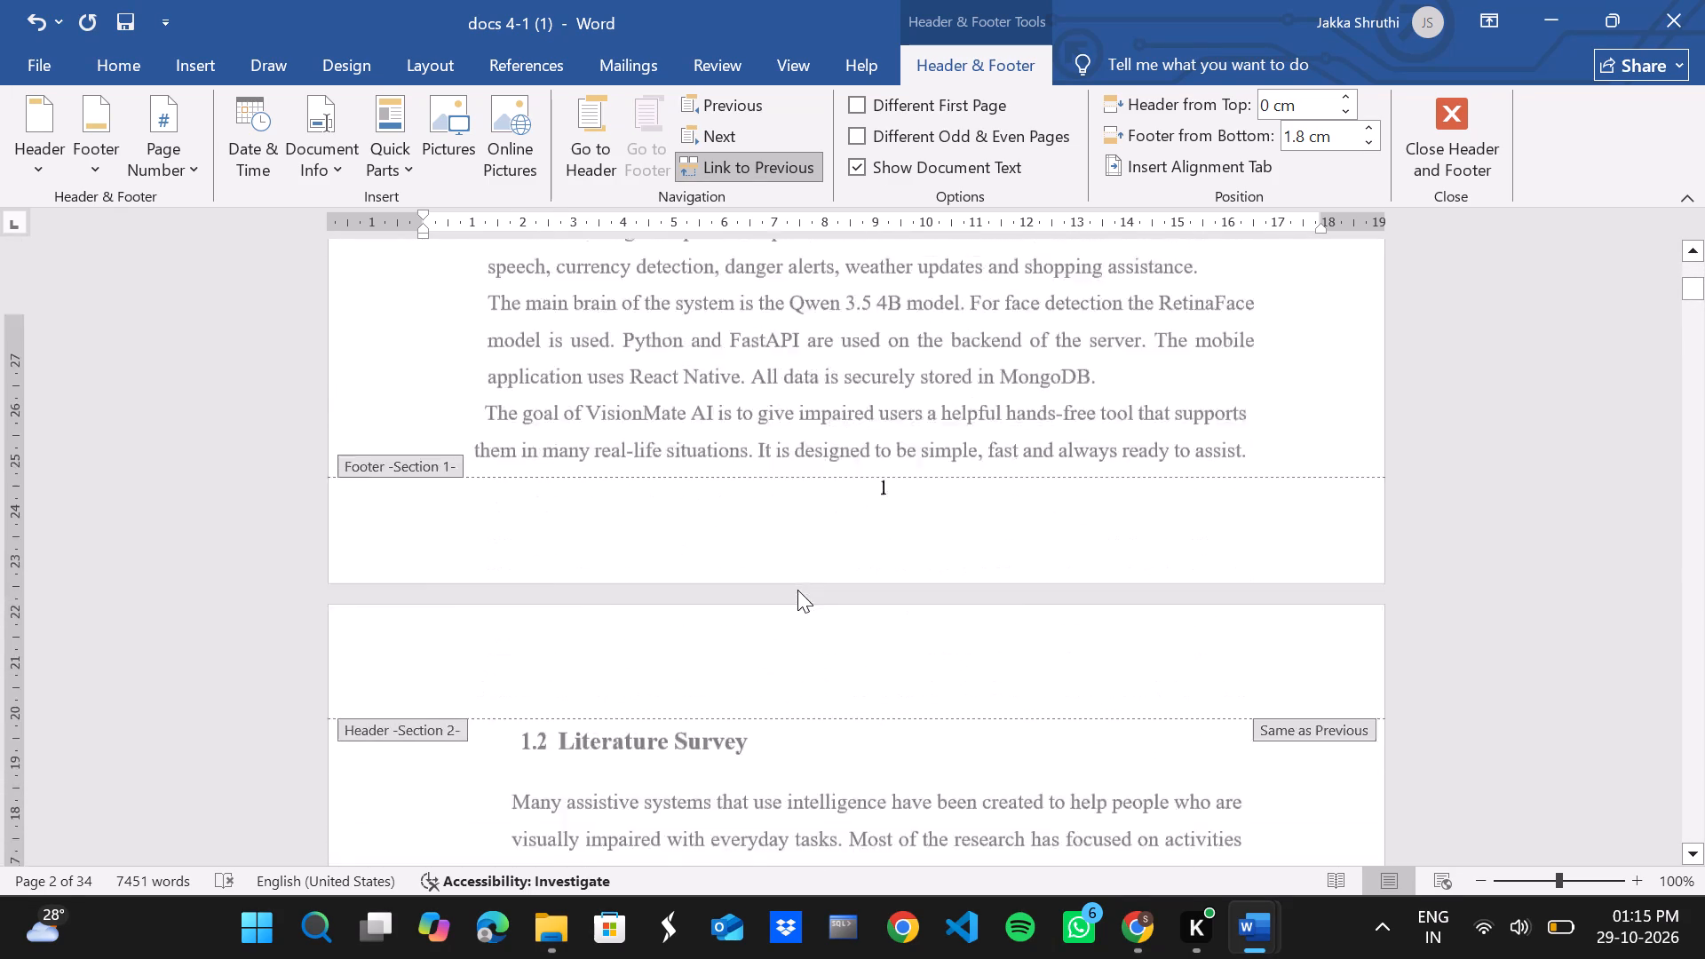
scroll(797, 590, "down", 4)
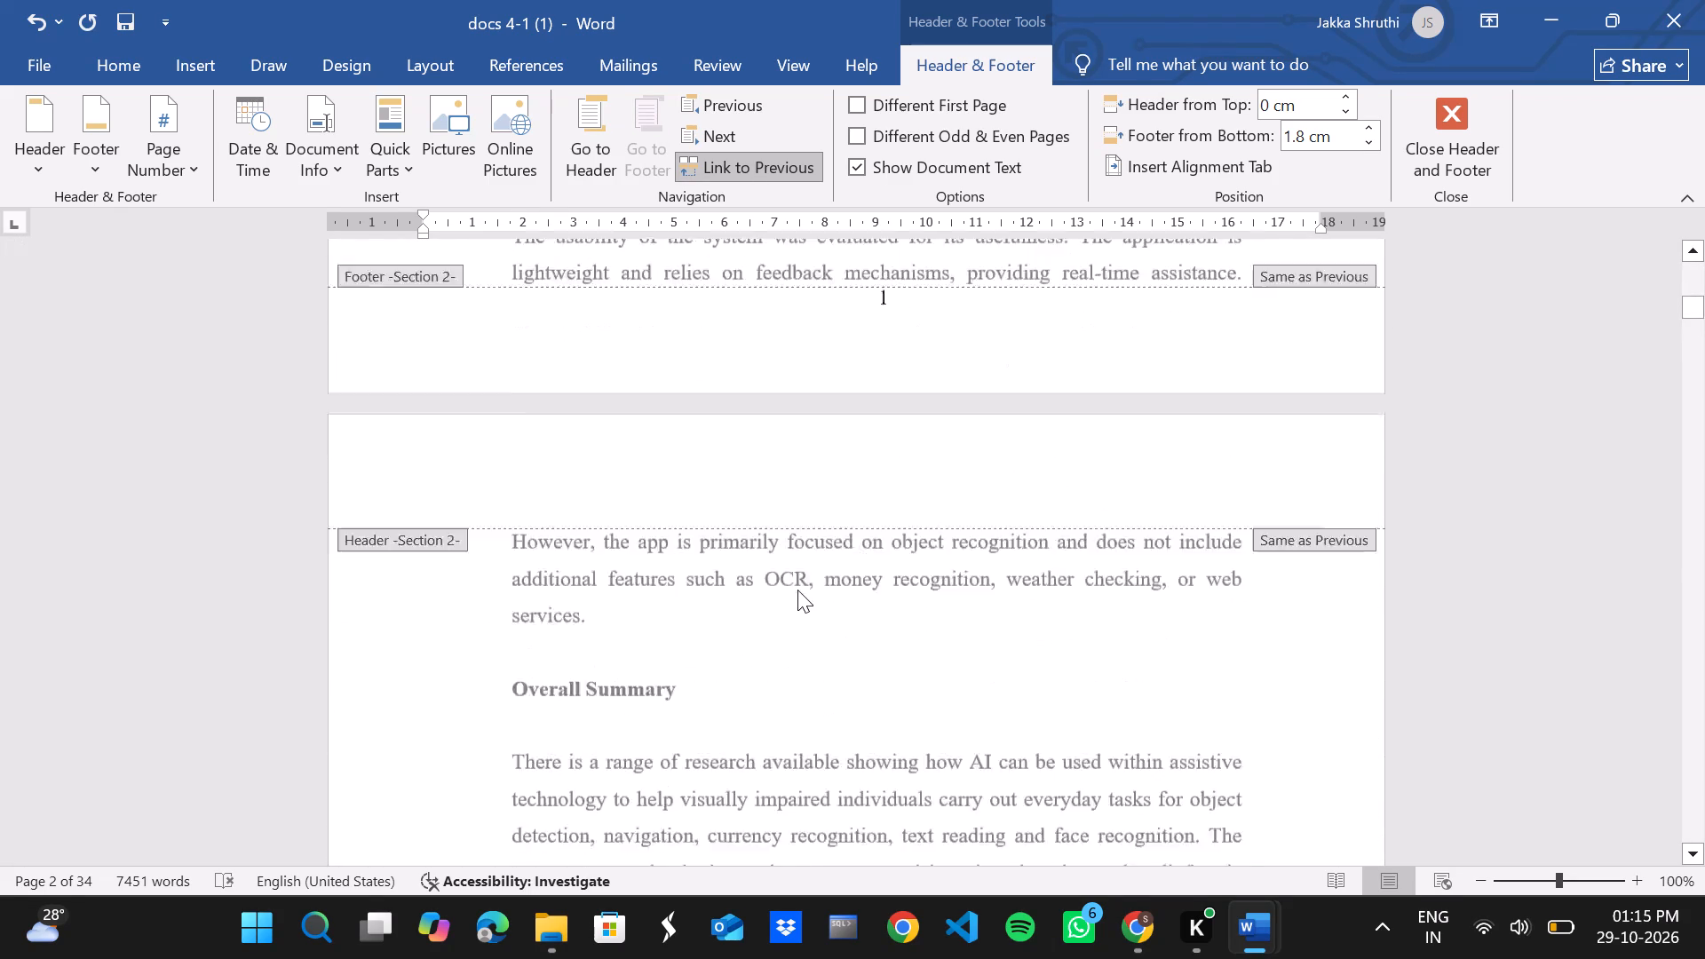
scroll(797, 590, "down", 4)
scroll(797, 590, "up", 1)
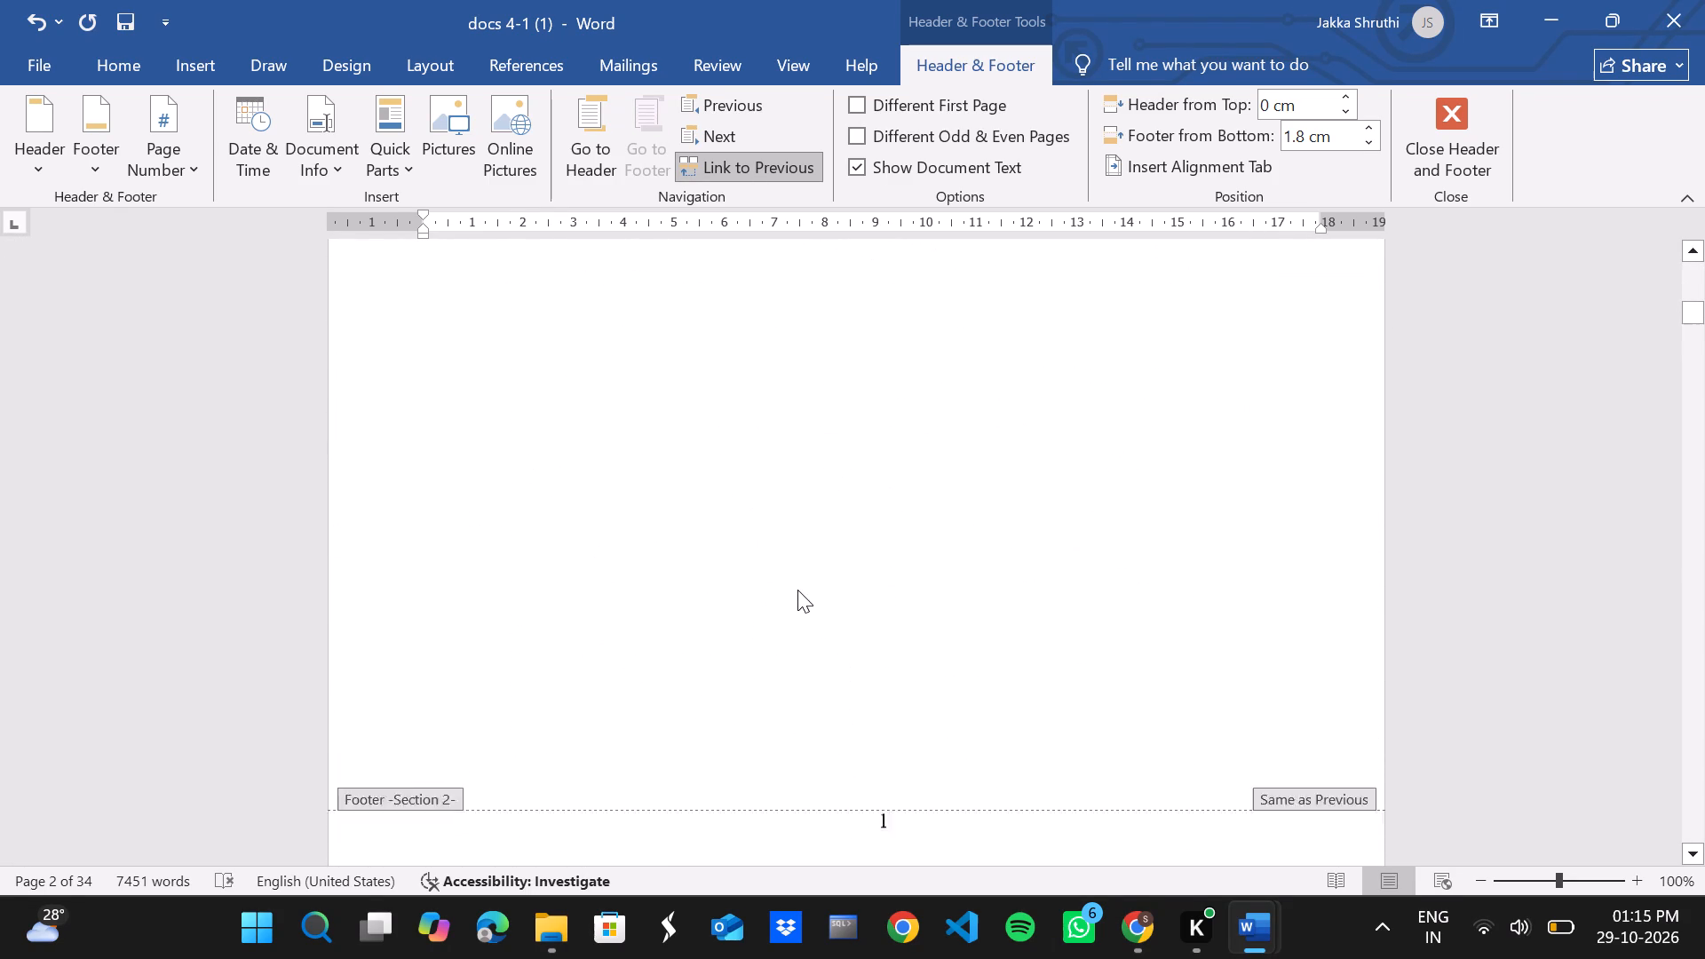
scroll(797, 590, "up", 3)
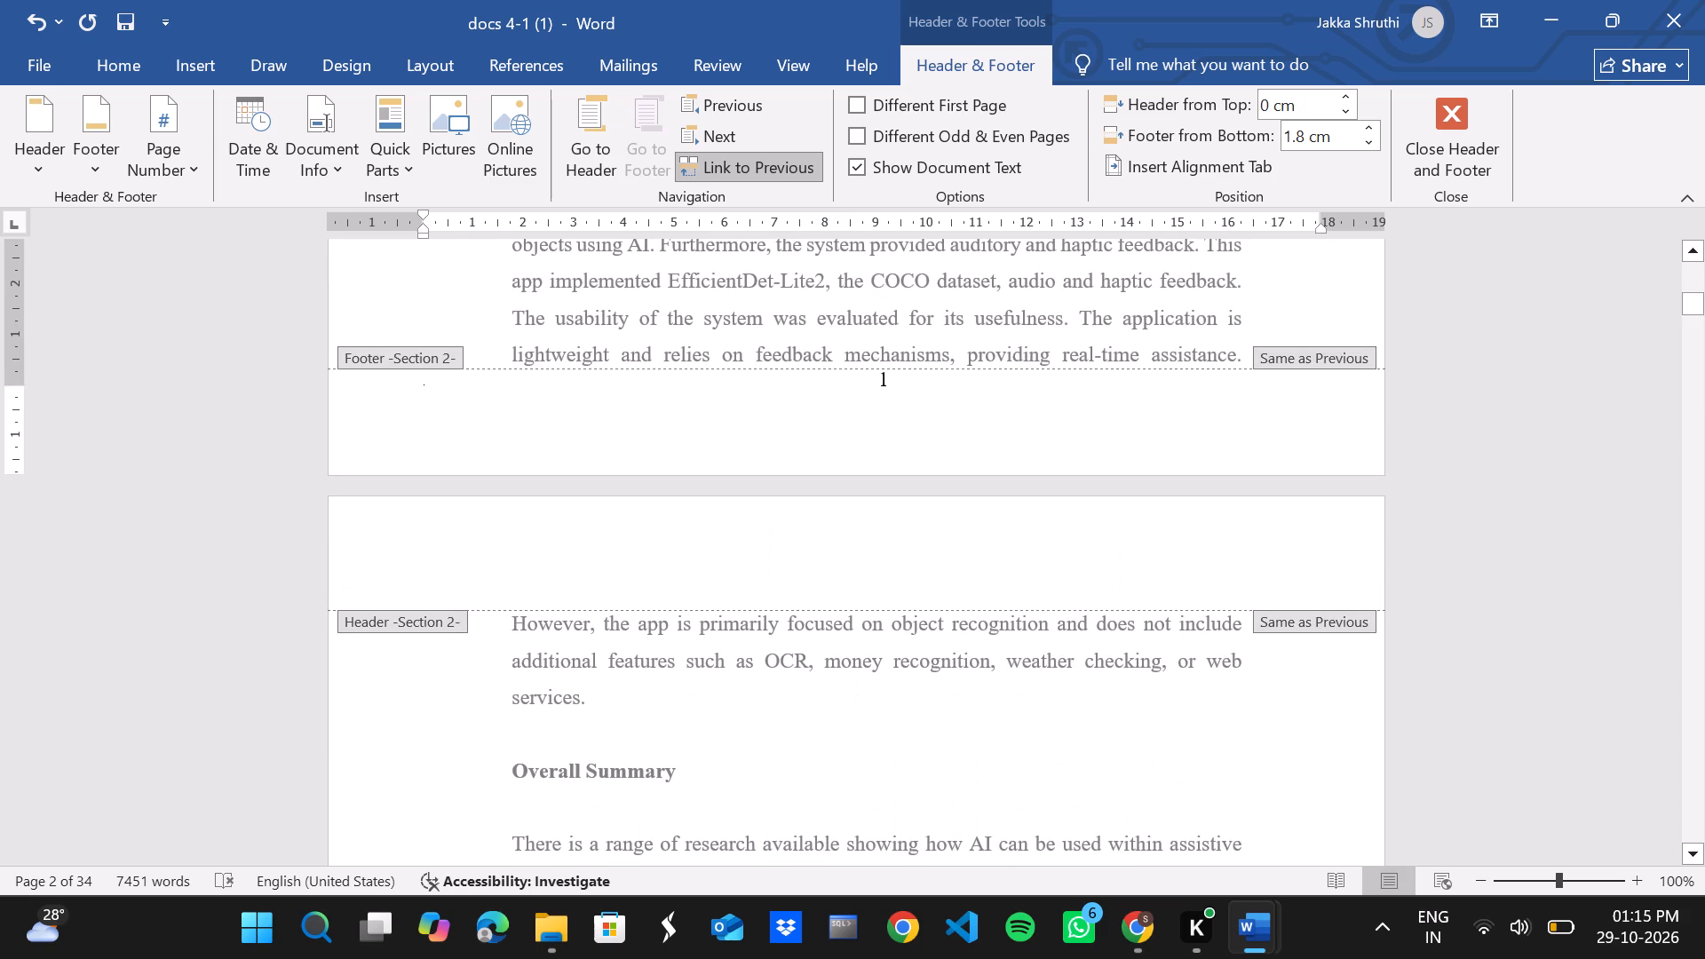
scroll(797, 590, "up", 1)
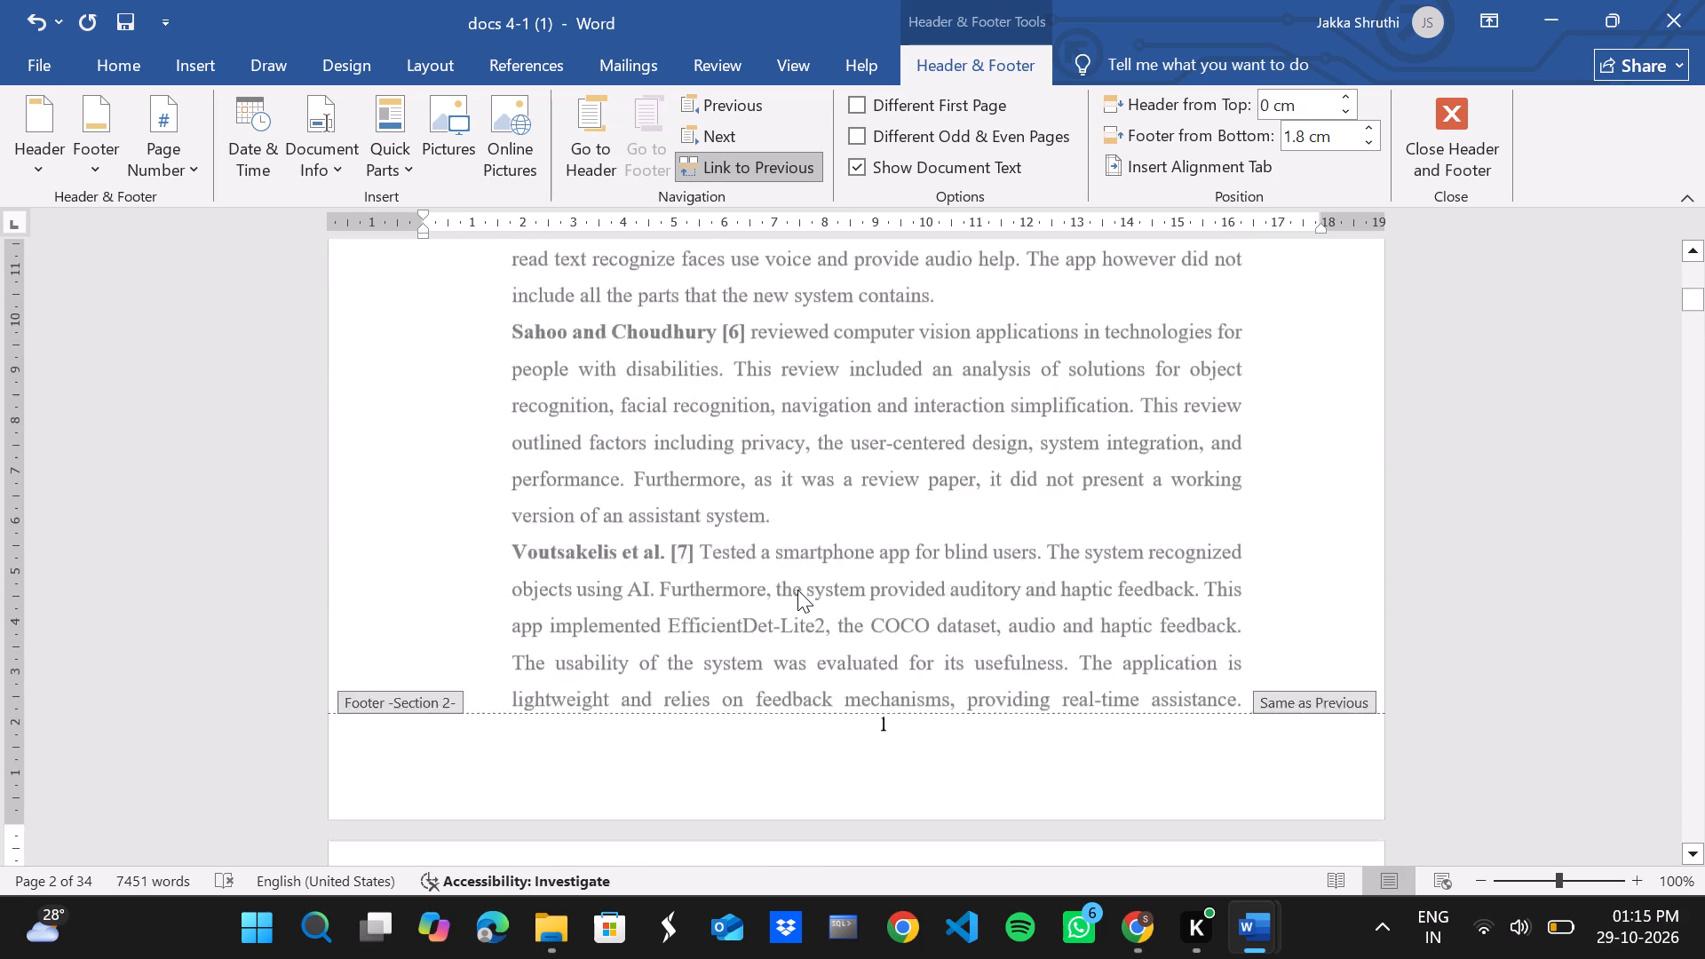
scroll(797, 590, "up", 1)
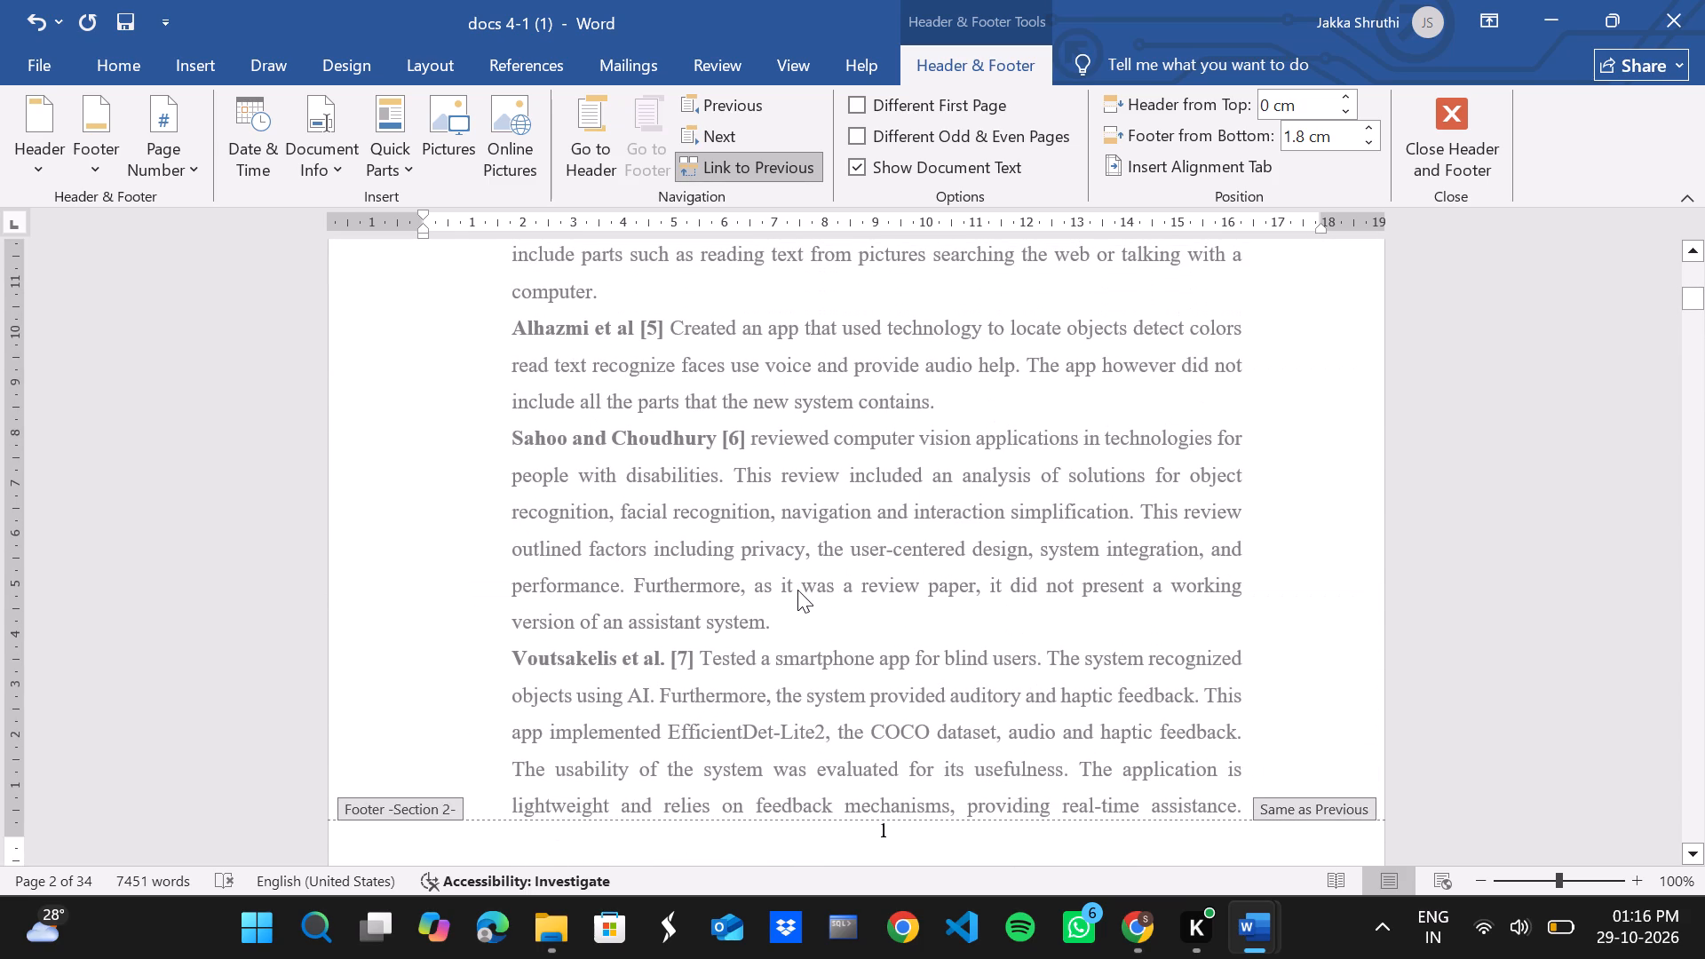
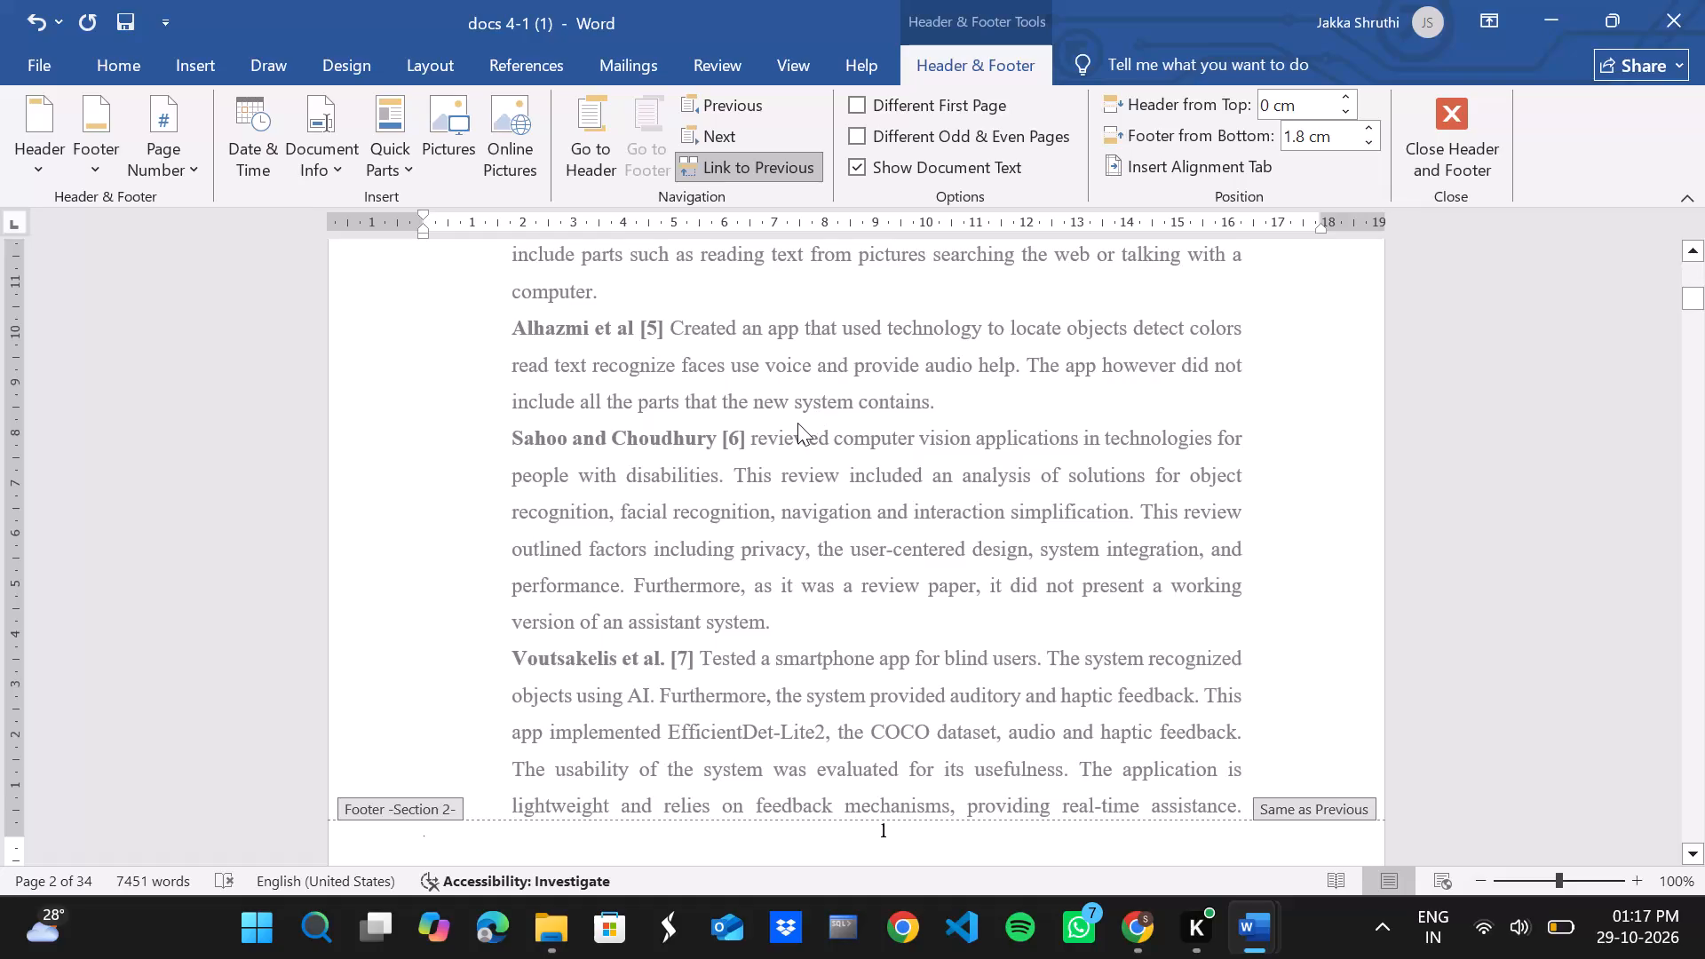
Format the page numbers of the Section 1 Introduction footer as 1, 2, 3, starting at 1.
scroll(797, 423, "up", 8)
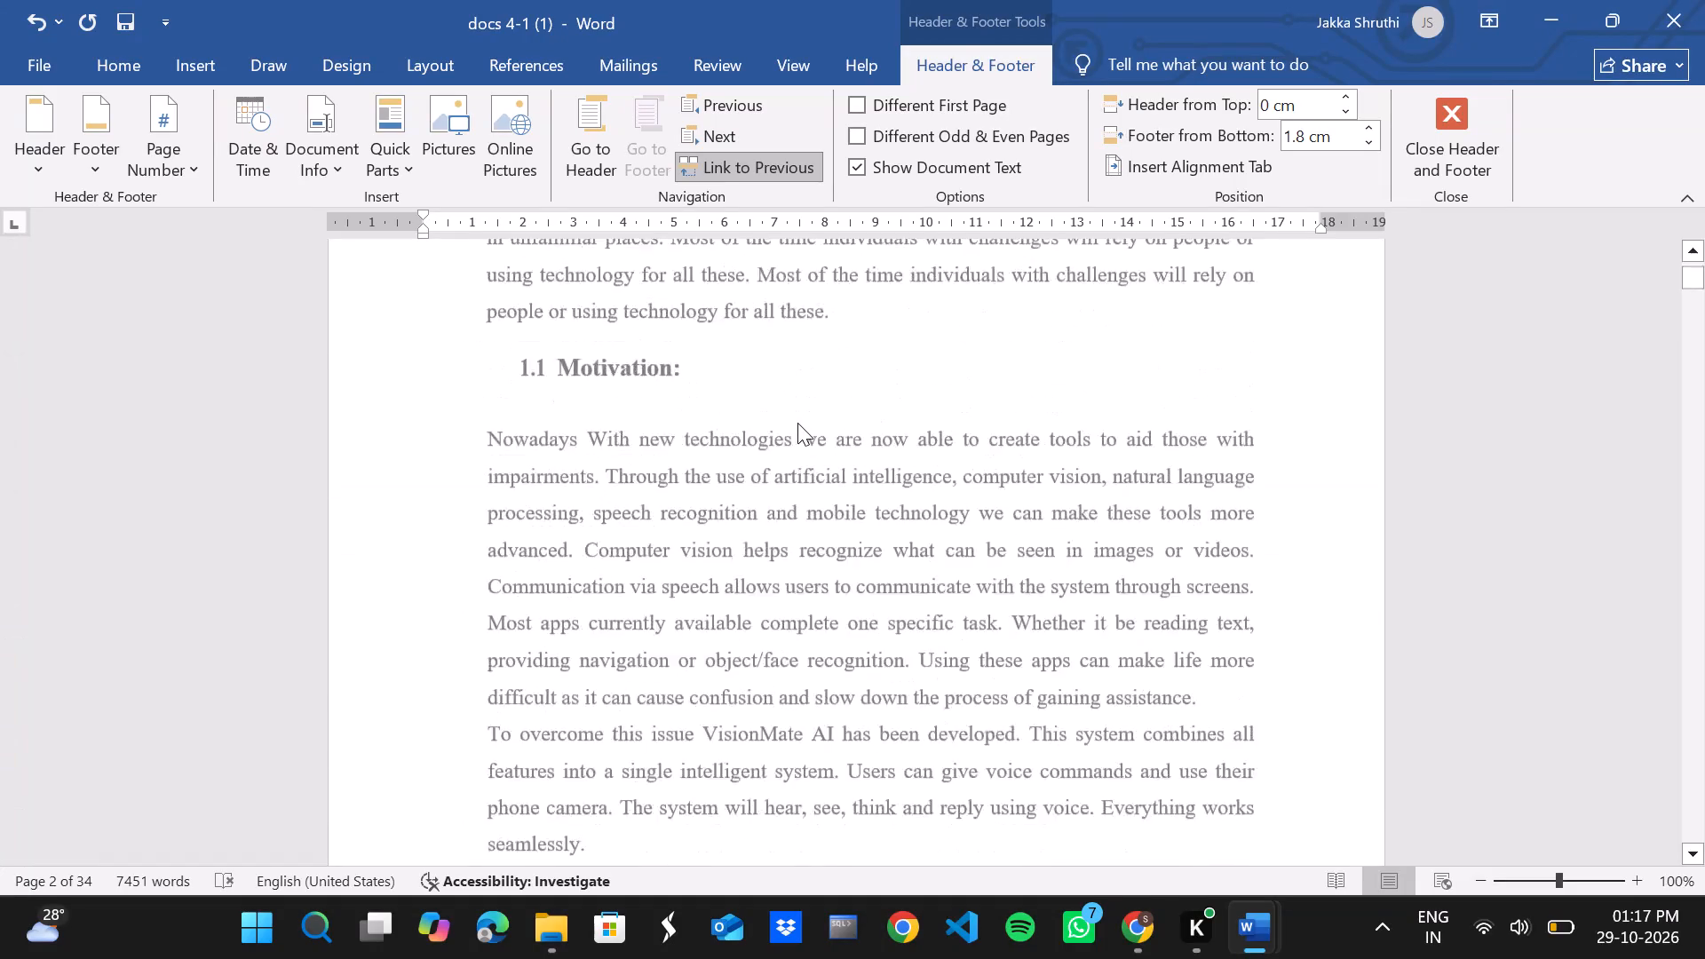
scroll(797, 423, "up", 1)
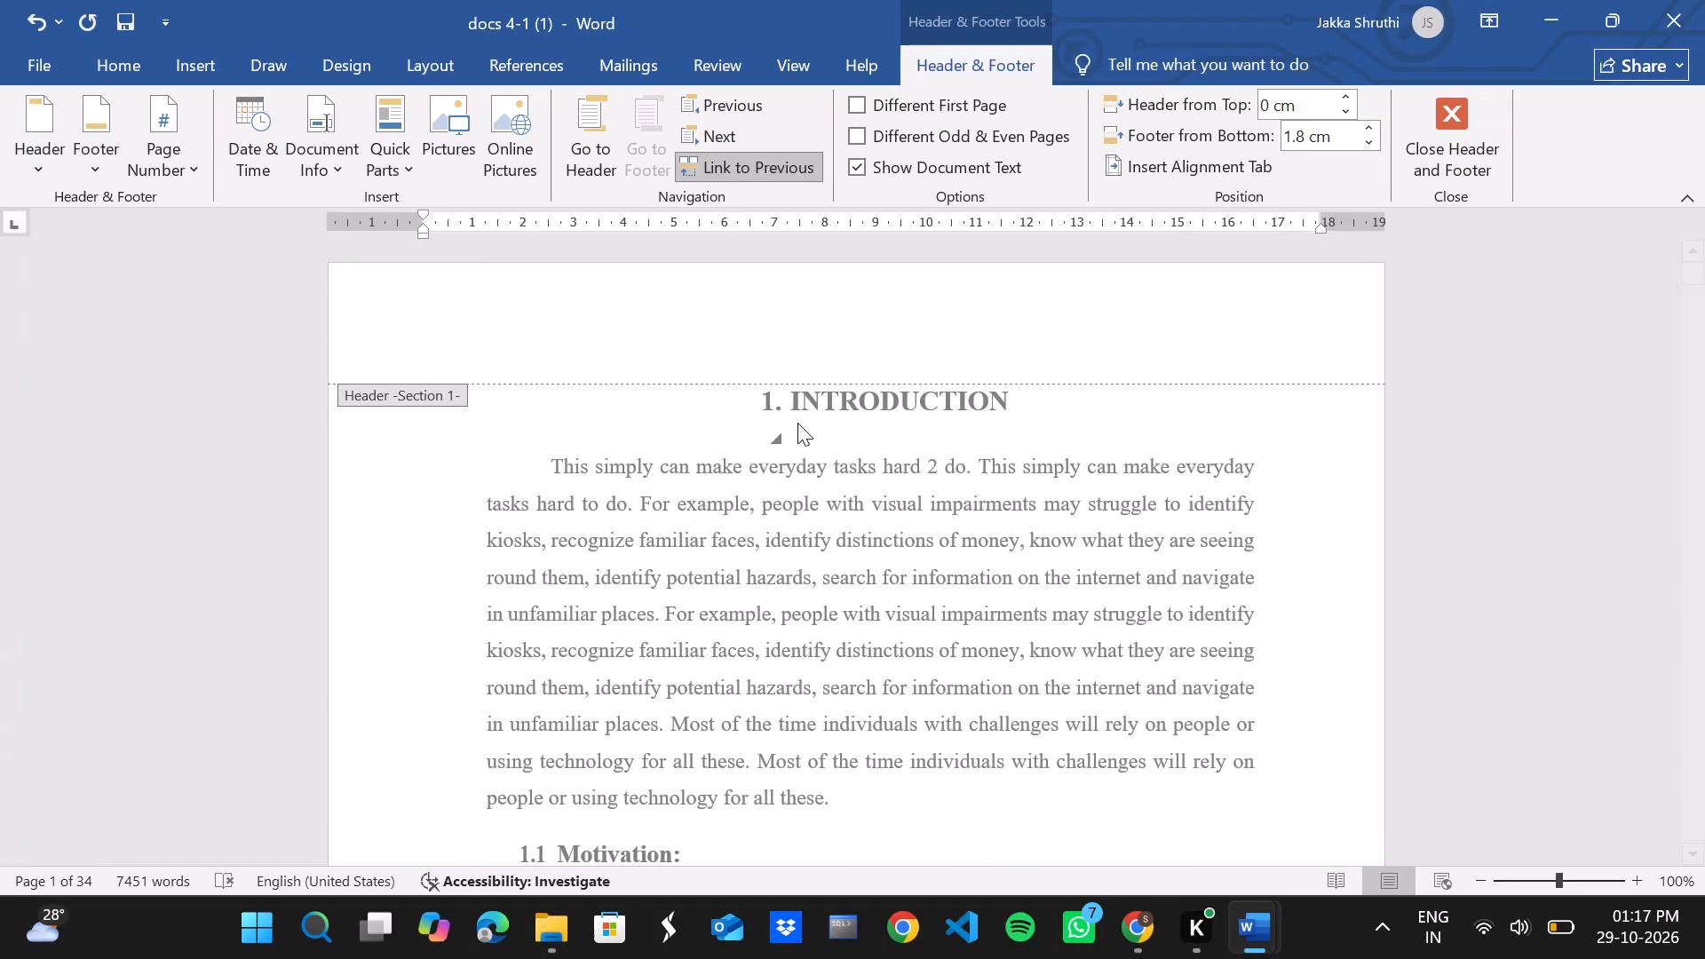
scroll(797, 423, "down", 3)
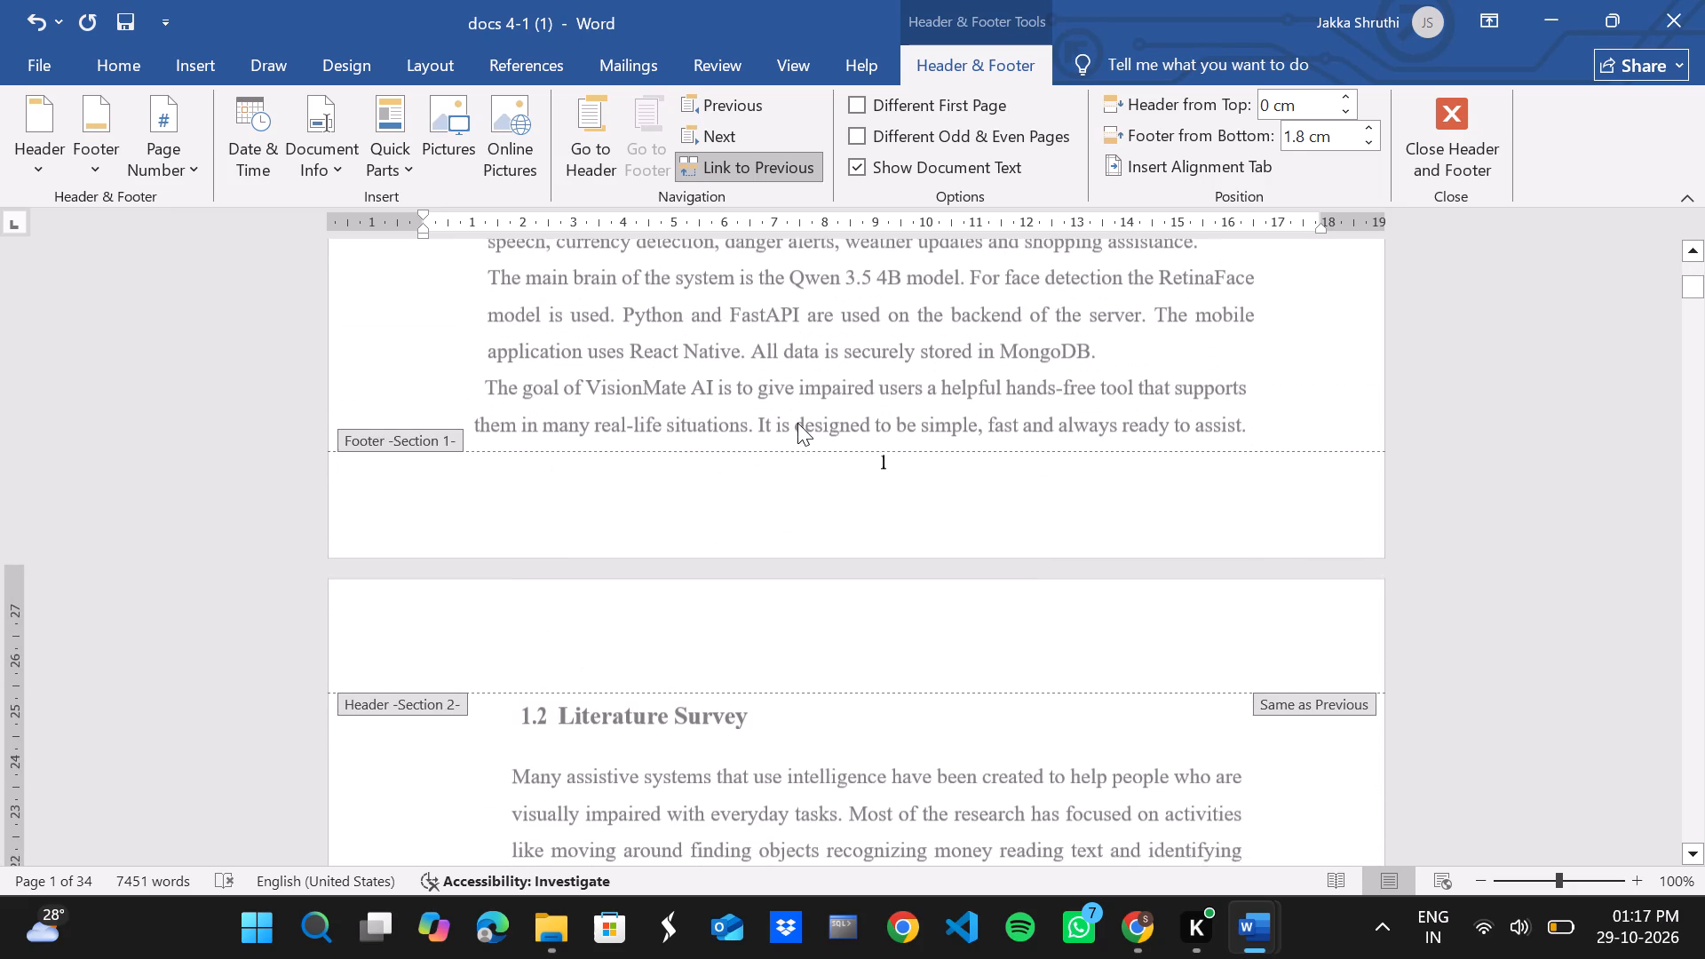
left_click(888, 458)
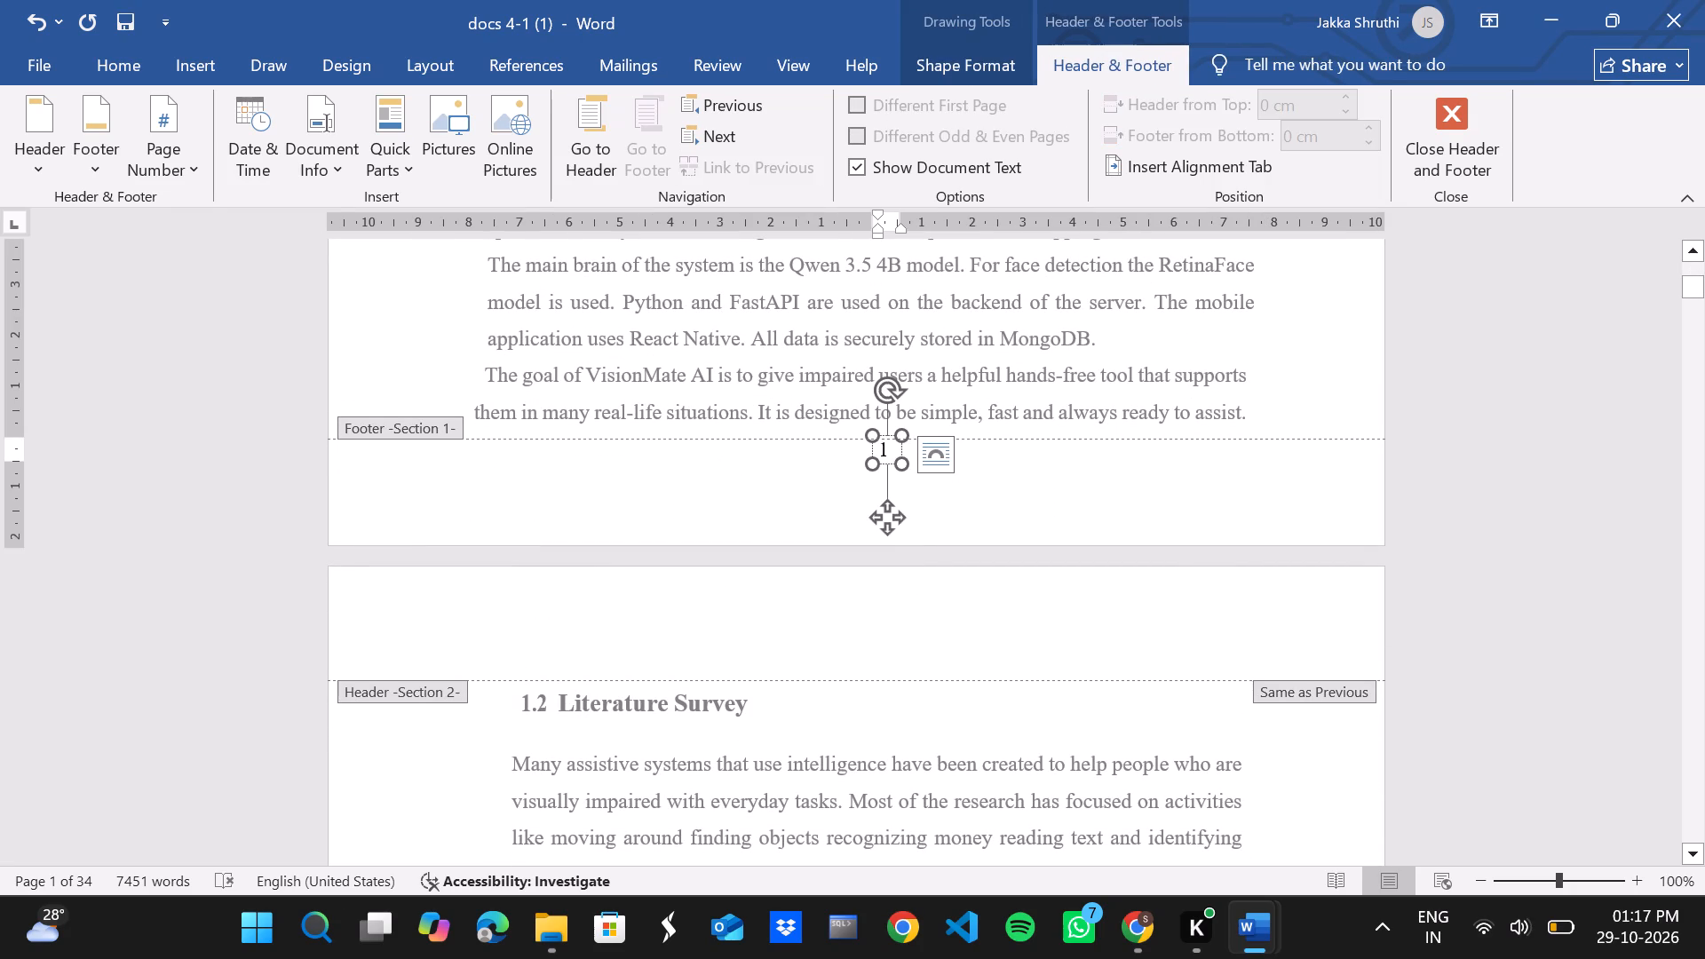
left_click(194, 175)
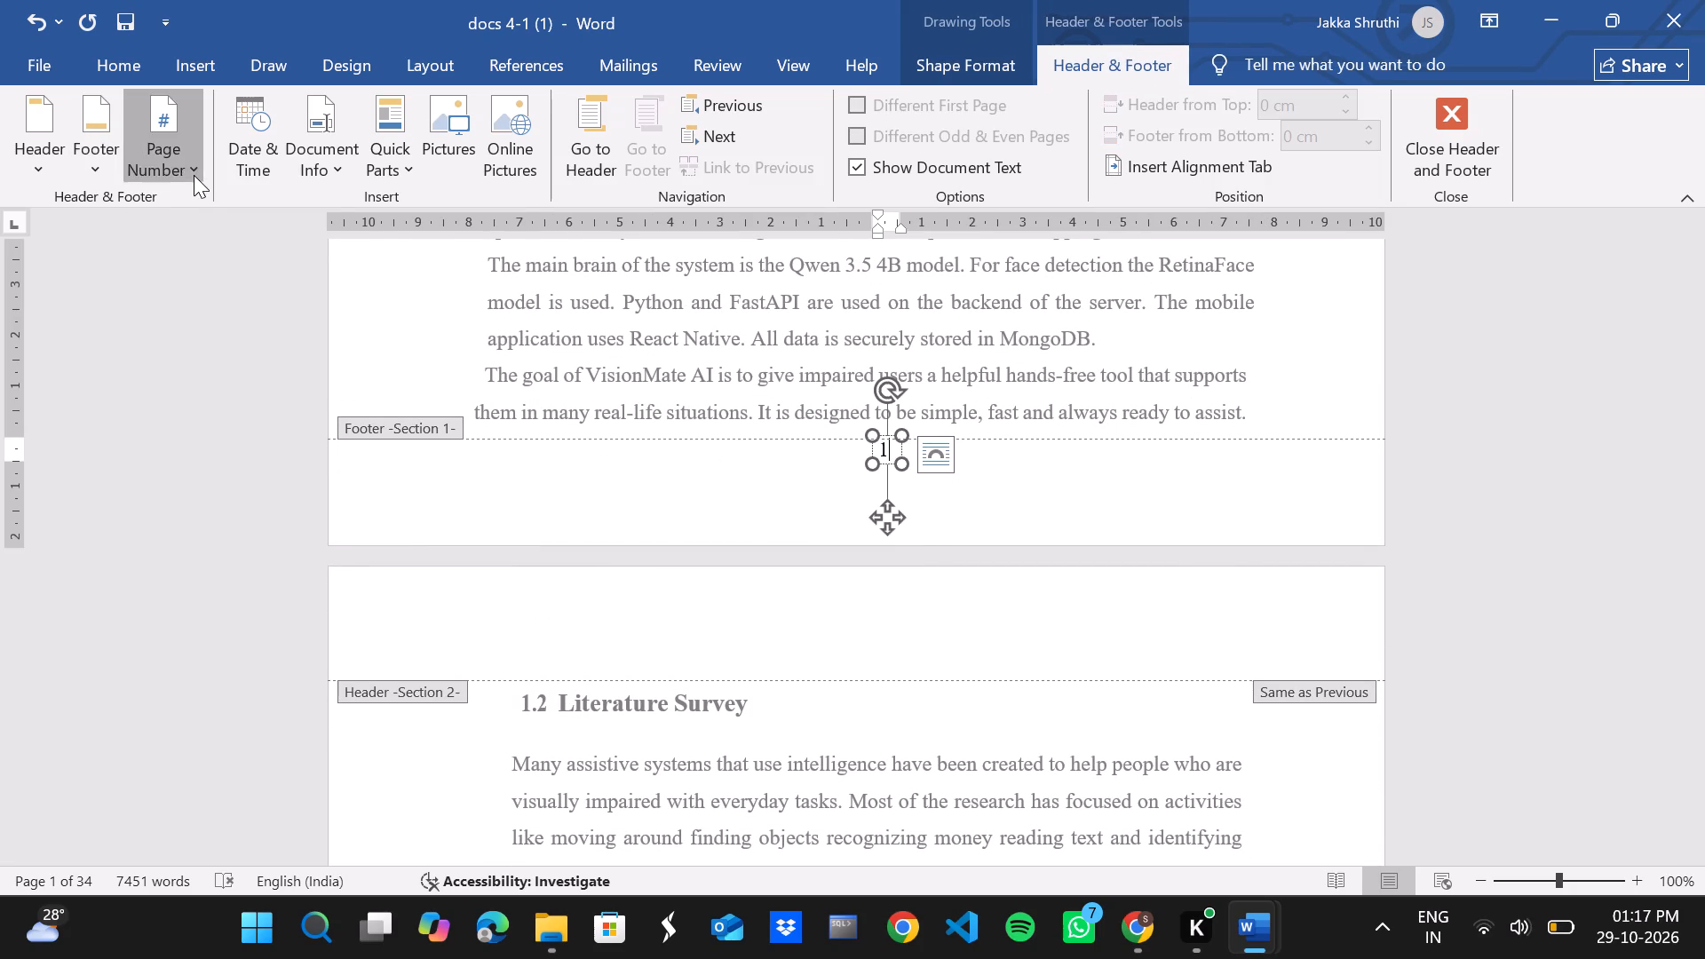
left_click(210, 345)
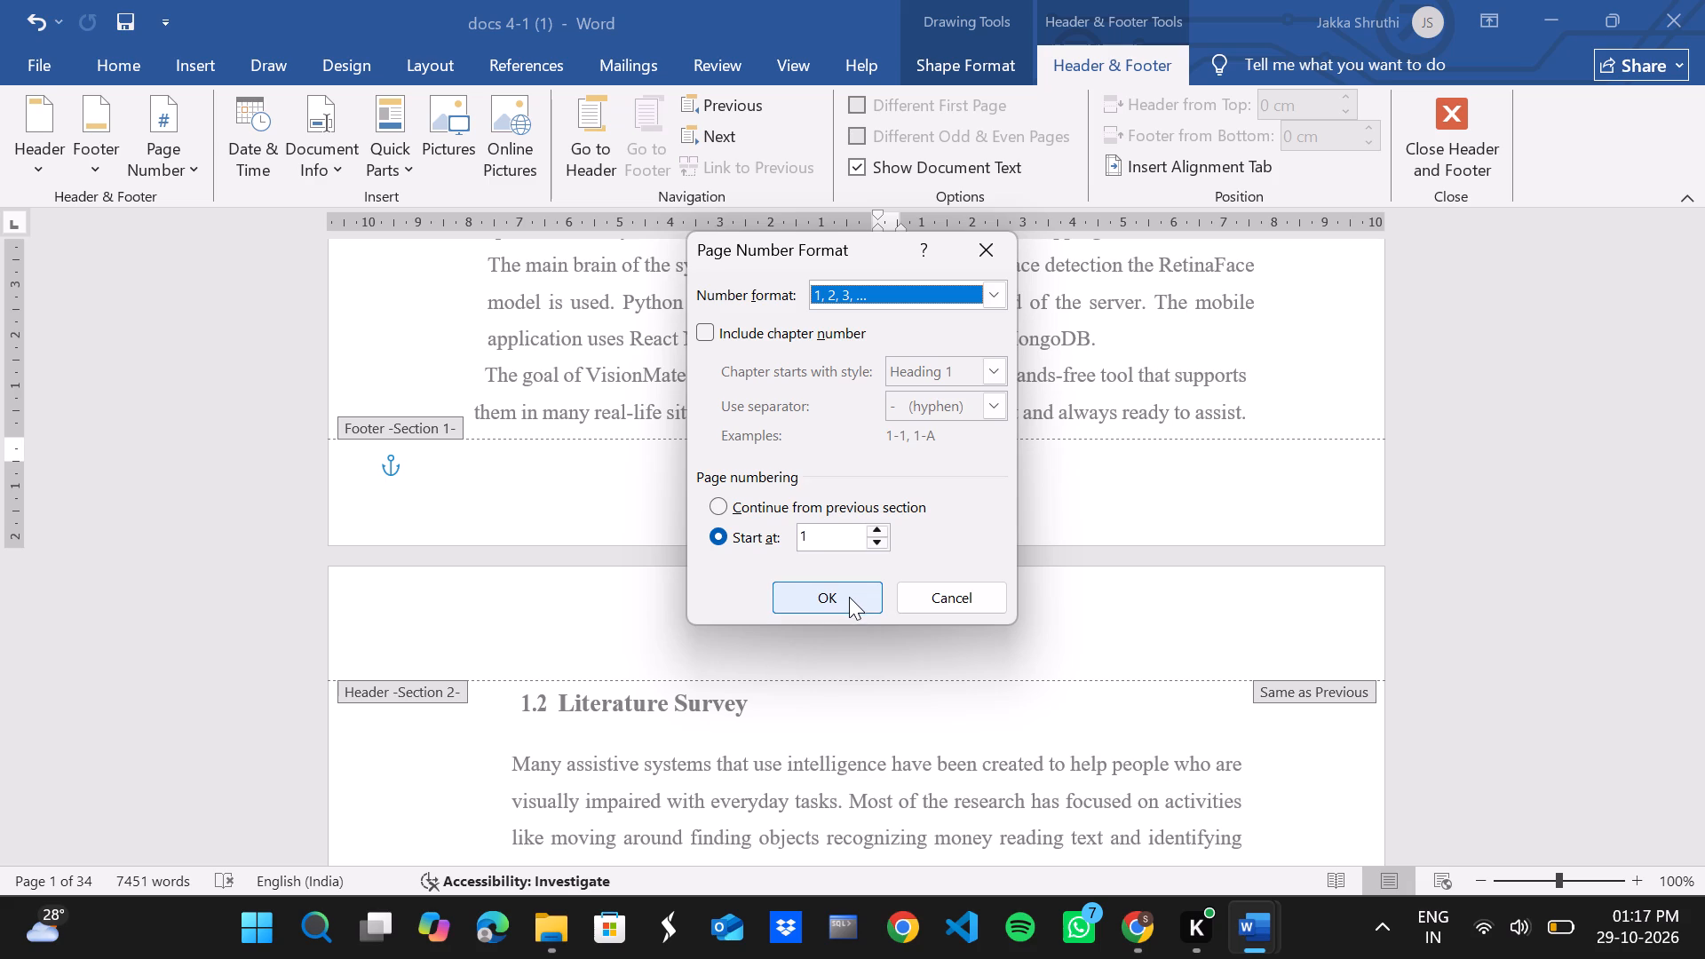
left_click(847, 594)
Check the footer page numbers from the Introduction page through the first Section 2 Literature Survey page.
scroll(847, 567, "down", 2)
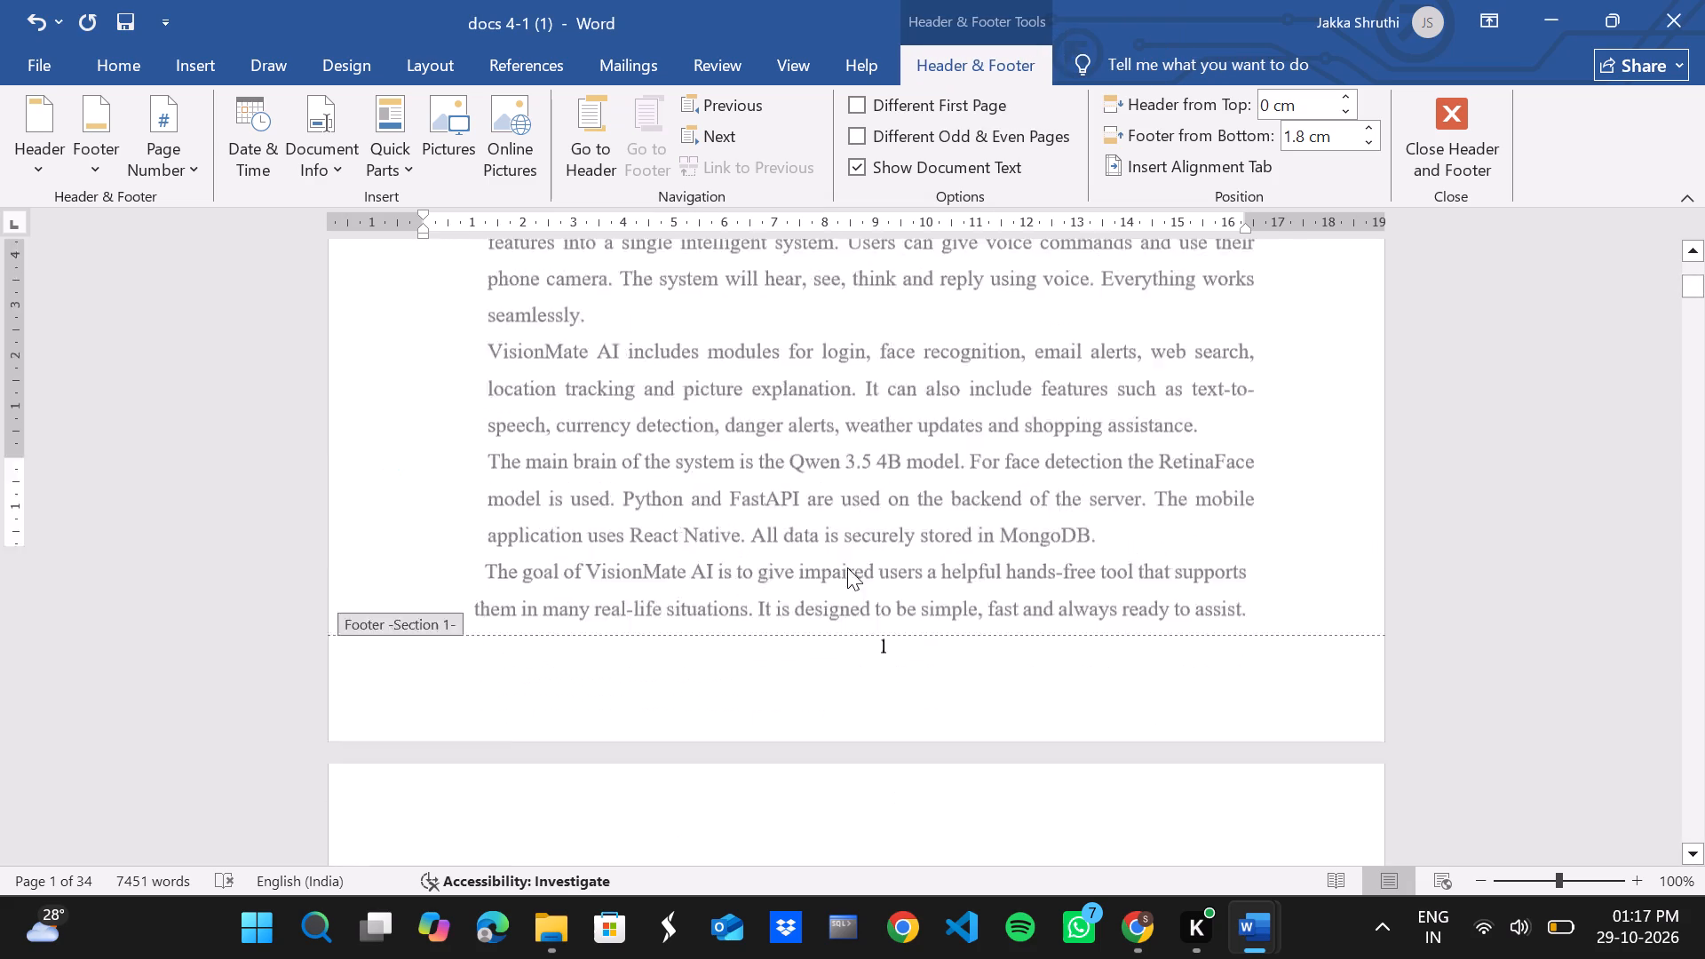
scroll(847, 567, "down", 5)
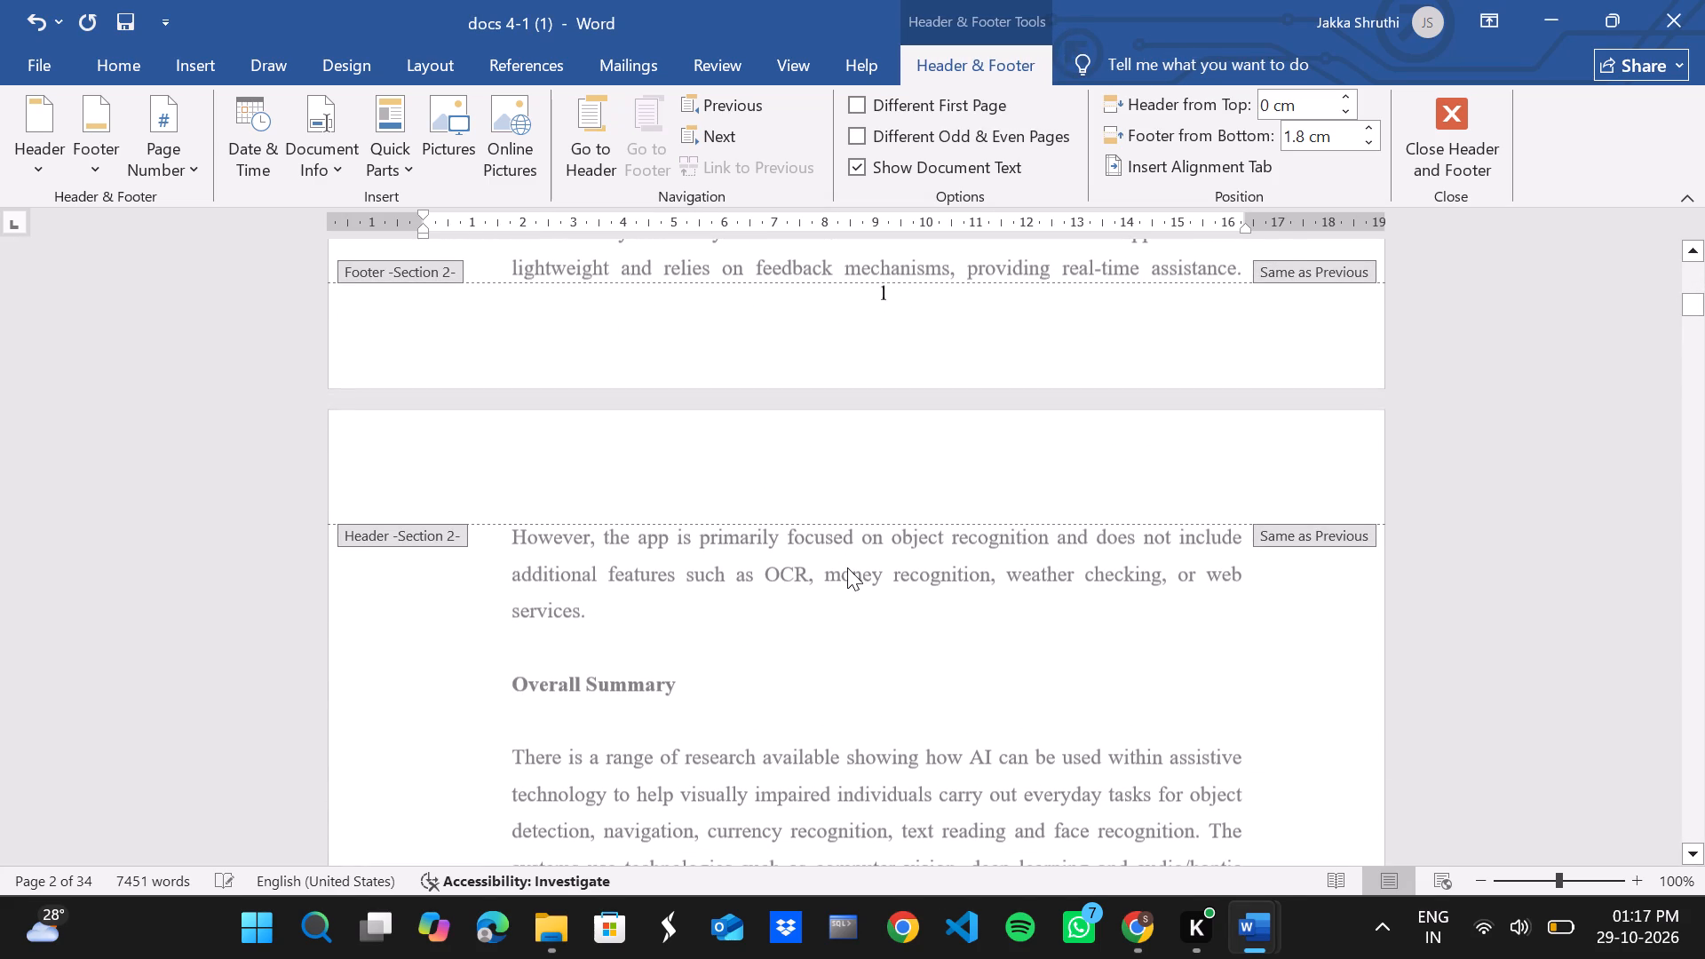
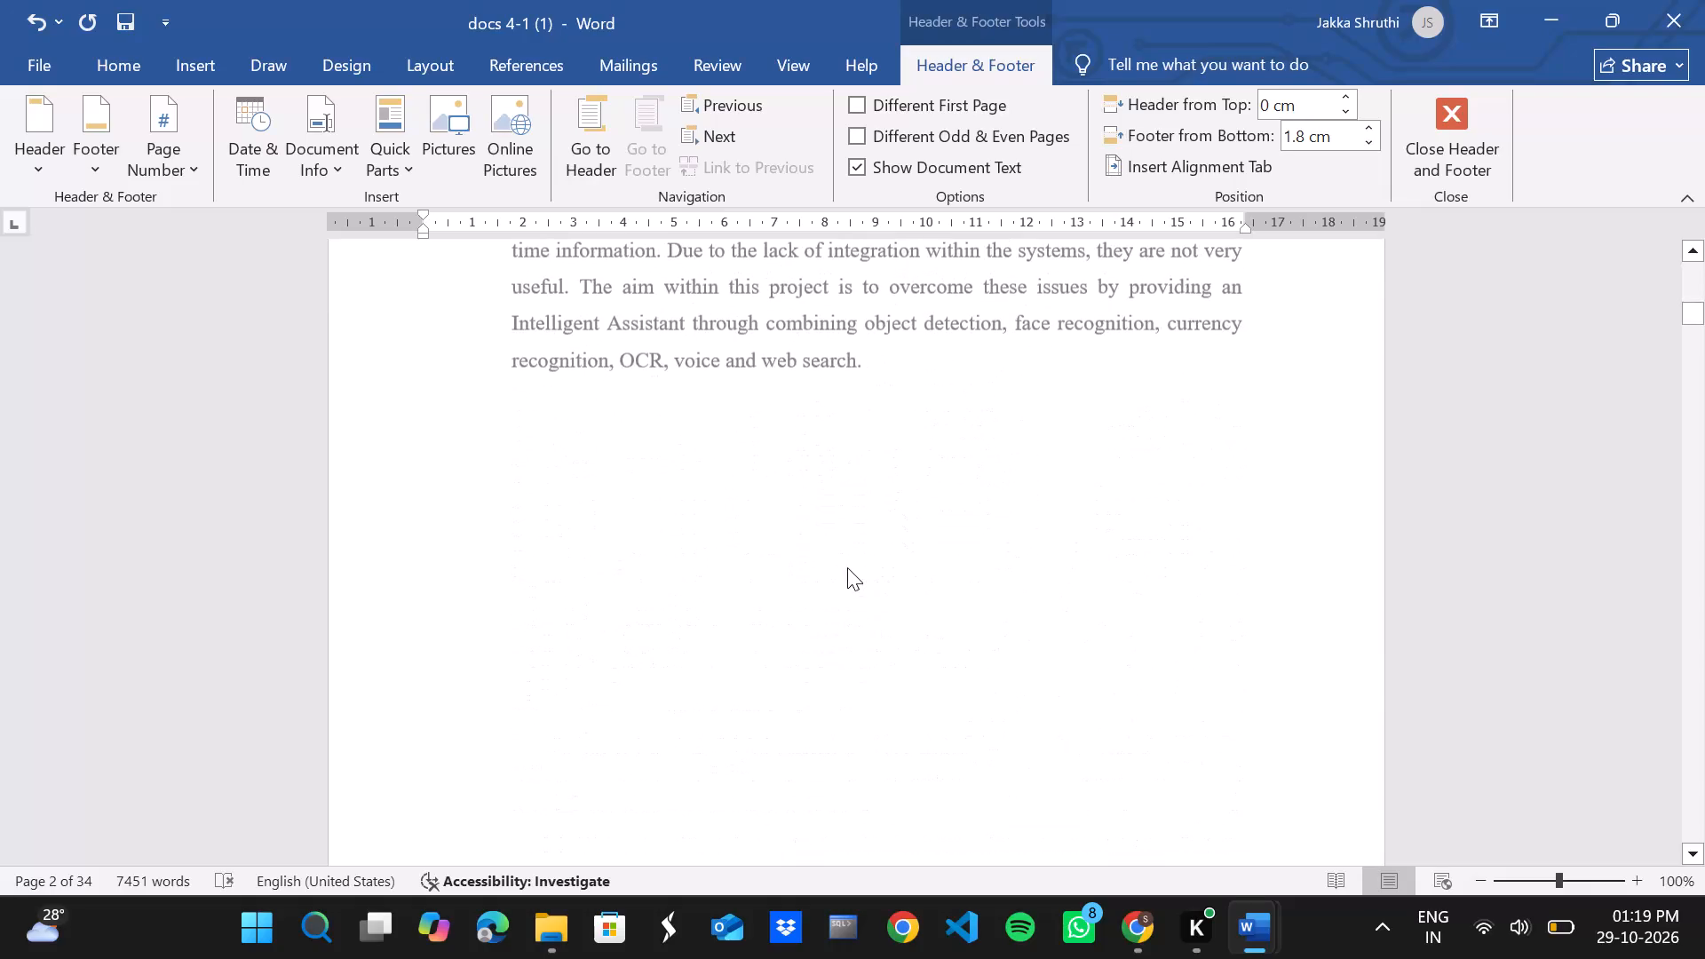
Replace the page number in the Section 2 footer below the Literature Survey's overall summary with 2.
scroll(847, 567, "down", 2)
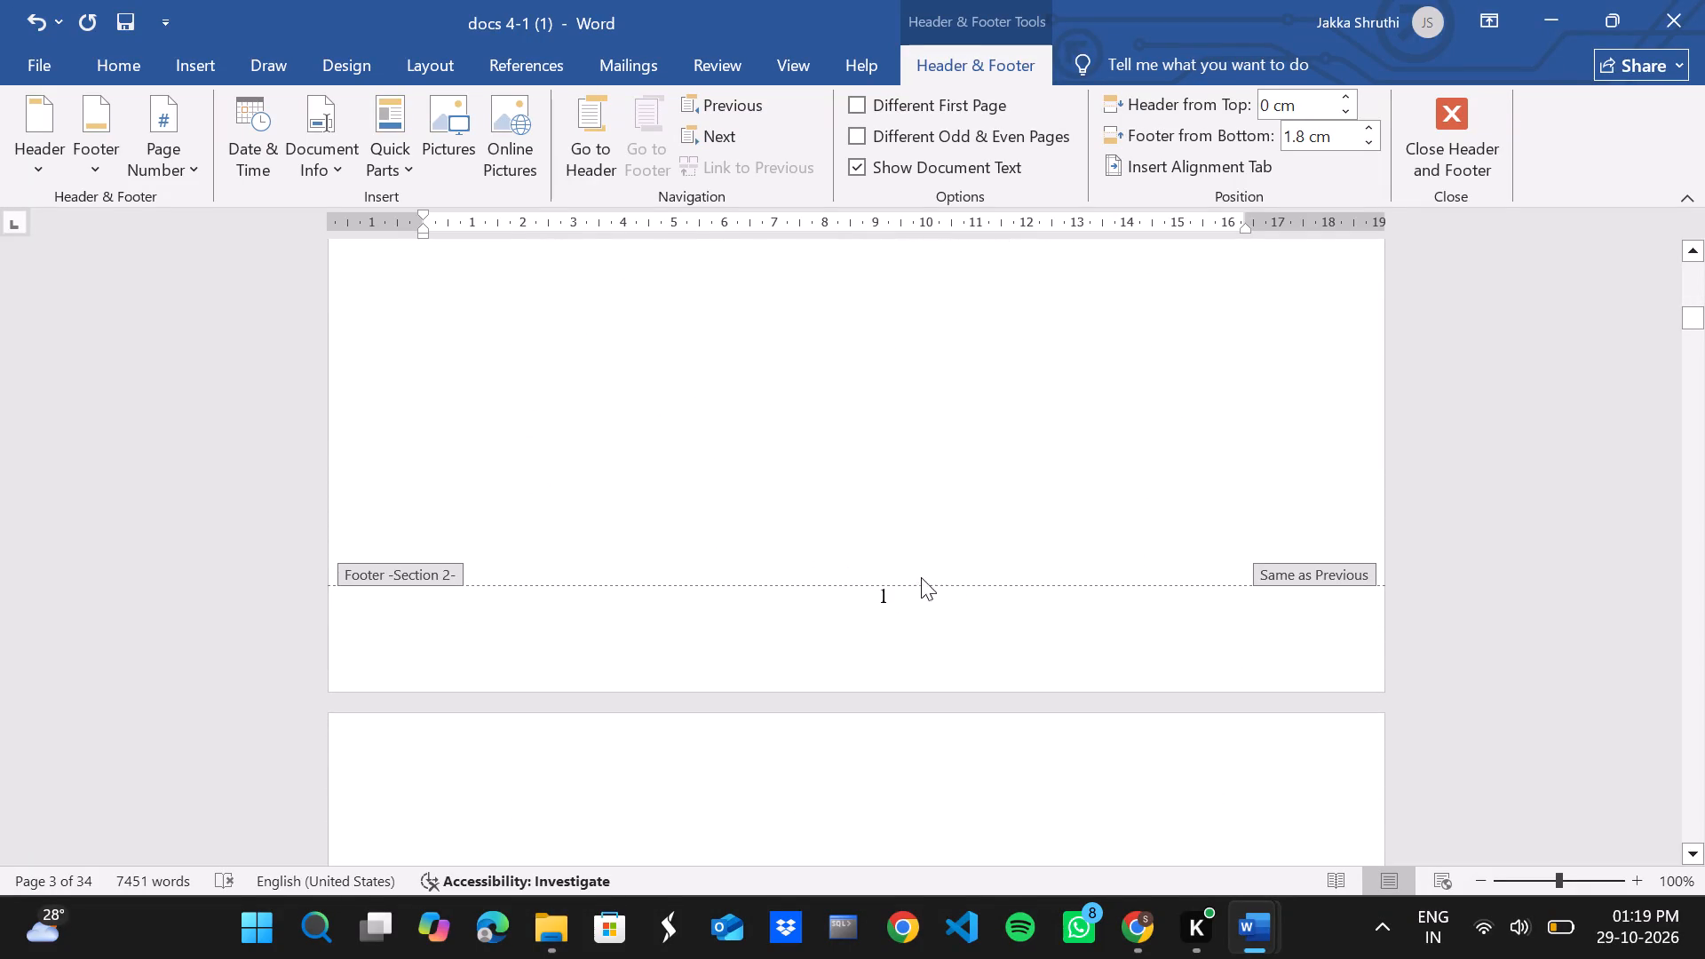
double_click(892, 596)
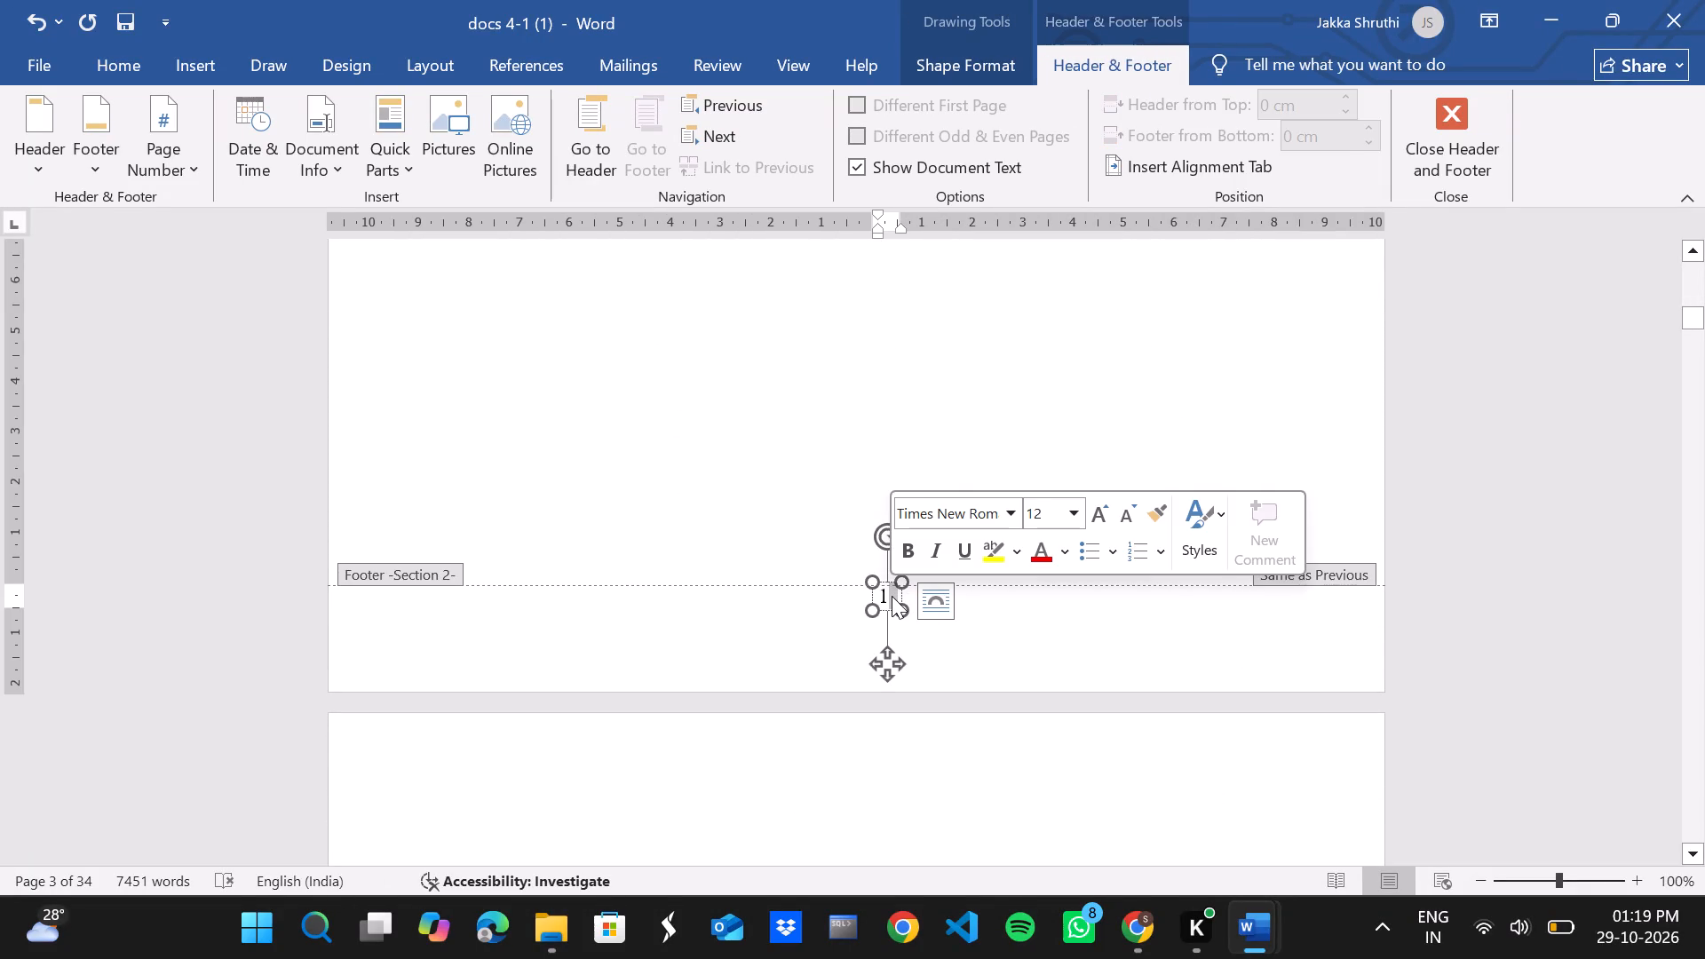
key("BackSpace")
key("2")
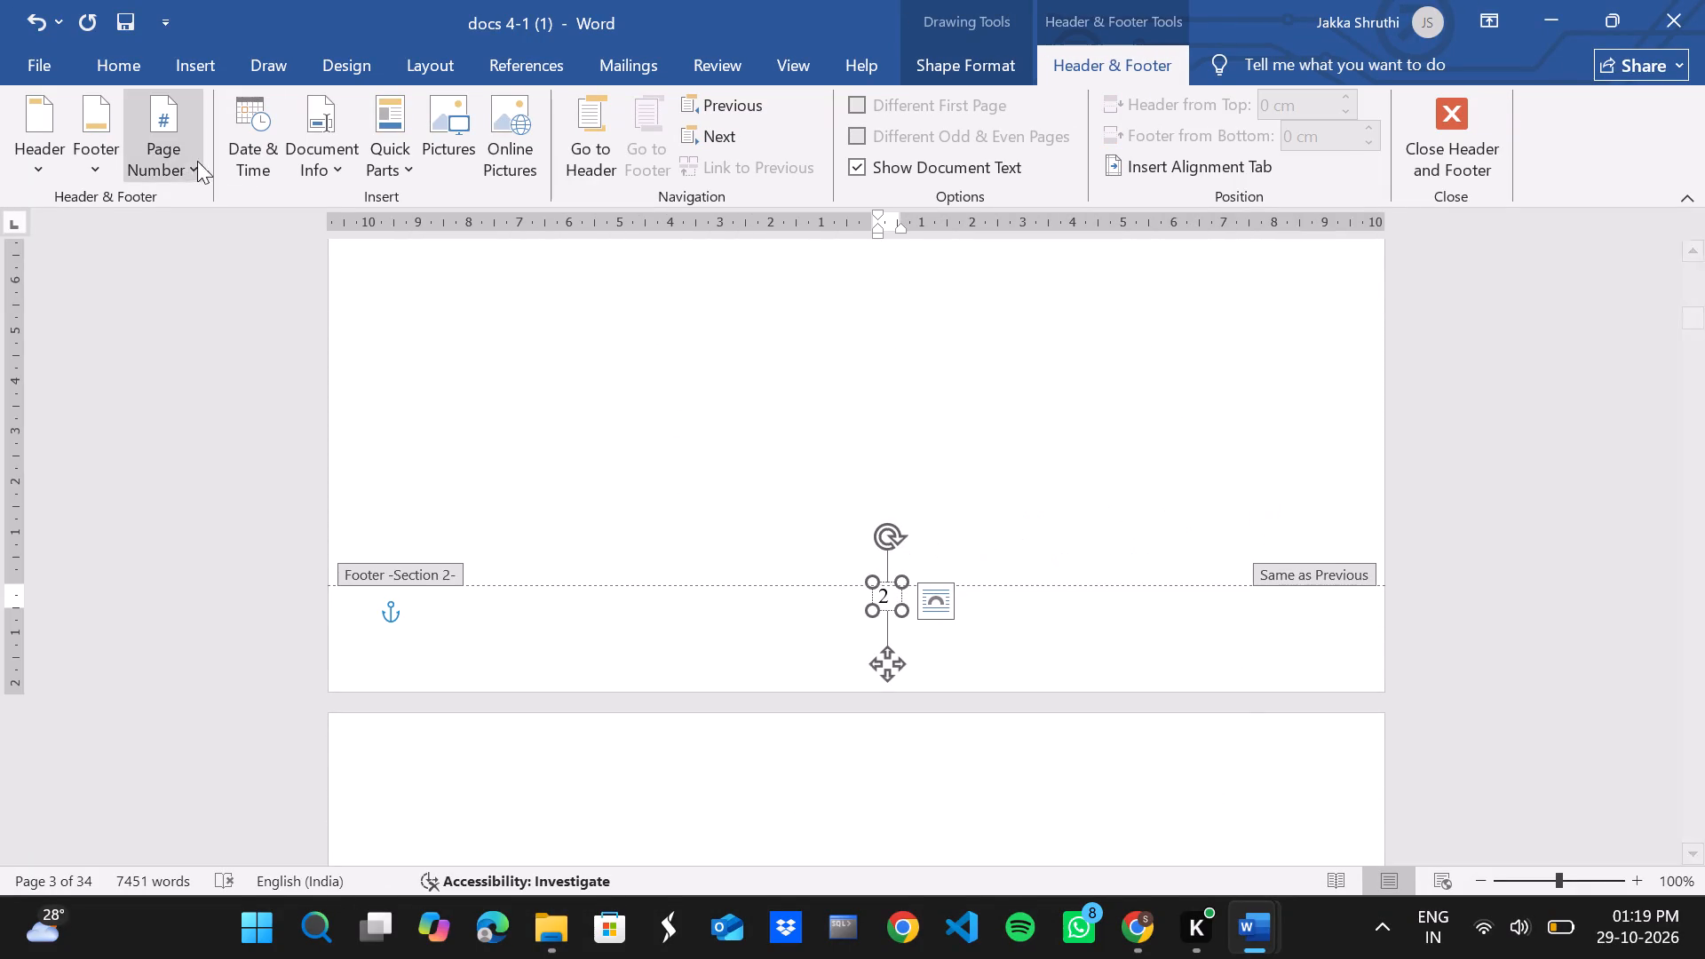
Set the Section 2 page numbering to continue from the previous section, in the 1, 2, 3 format.
left_click(179, 170)
left_click(224, 340)
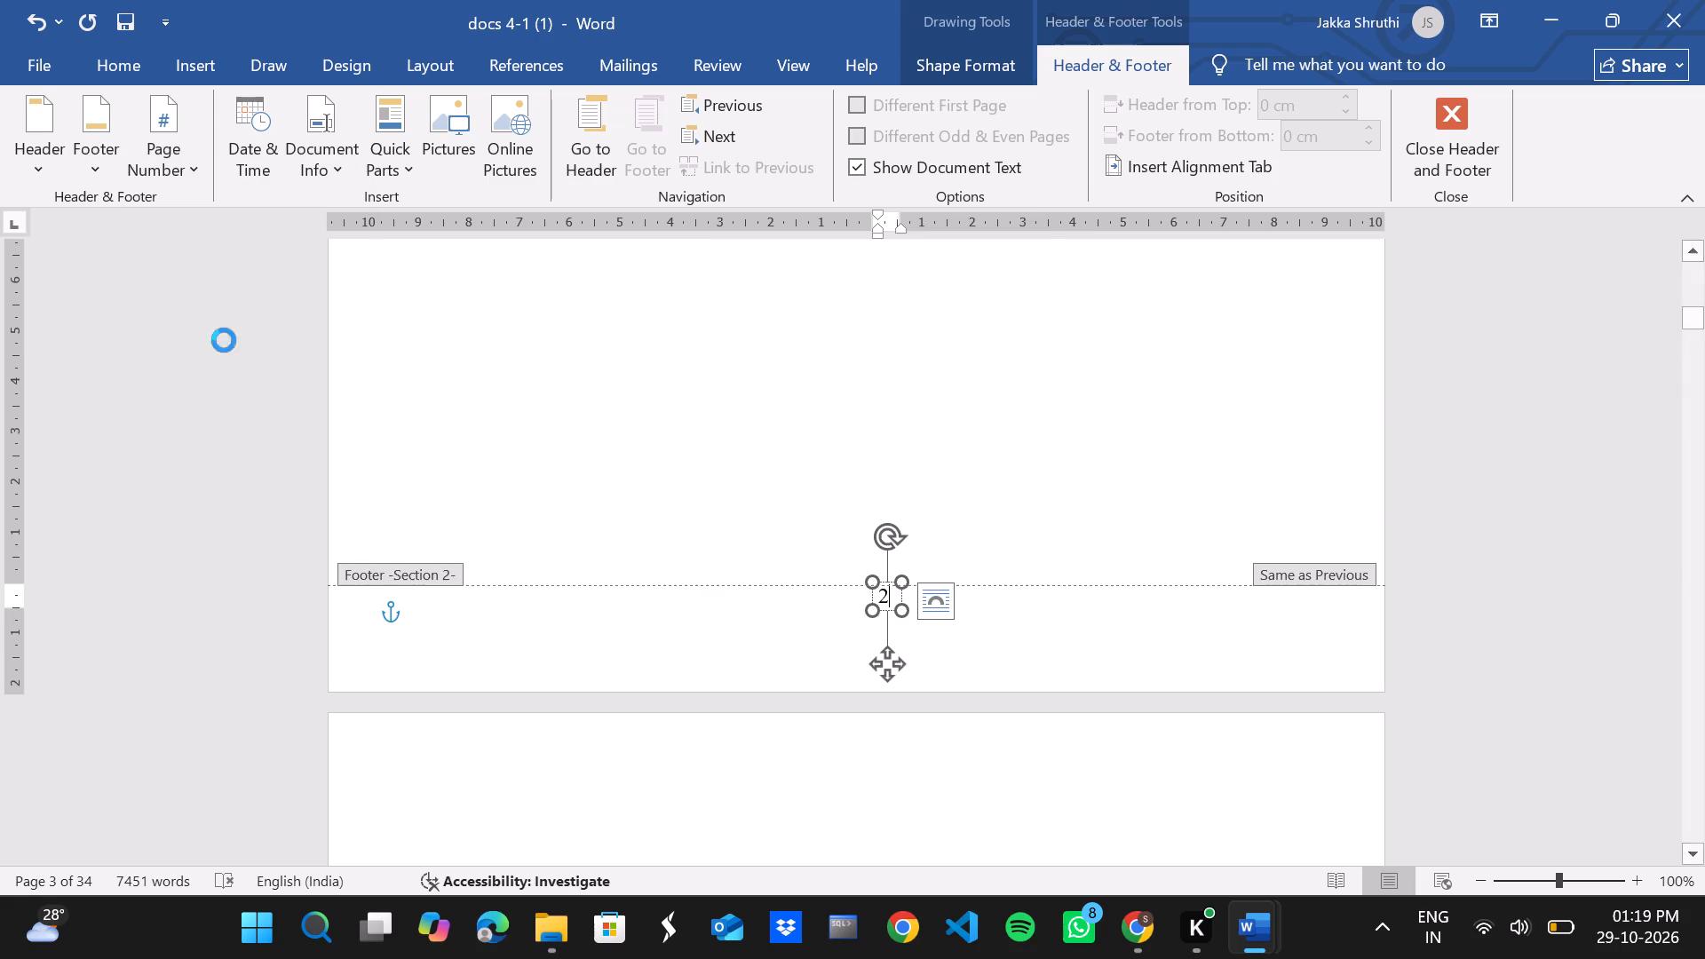
left_click_drag(702, 506, 716, 504)
left_click(716, 504)
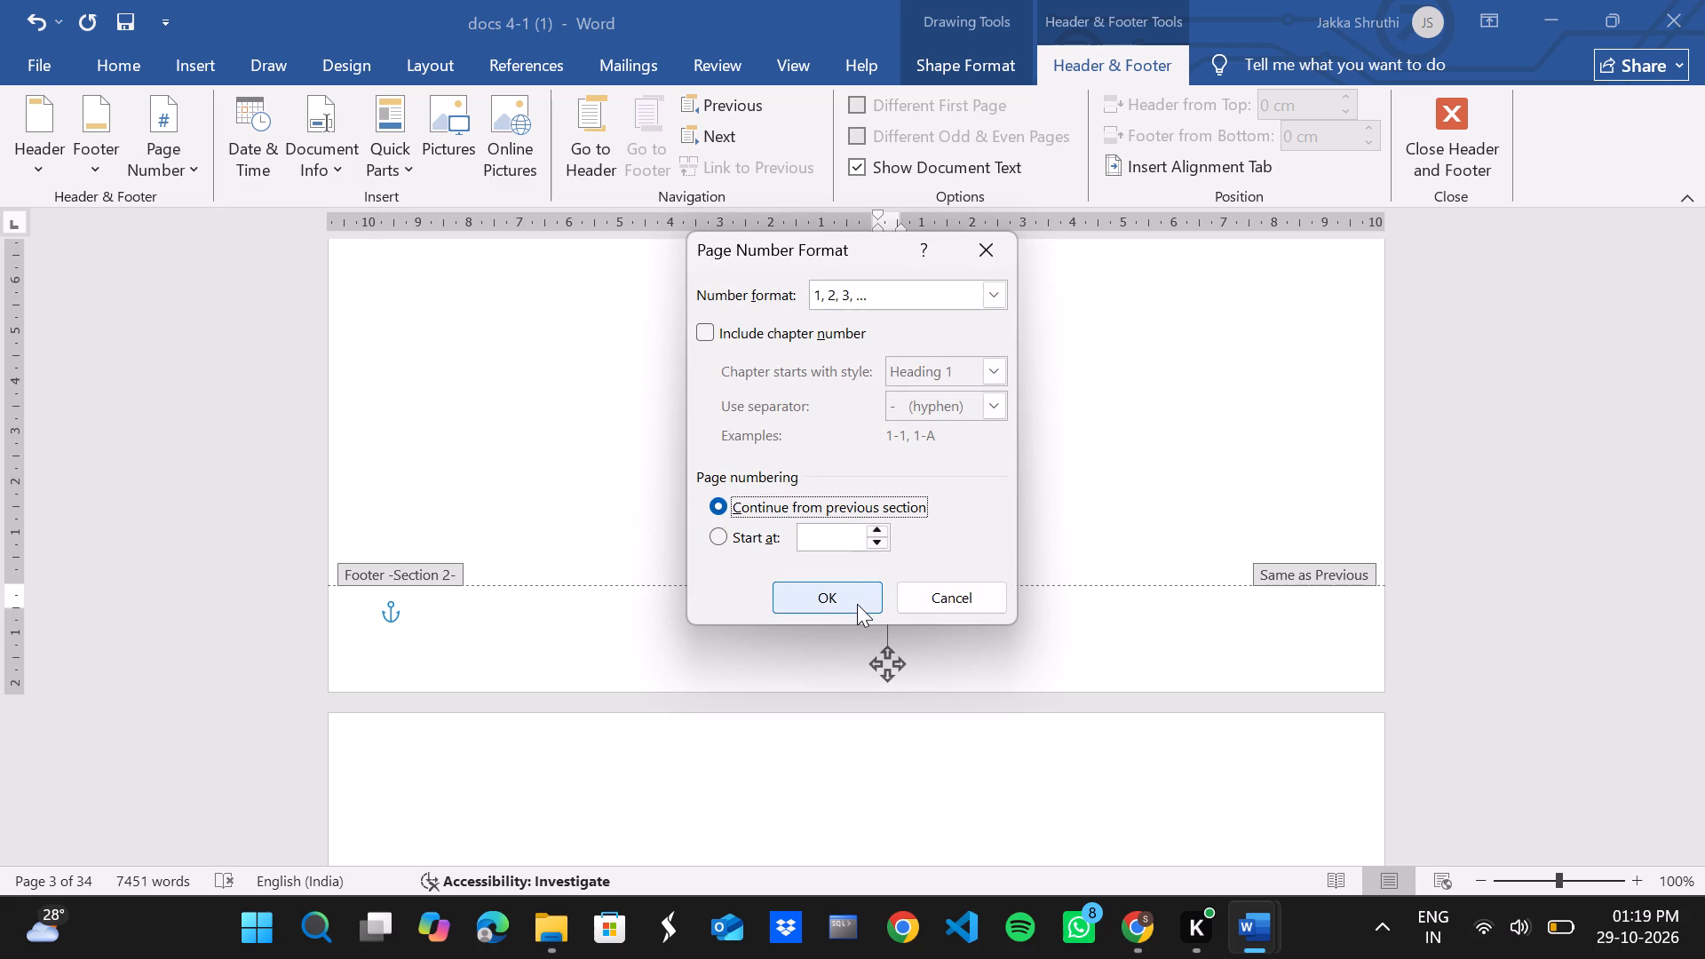
left_click(857, 604)
Check the footer page numbers across the Introduction and Literature Survey pages.
scroll(857, 604, "up", 7)
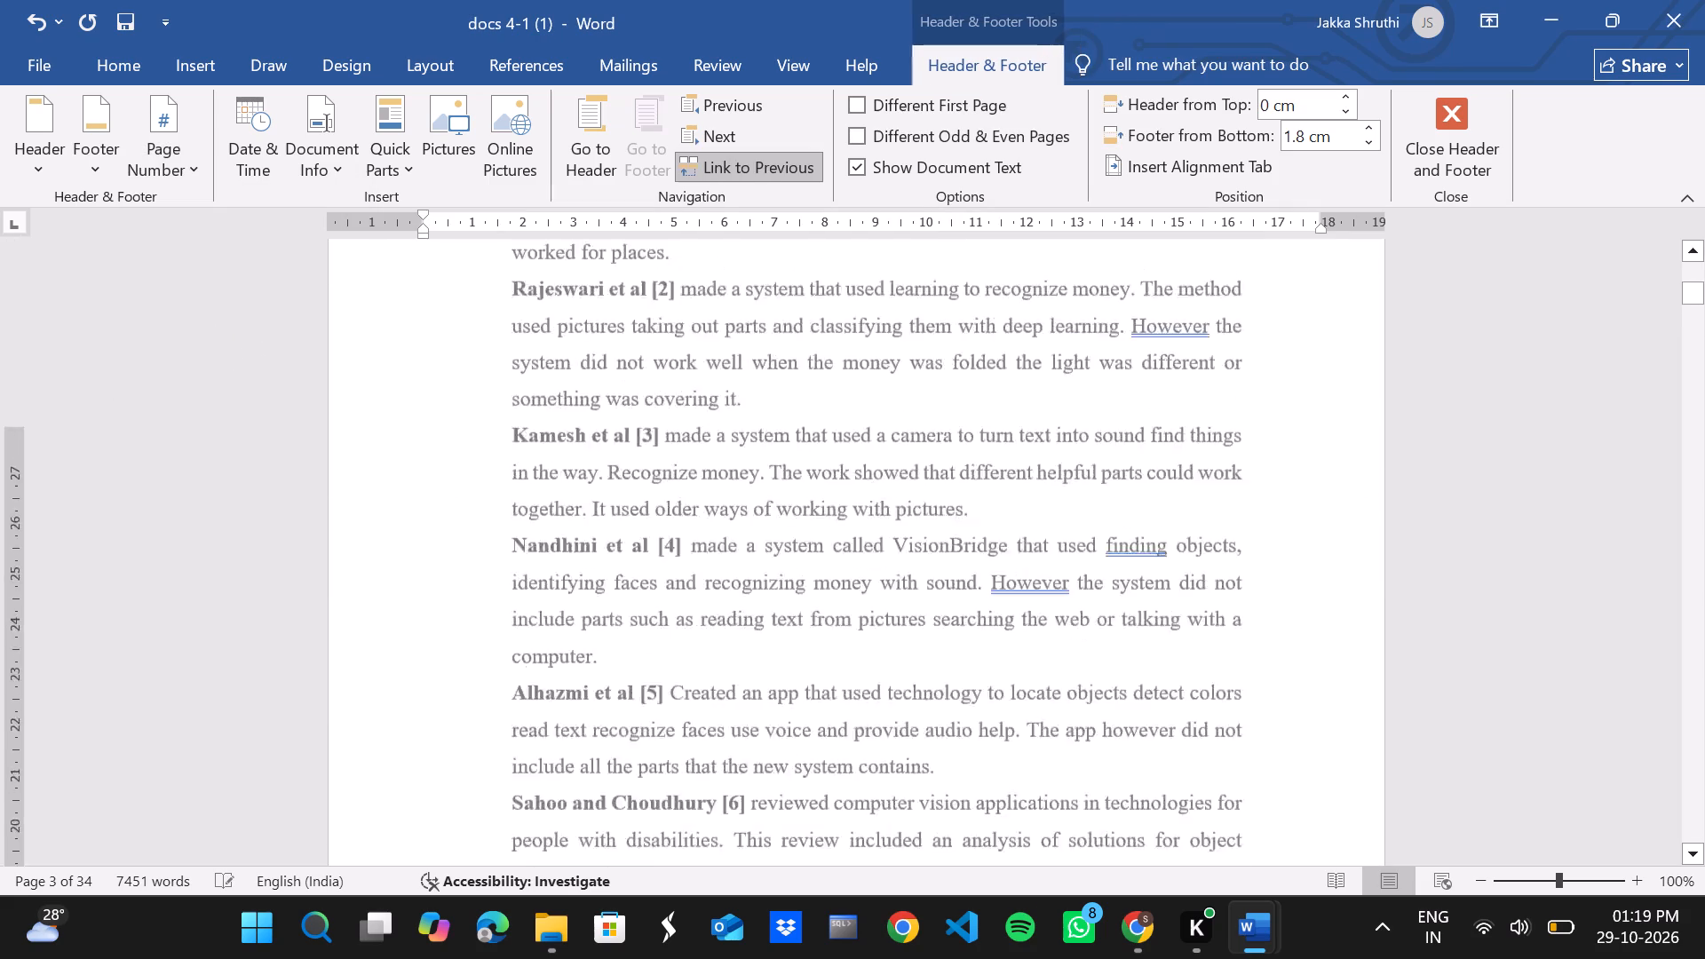
scroll(857, 604, "down", 5)
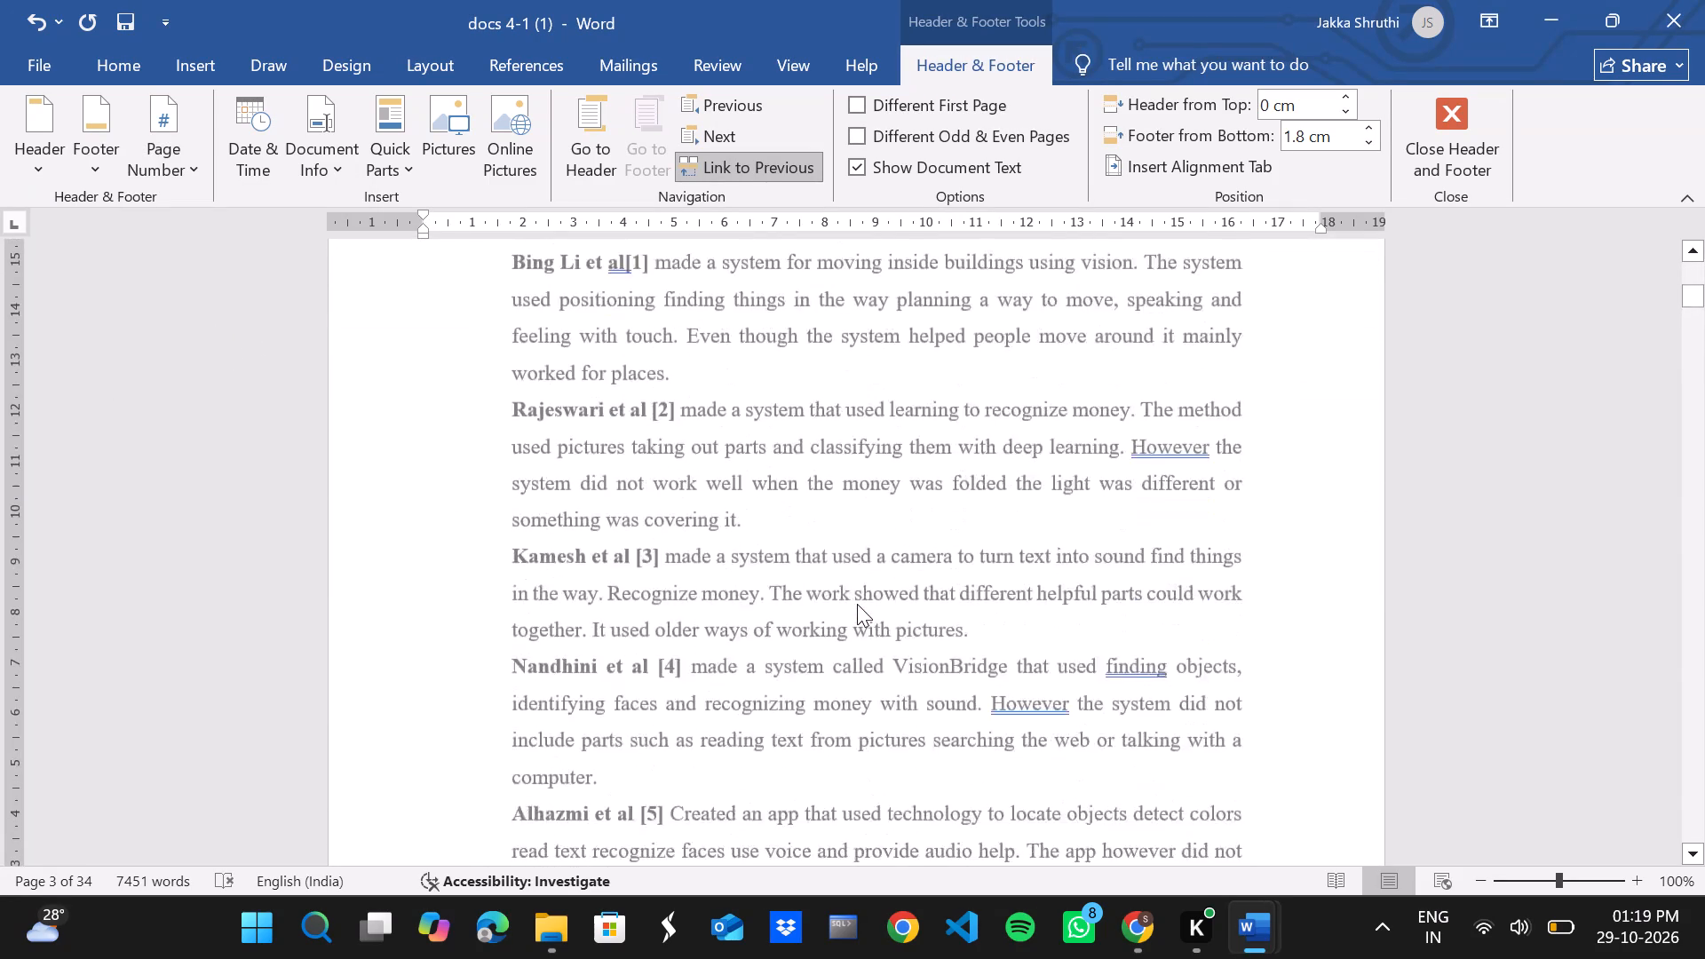
scroll(857, 604, "down", 2)
scroll(857, 604, "up", 5)
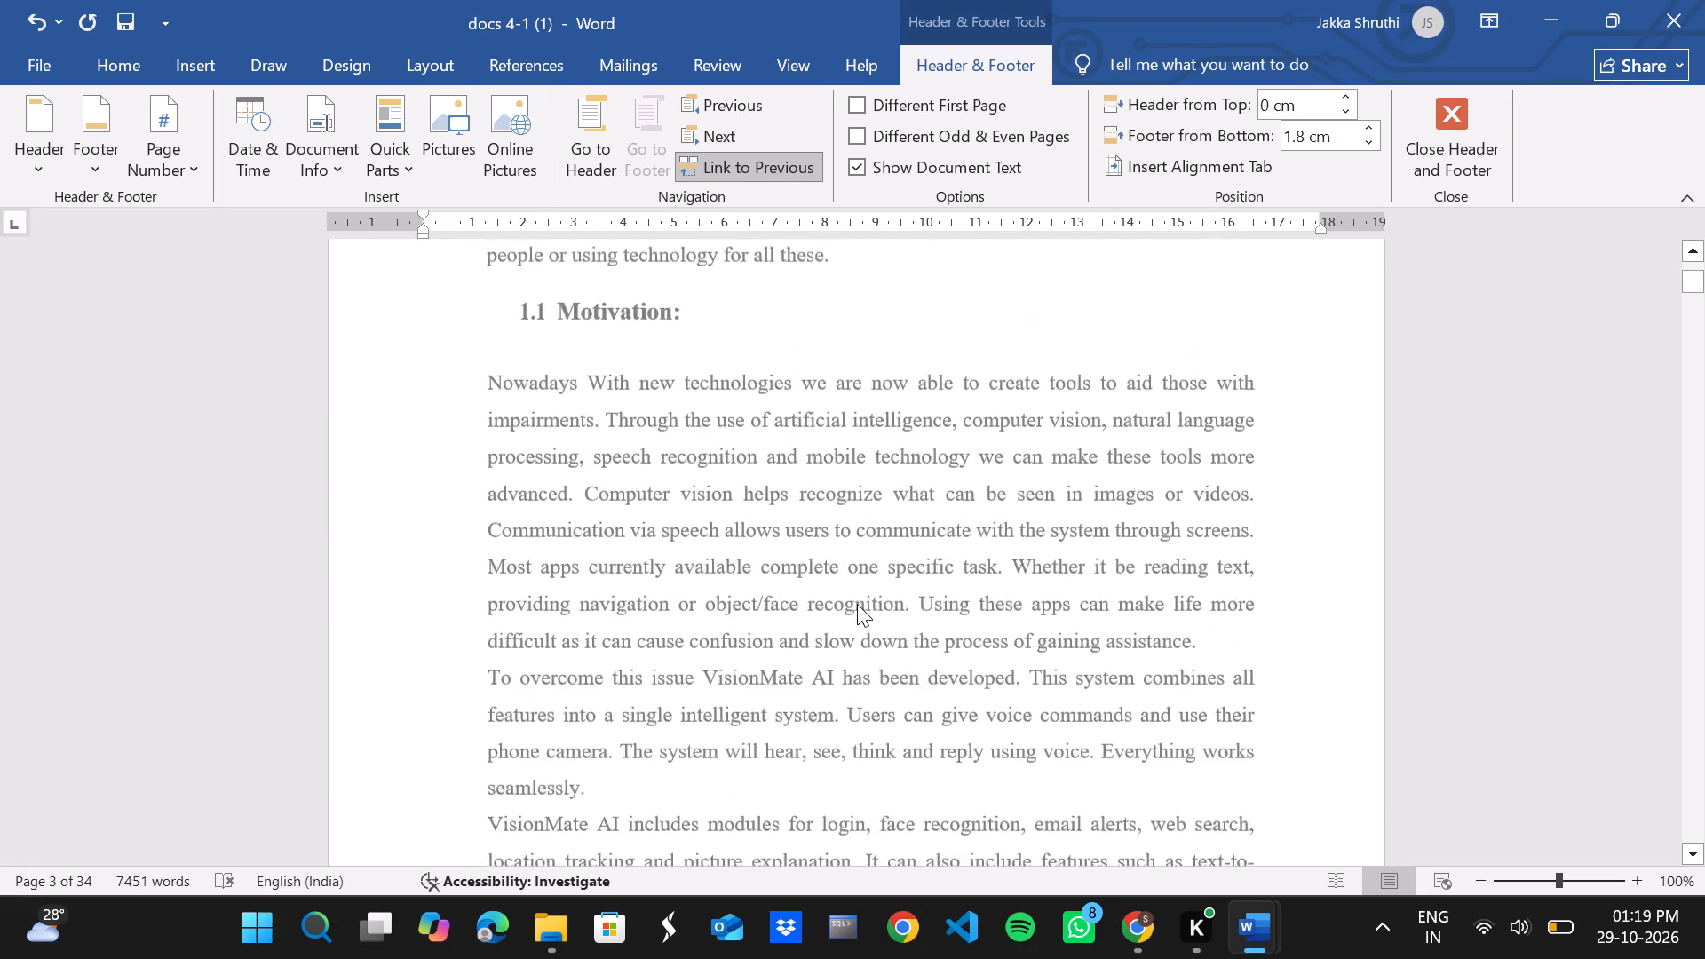
scroll(857, 604, "up", 6)
scroll(857, 604, "down", 5)
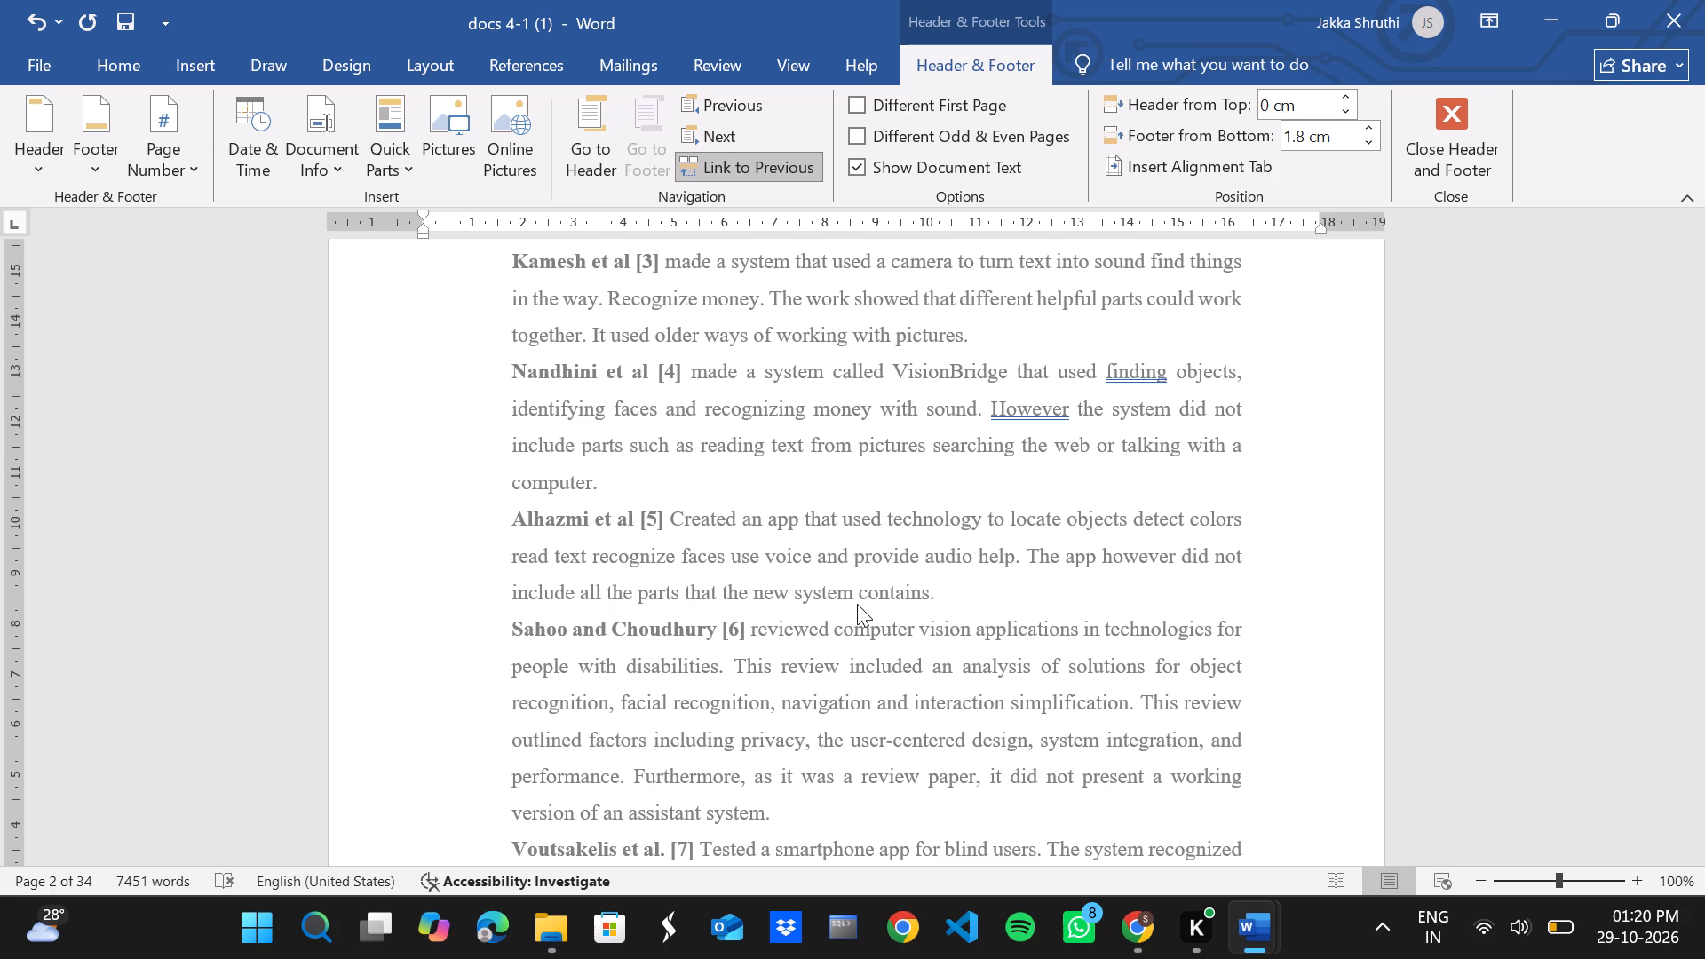
scroll(857, 604, "up", 2)
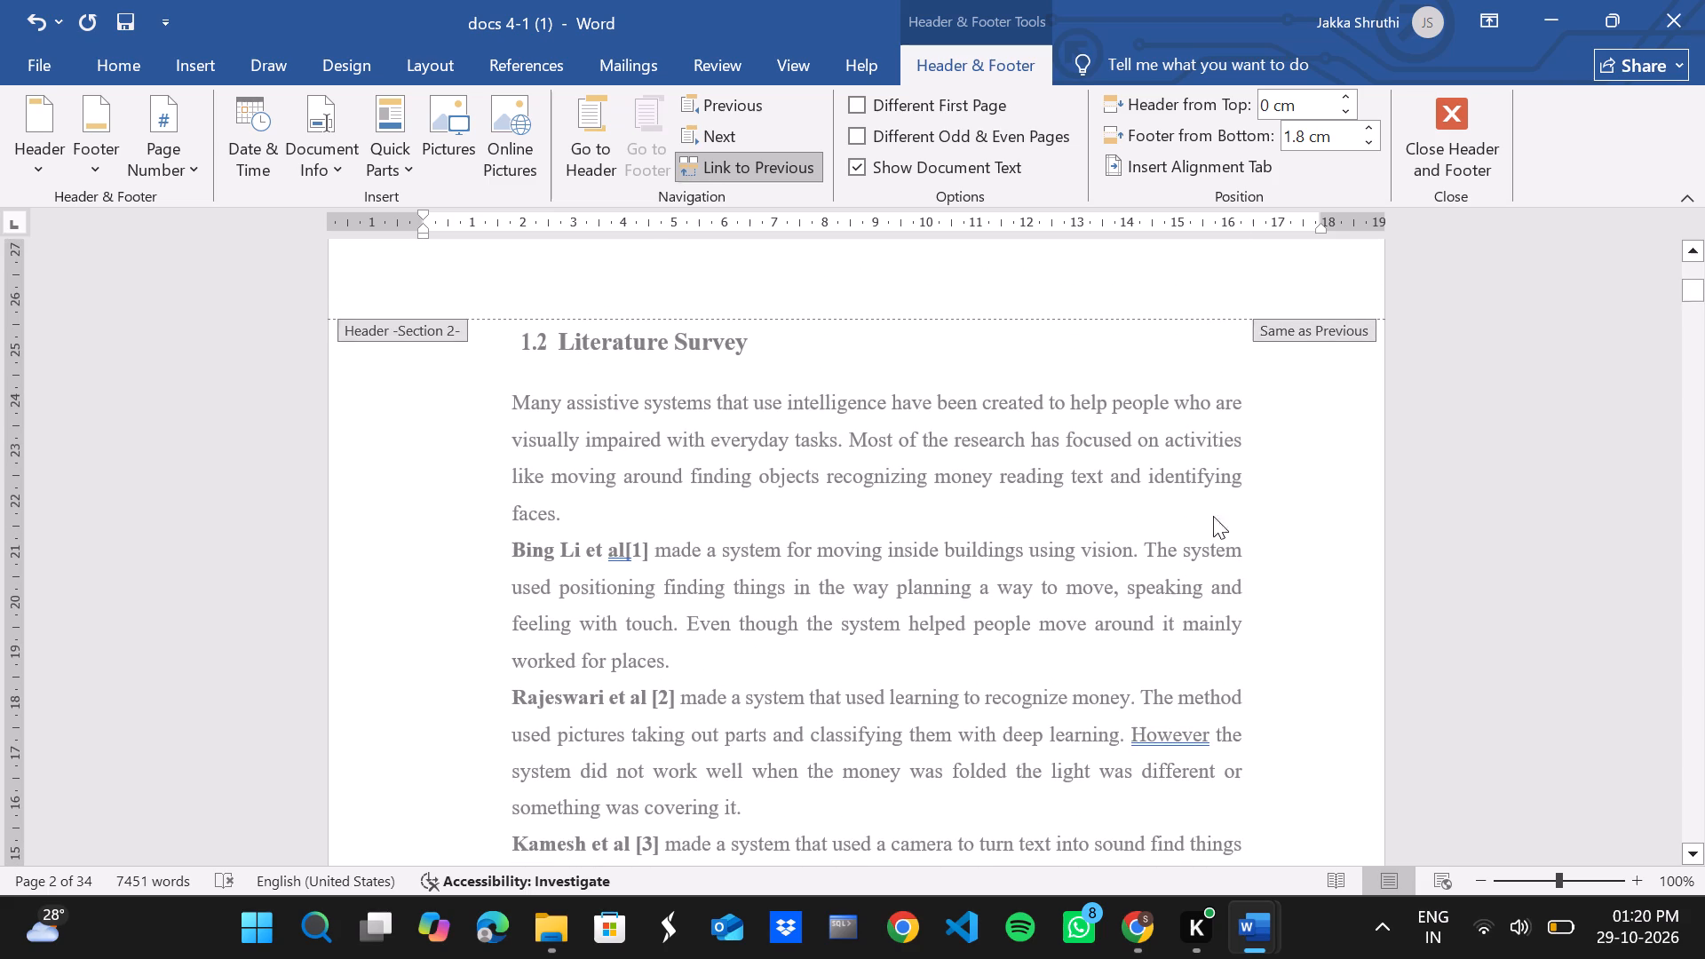
left_click(1510, 456)
scroll(945, 462, "down", 4)
scroll(945, 462, "up", 2)
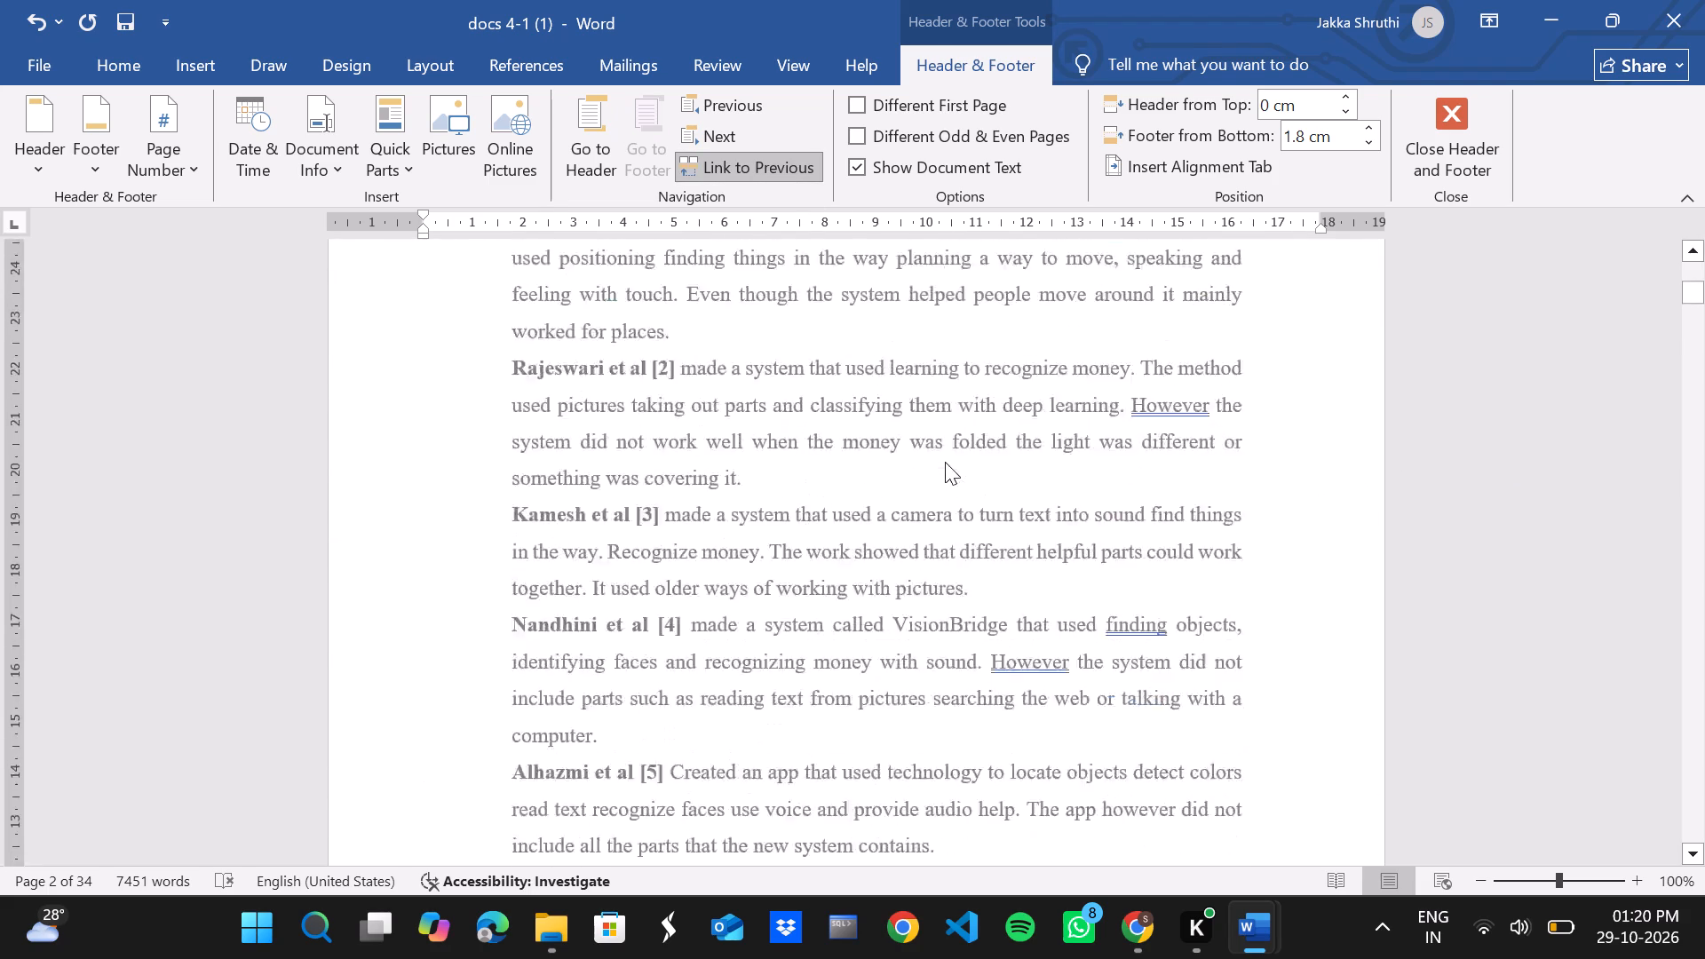
scroll(945, 462, "up", 3)
scroll(945, 462, "down", 1)
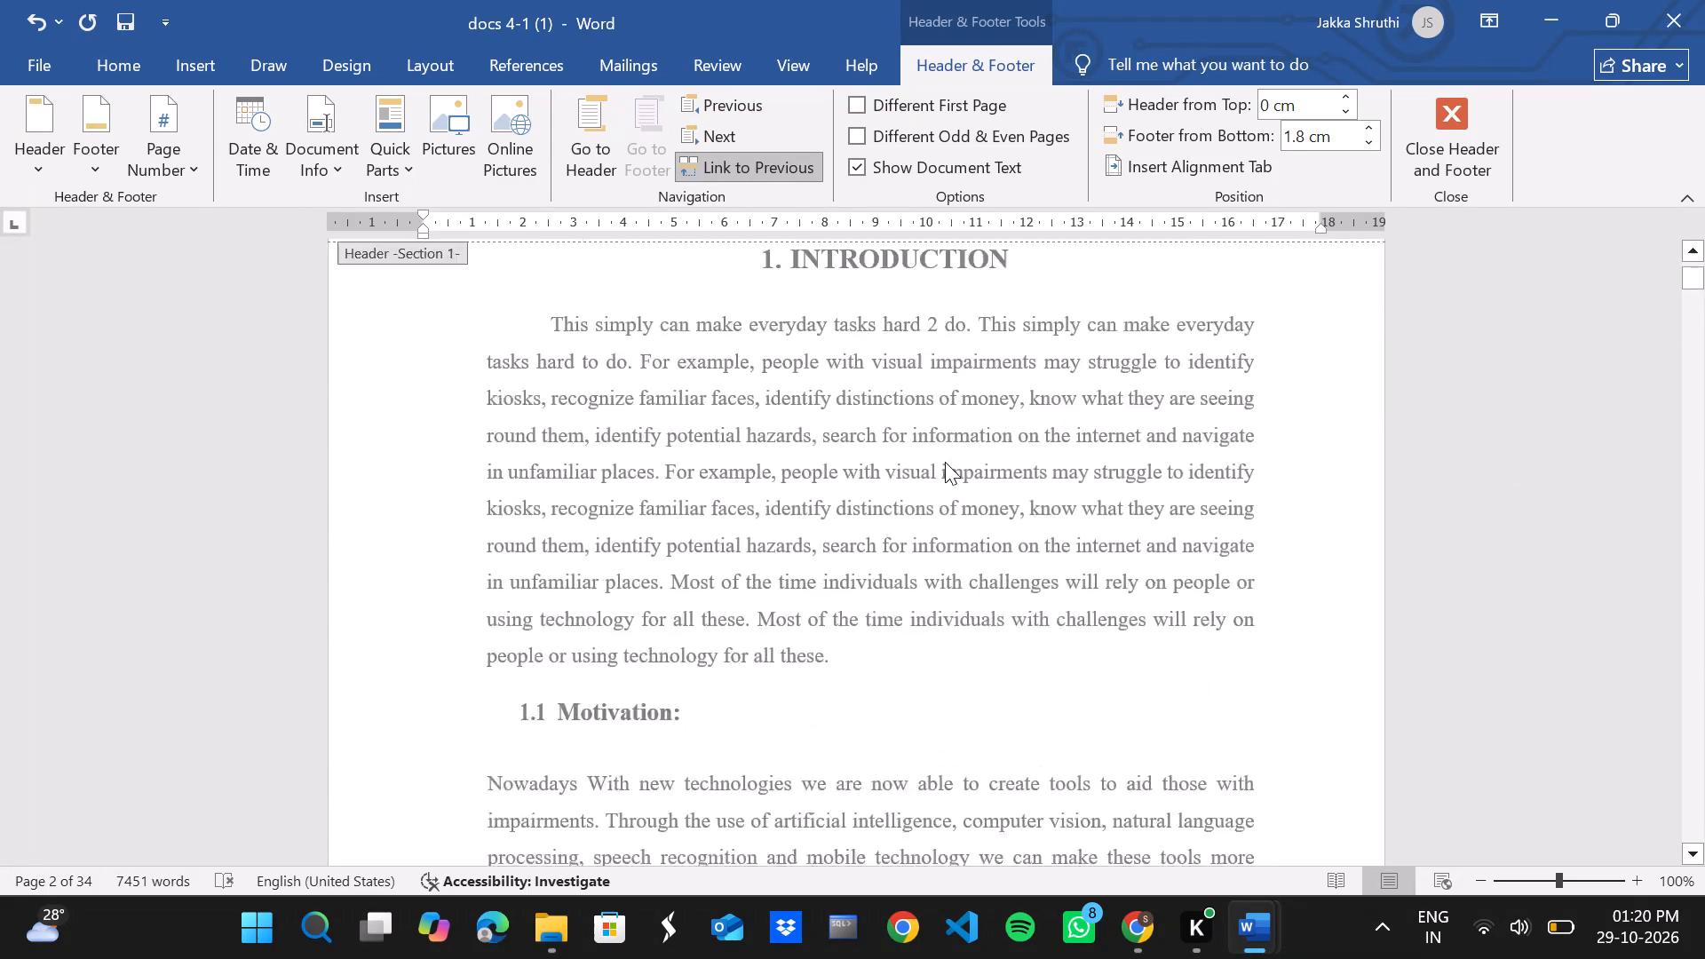
scroll(945, 462, "down", 3)
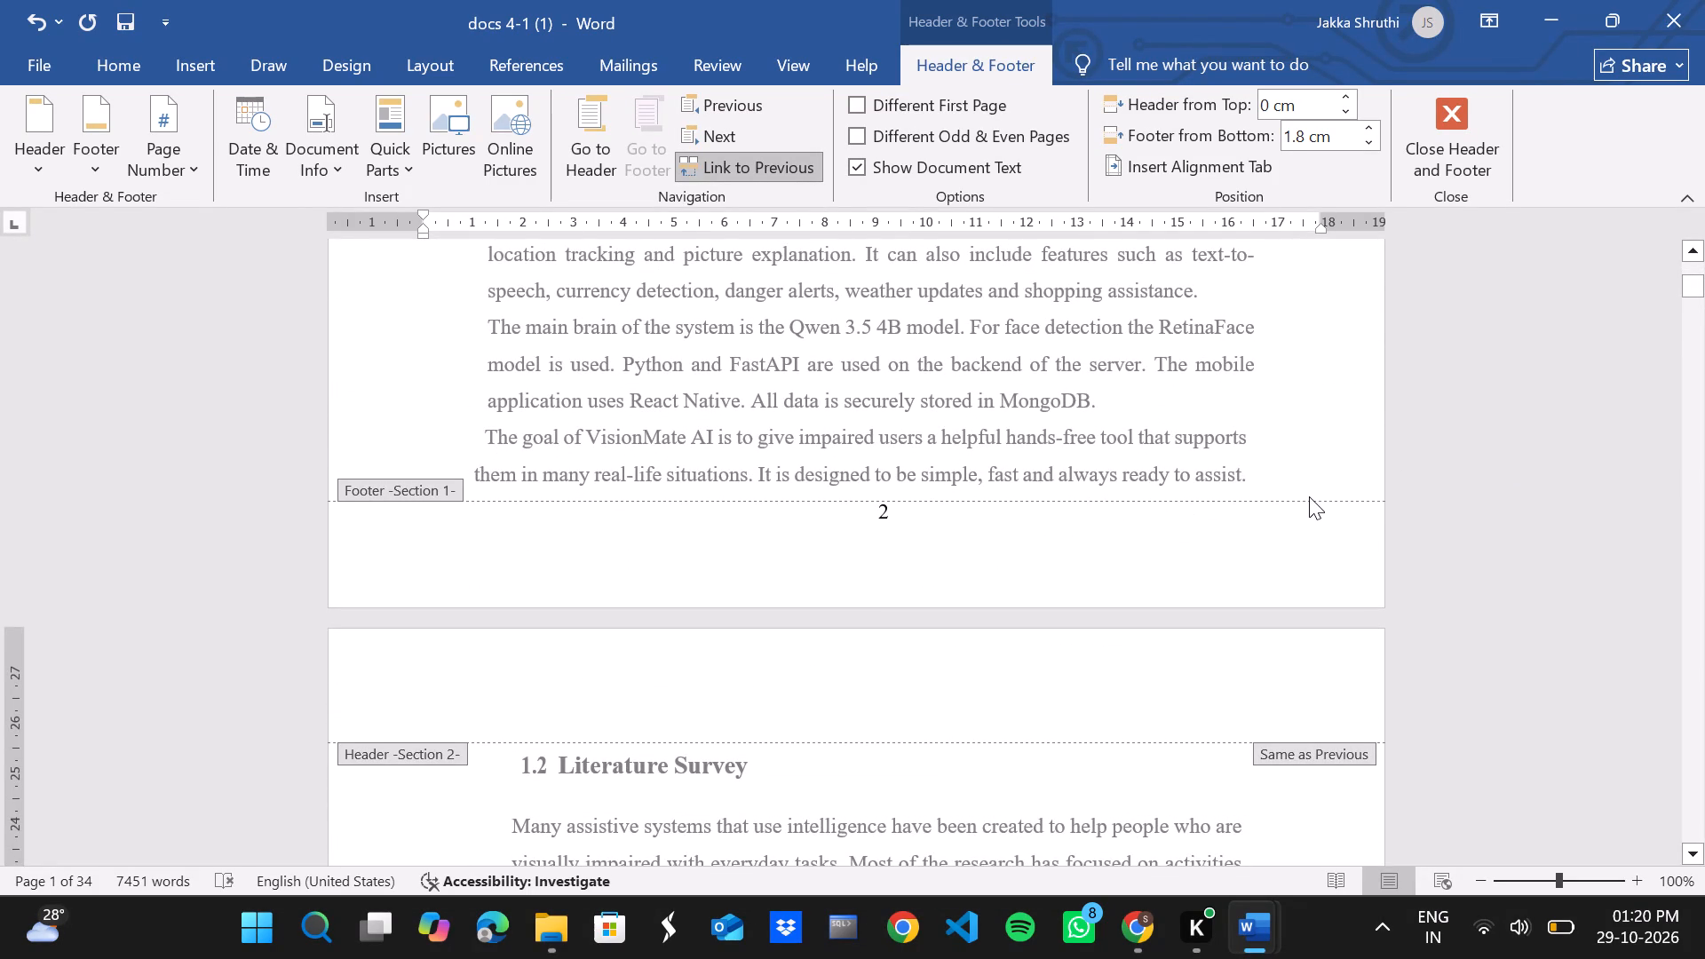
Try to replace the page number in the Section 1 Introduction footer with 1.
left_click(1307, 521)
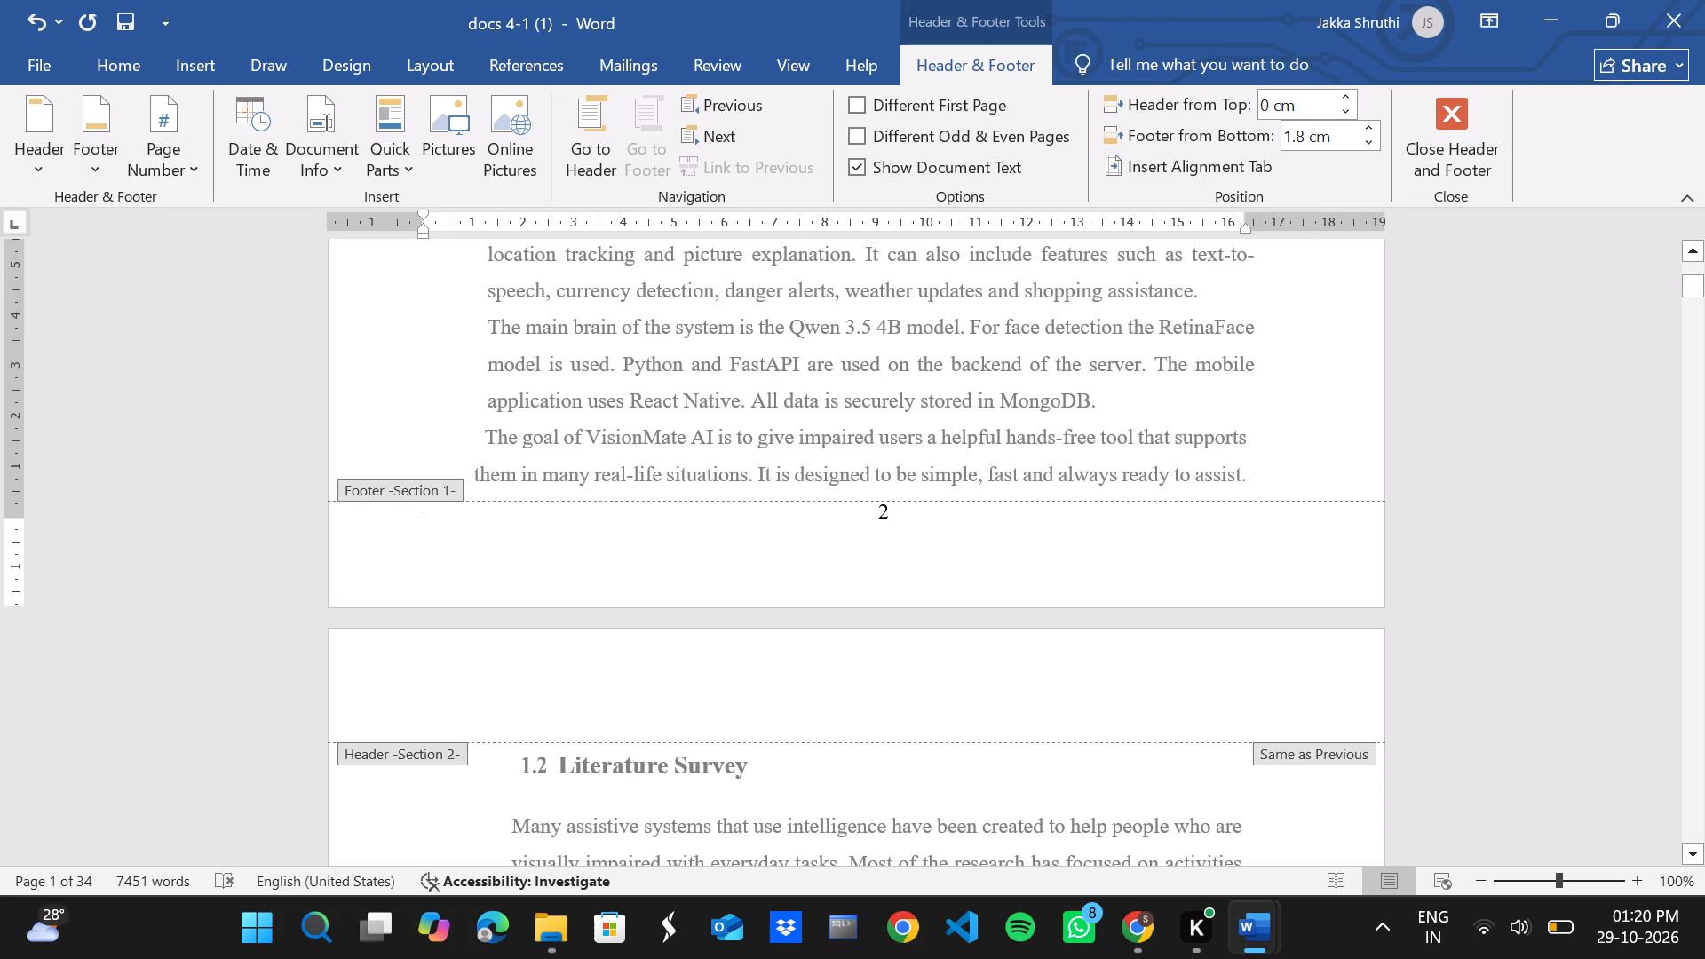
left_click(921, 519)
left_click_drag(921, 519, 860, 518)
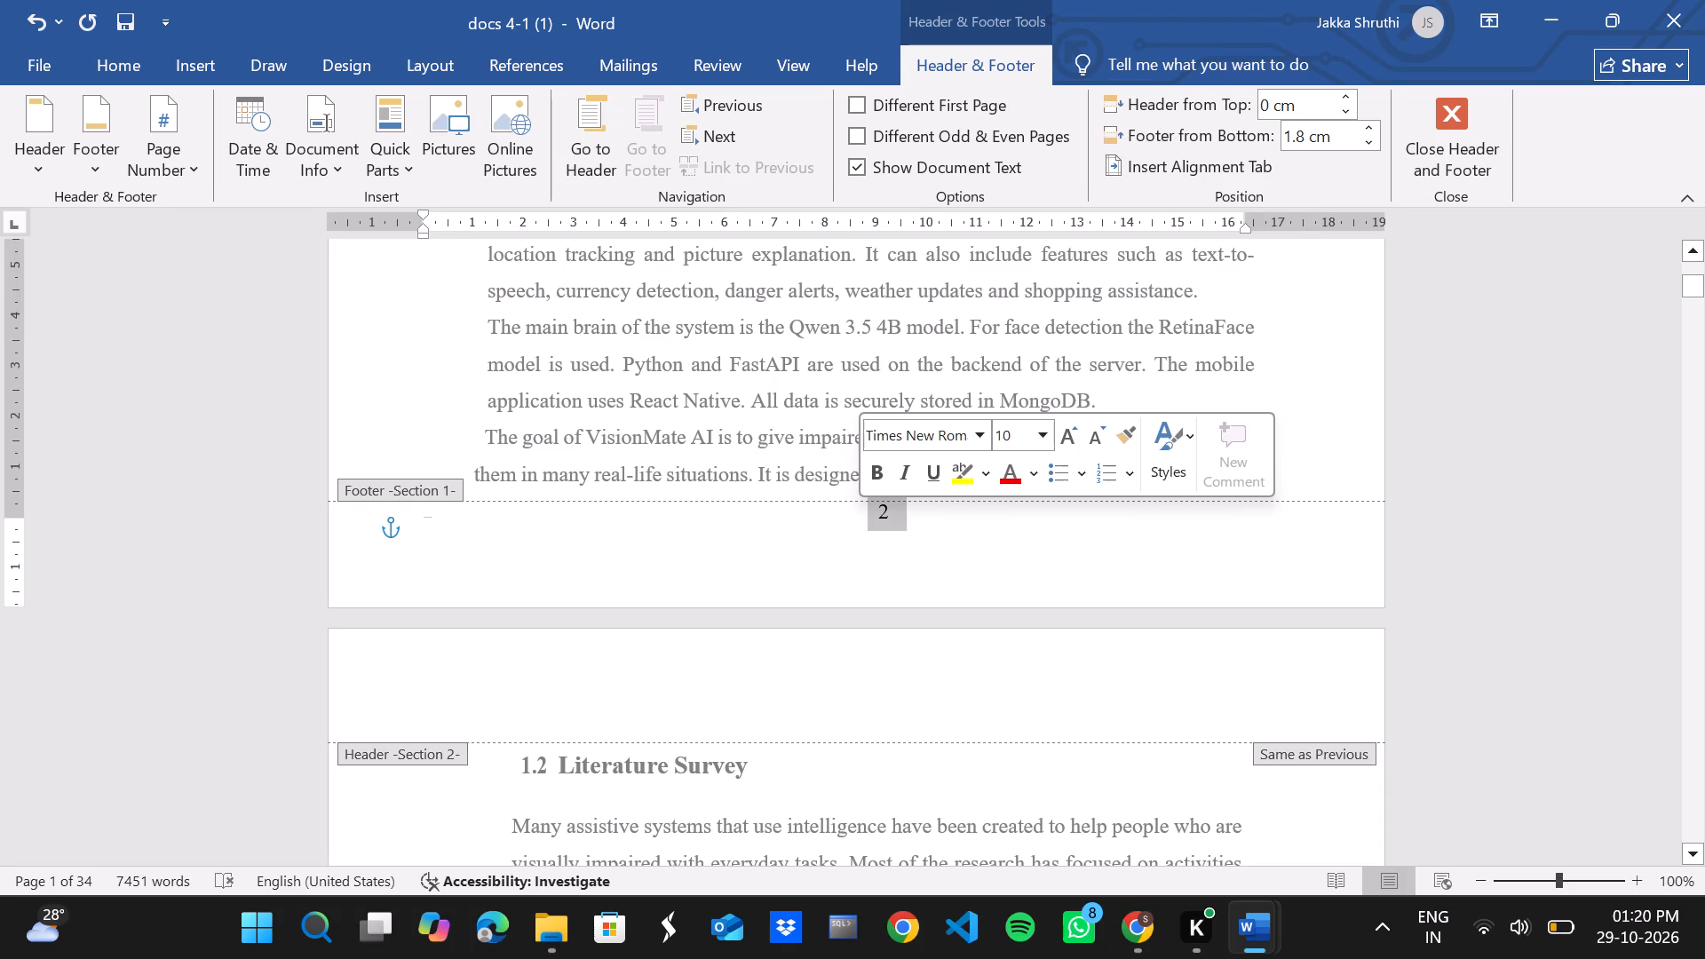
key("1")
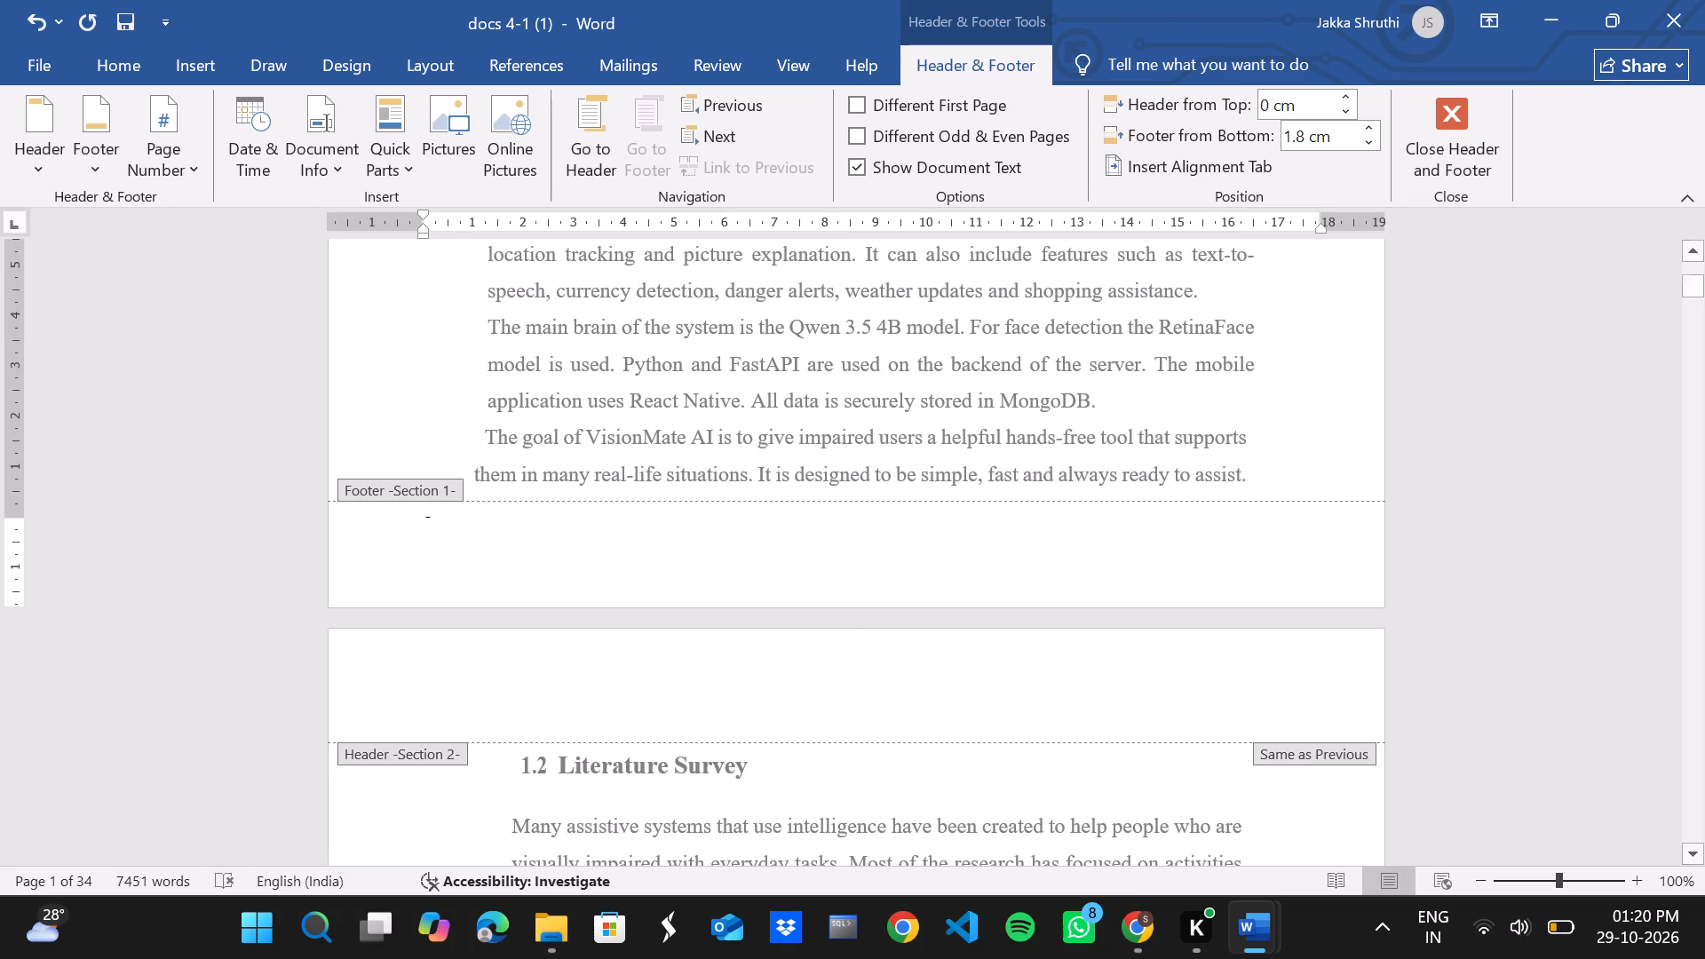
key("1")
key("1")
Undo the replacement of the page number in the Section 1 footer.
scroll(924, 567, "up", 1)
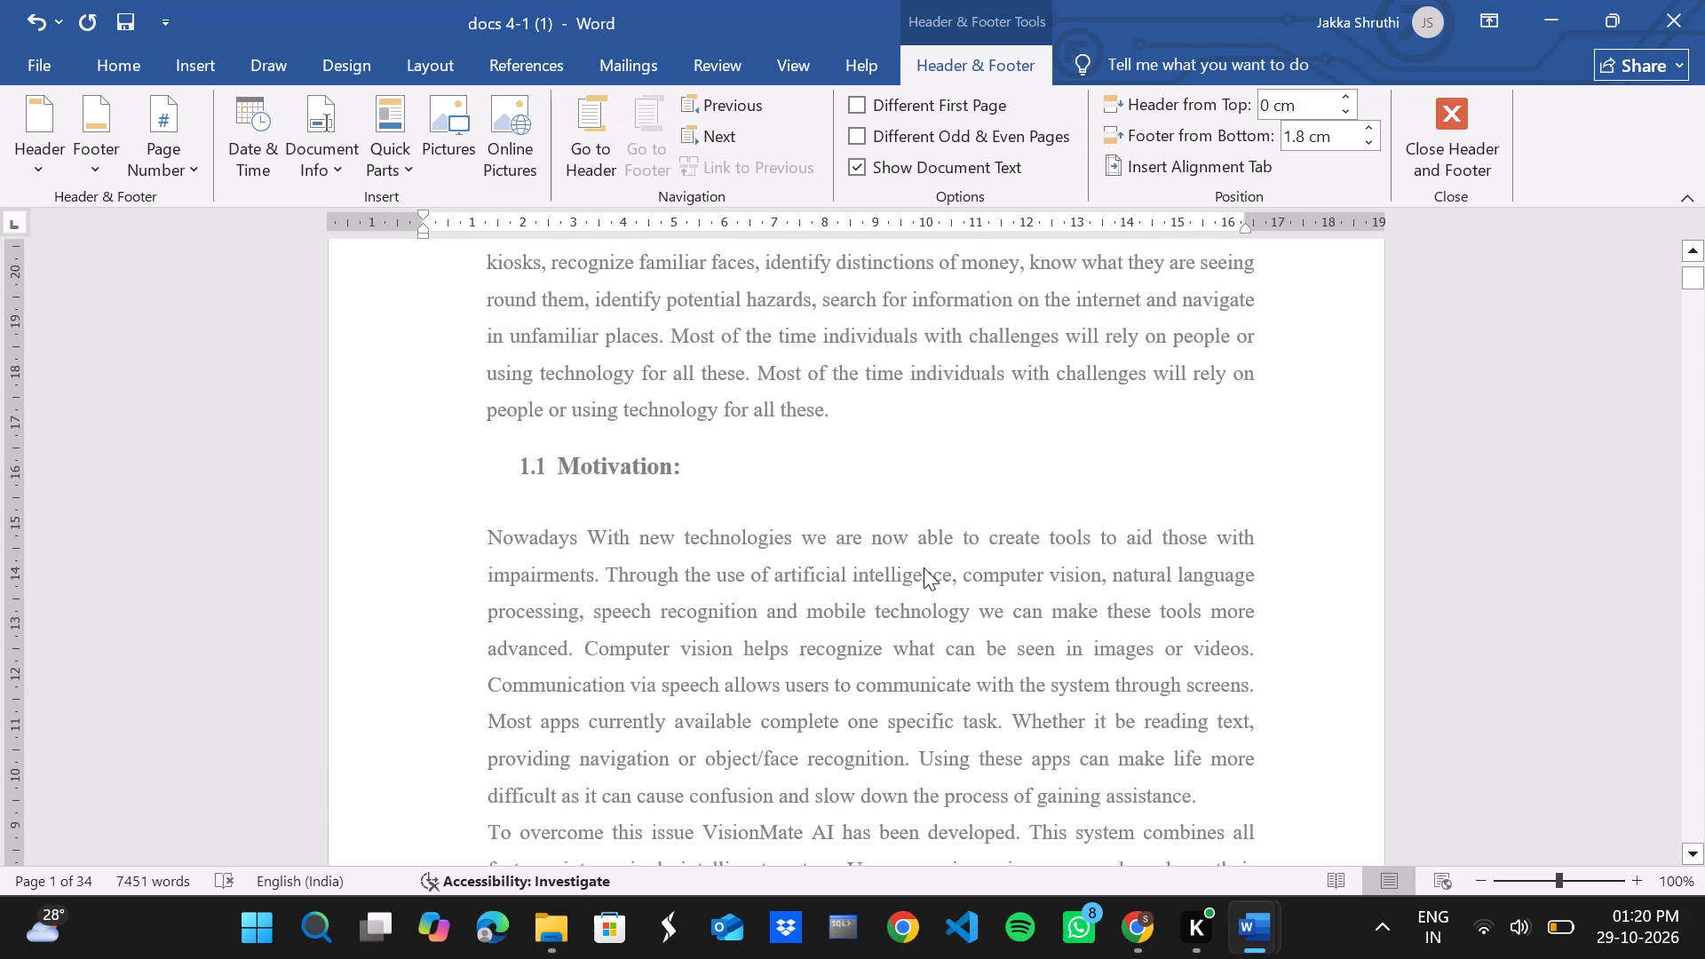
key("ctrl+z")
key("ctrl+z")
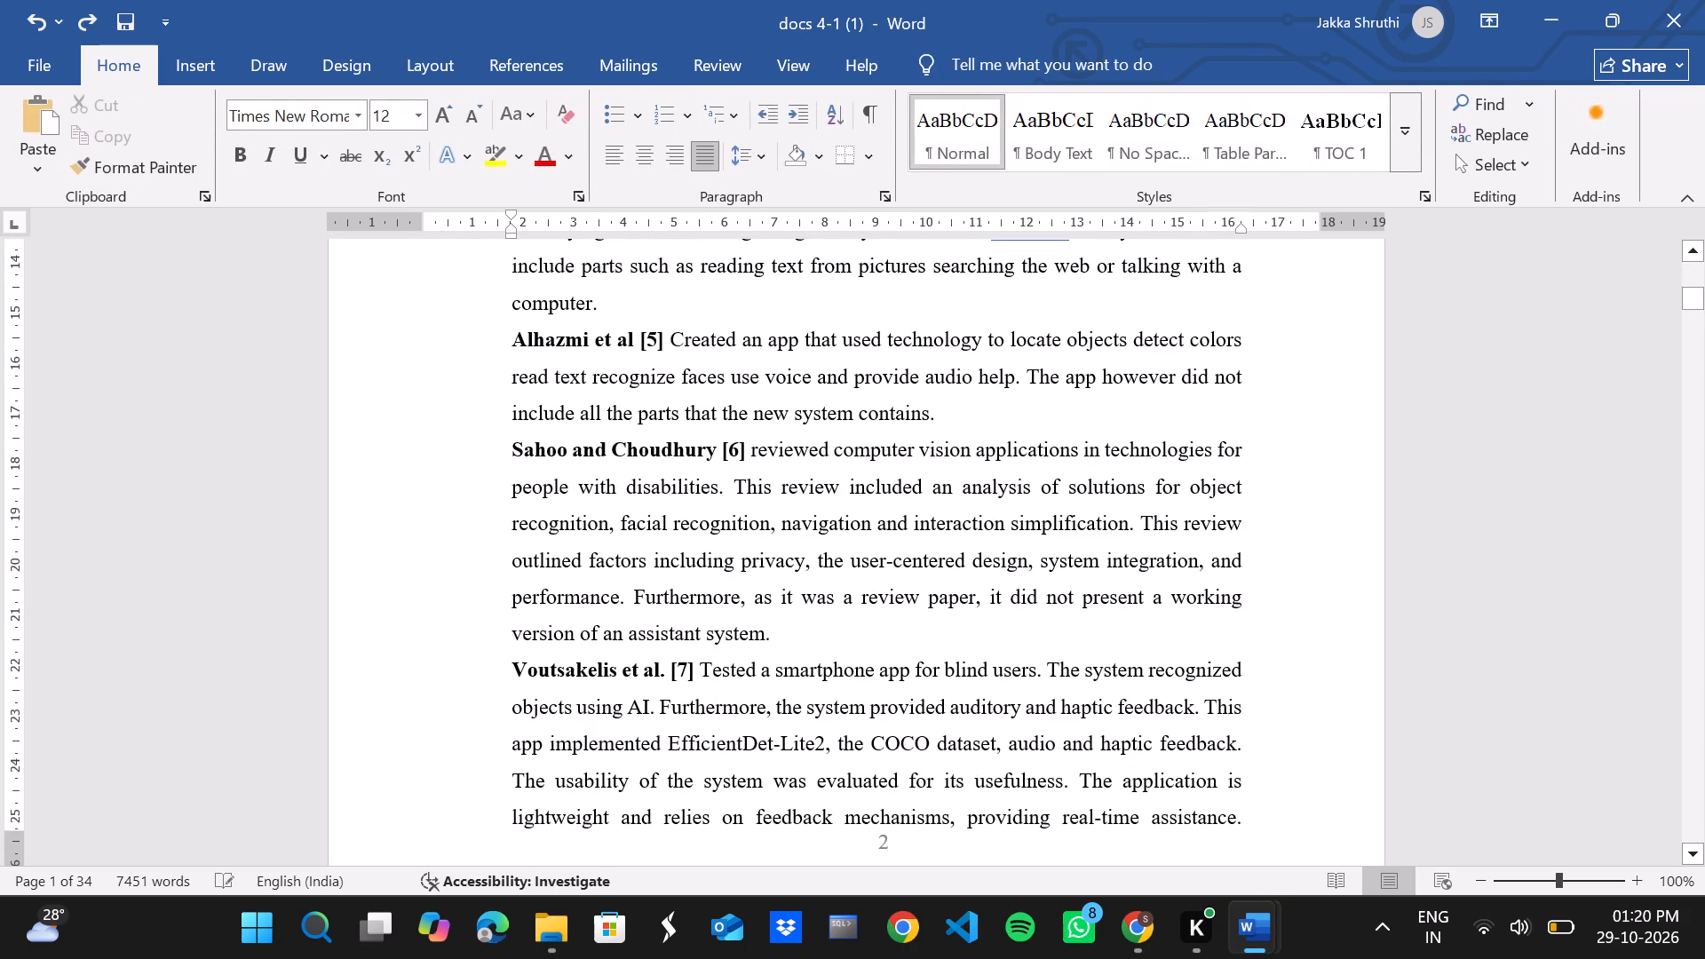
Check the footer page numbers from the Introduction page through the pages around 1.3 Existing System.
scroll(924, 567, "down", 1)
scroll(924, 567, "up", 2)
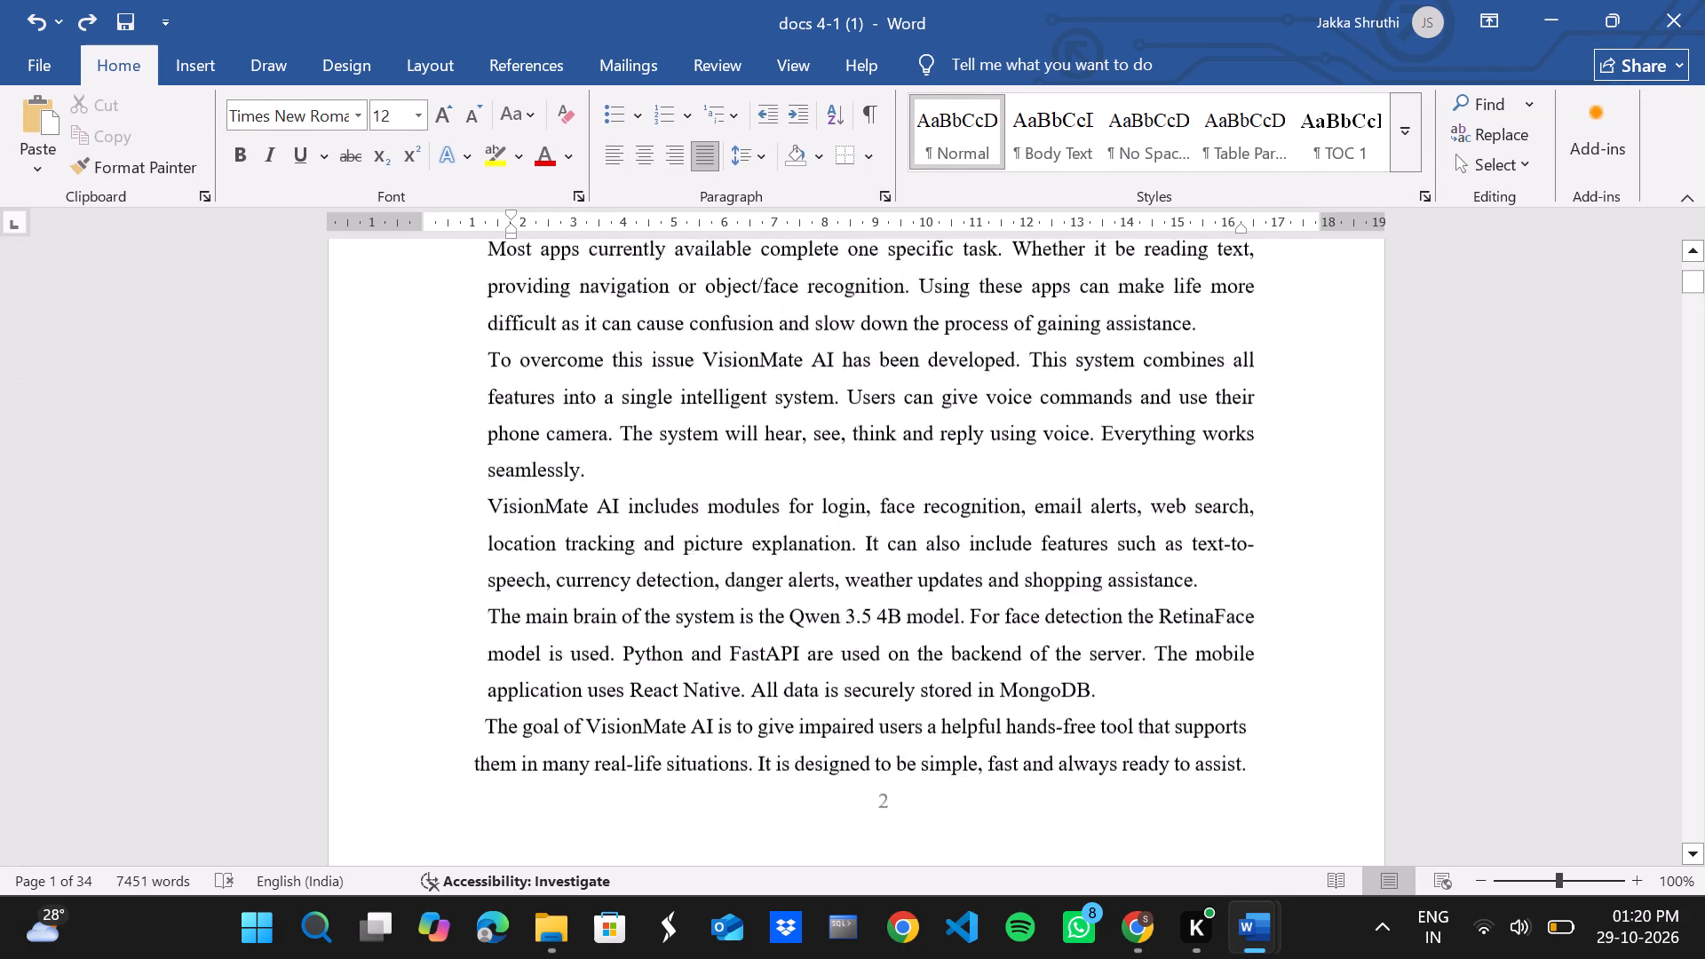
scroll(924, 567, "up", 4)
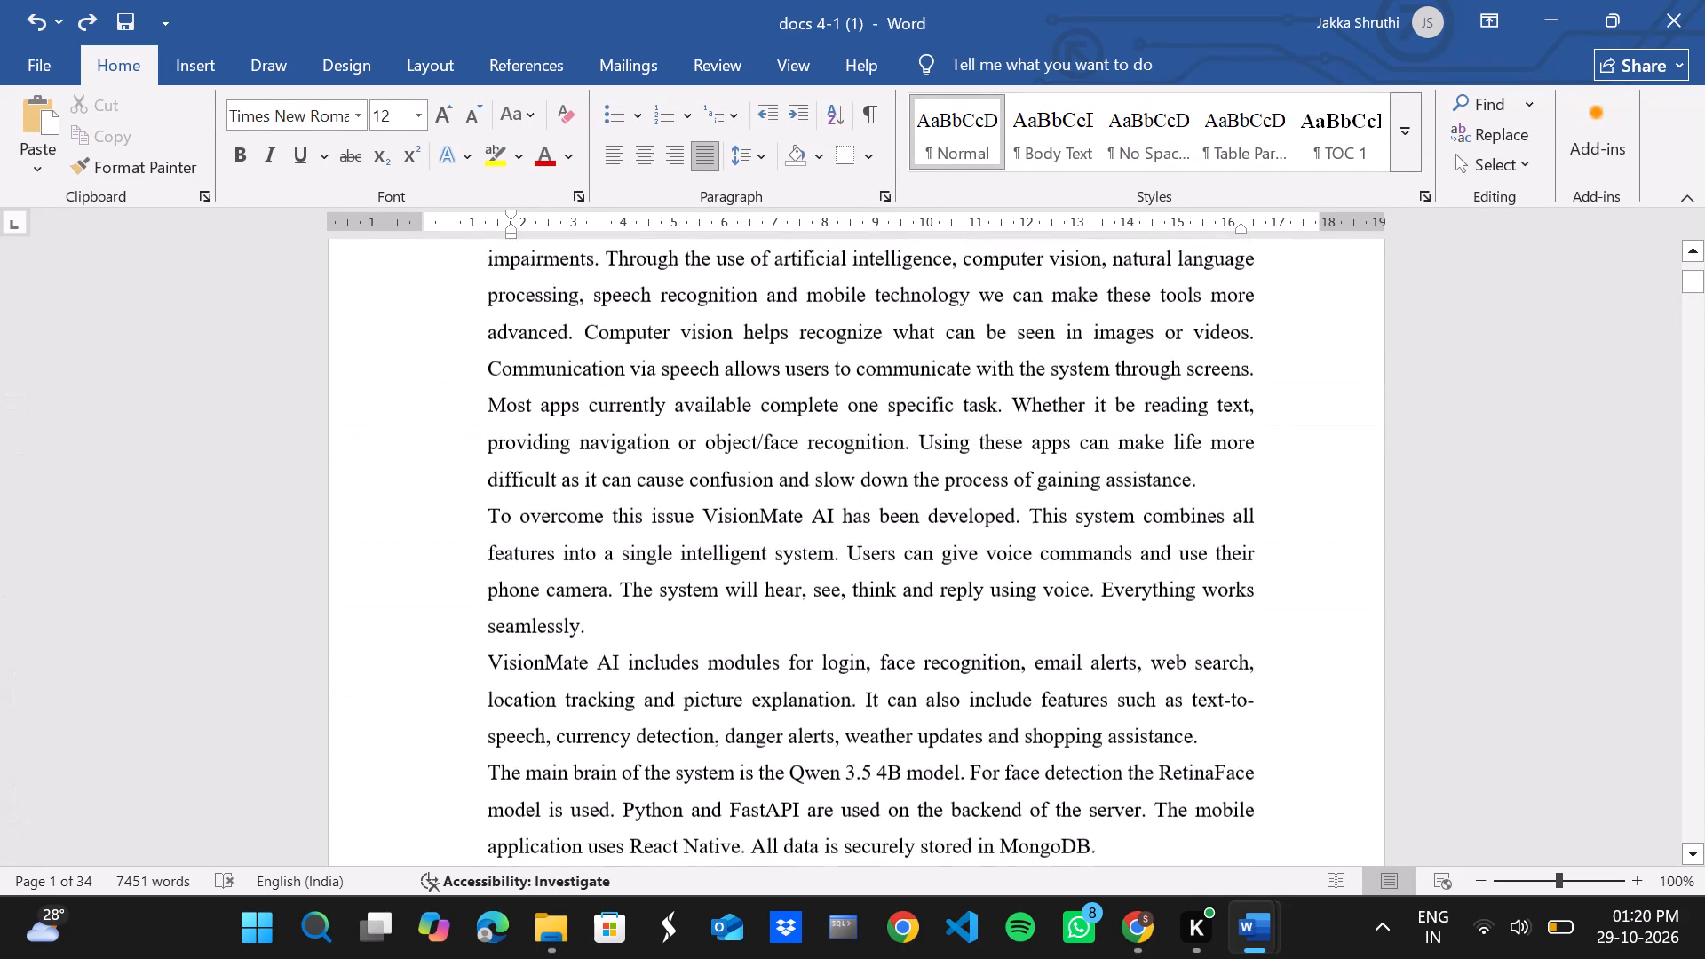
scroll(924, 567, "down", 9)
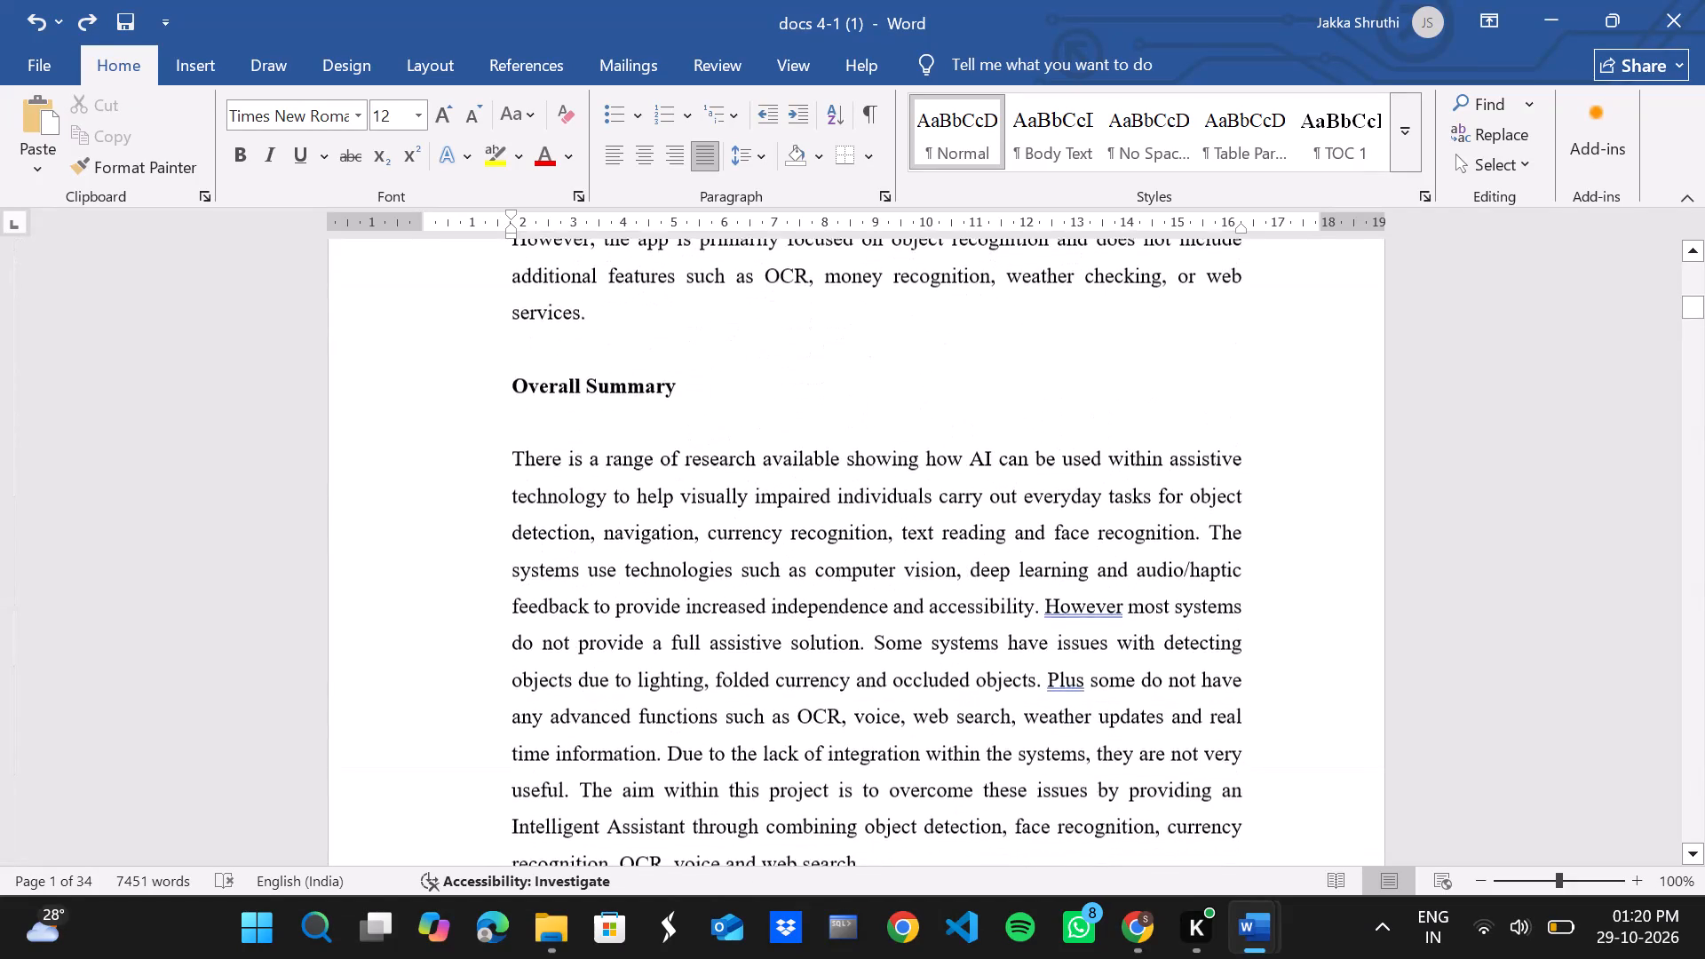
scroll(924, 567, "down", 2)
scroll(924, 567, "up", 1)
scroll(924, 567, "down", 2)
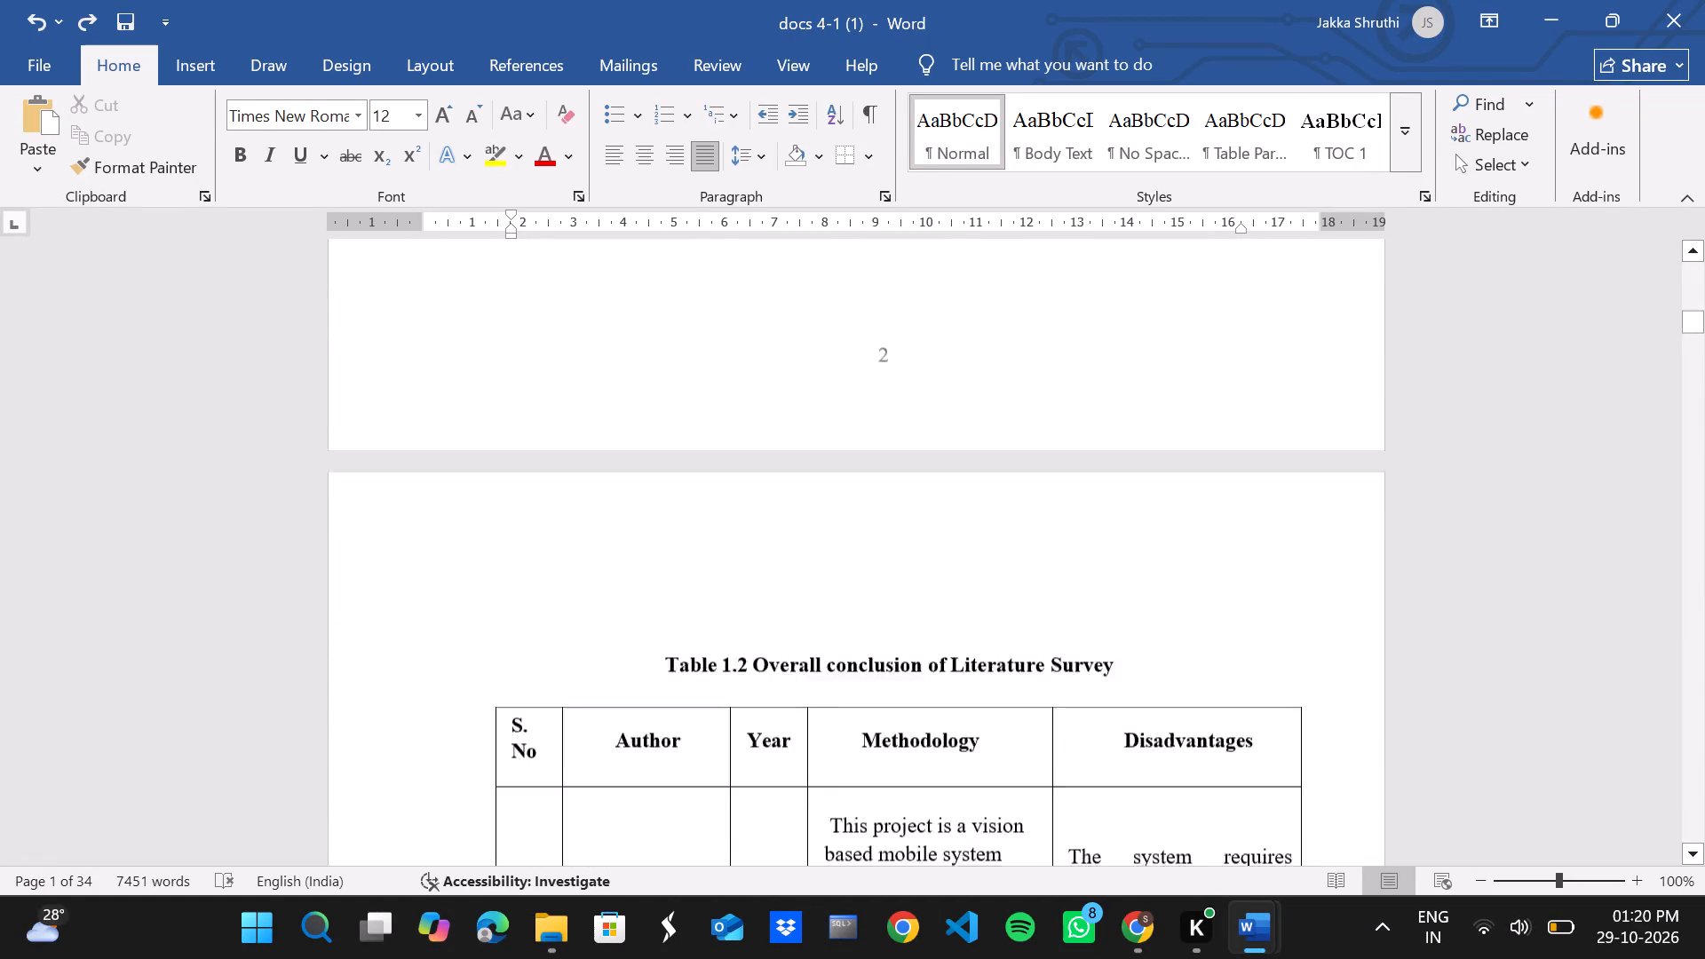
scroll(924, 567, "down", 2)
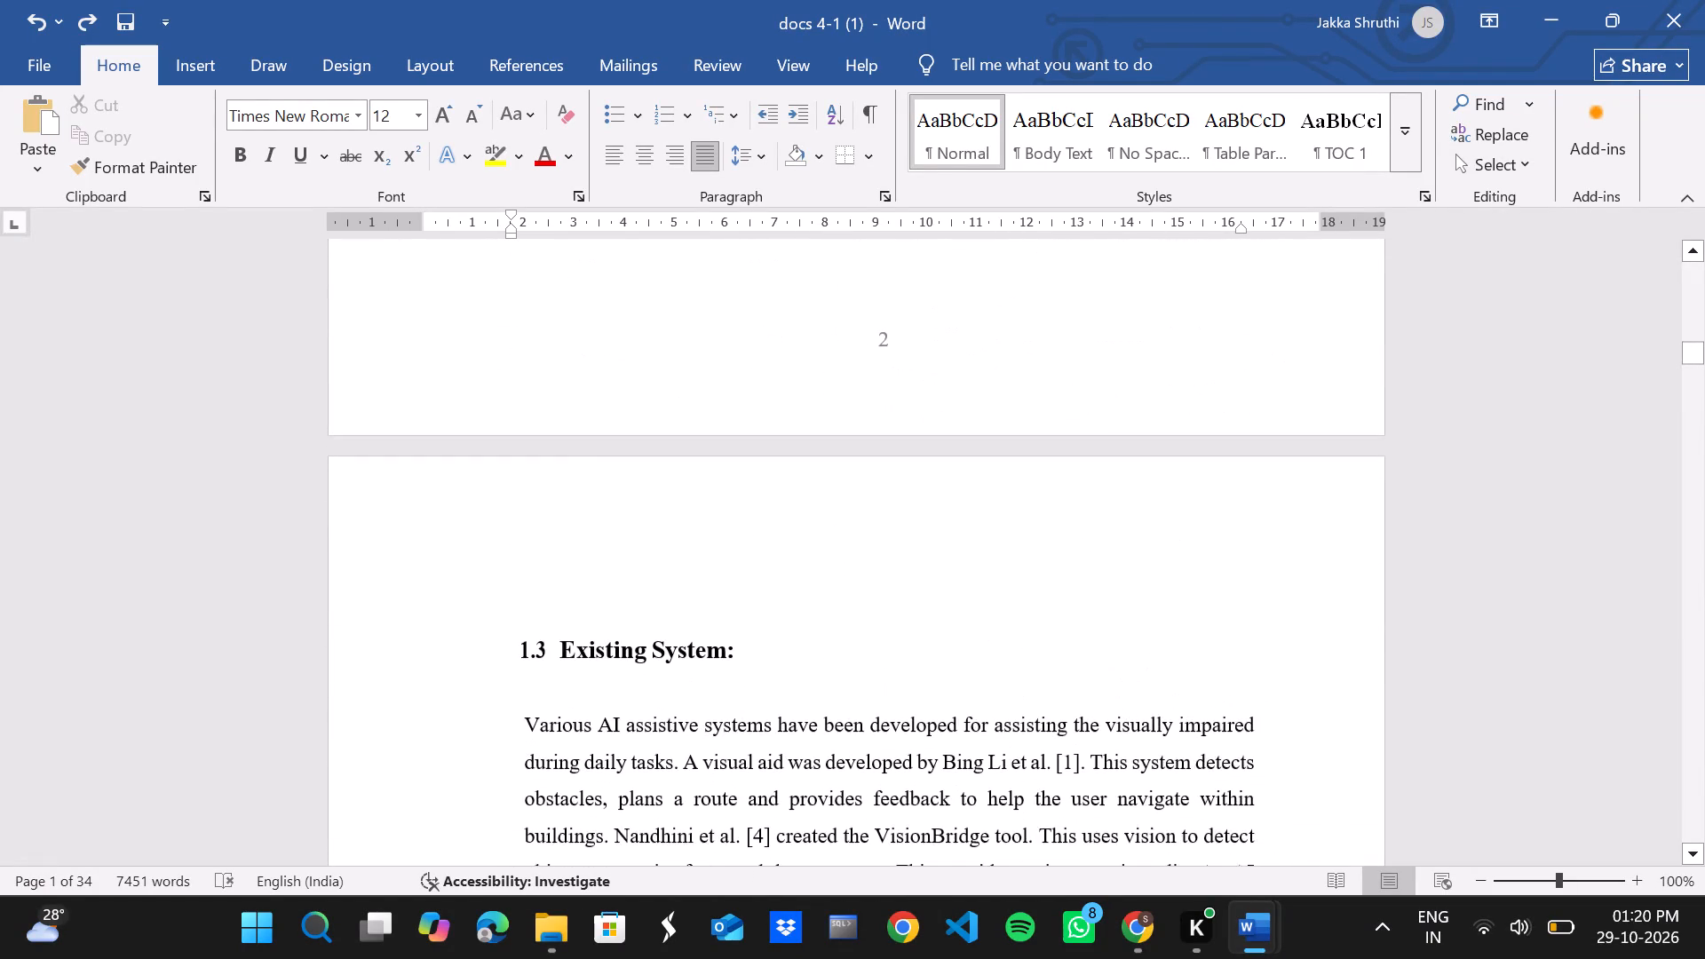
scroll(924, 567, "down", 1)
scroll(924, 567, "up", 20)
scroll(924, 567, "up", 20)
scroll(924, 567, "up", 1)
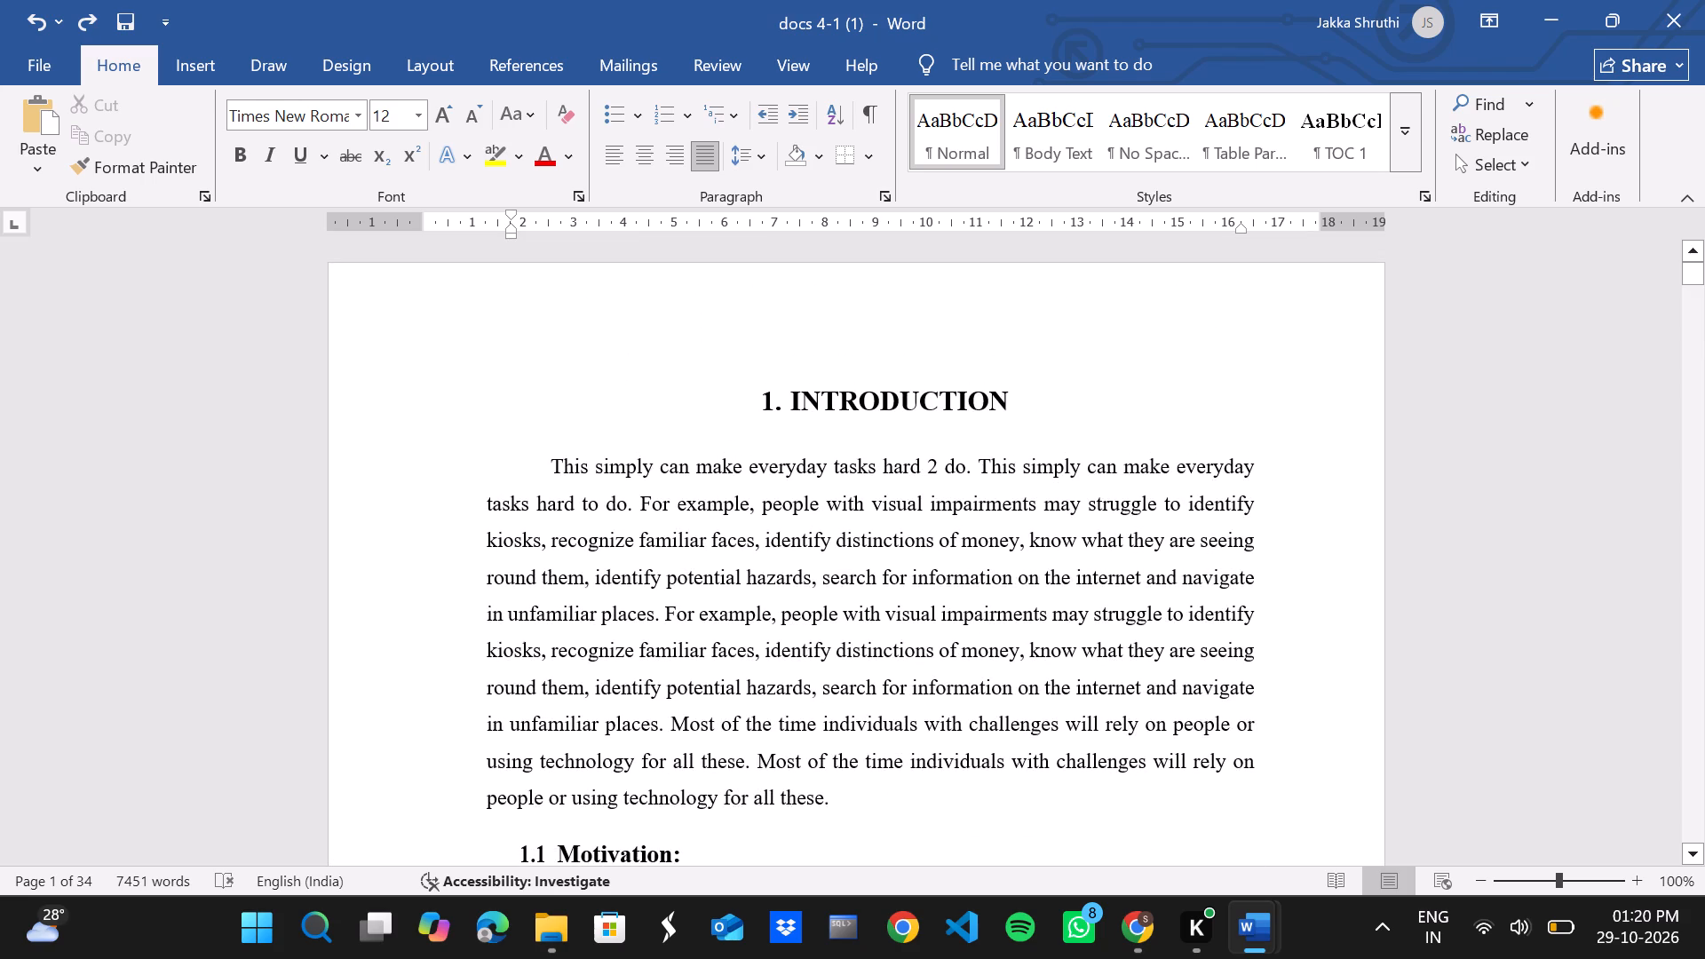
scroll(924, 567, "up", 4)
scroll(924, 567, "down", 4)
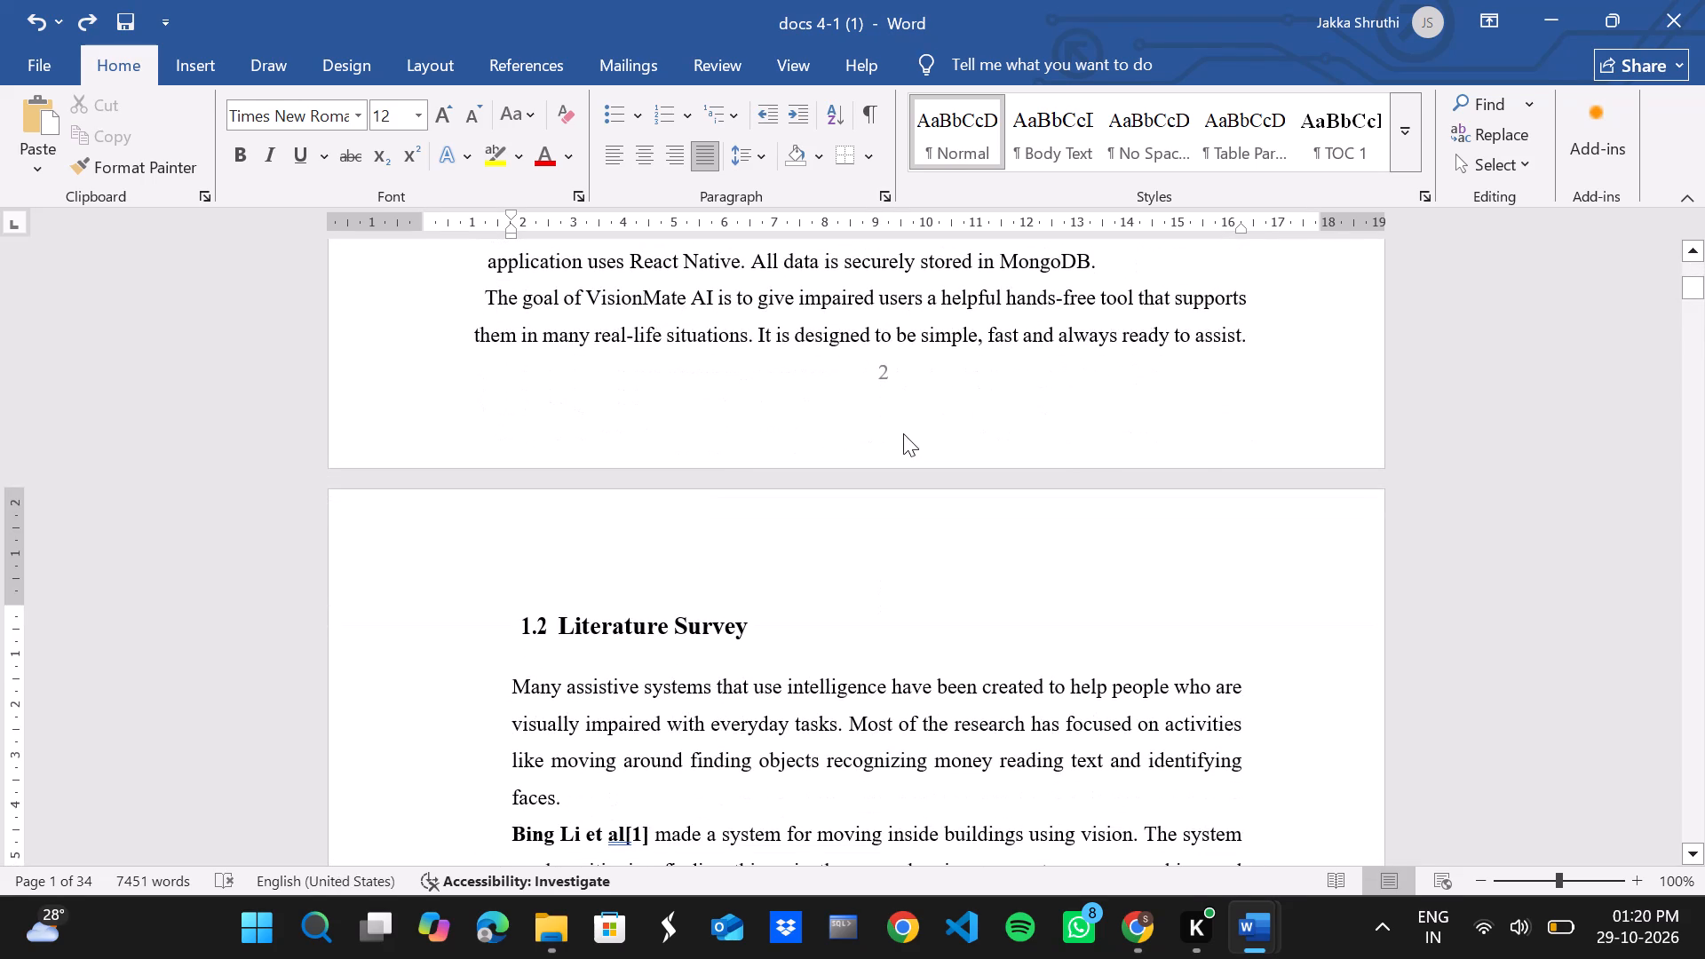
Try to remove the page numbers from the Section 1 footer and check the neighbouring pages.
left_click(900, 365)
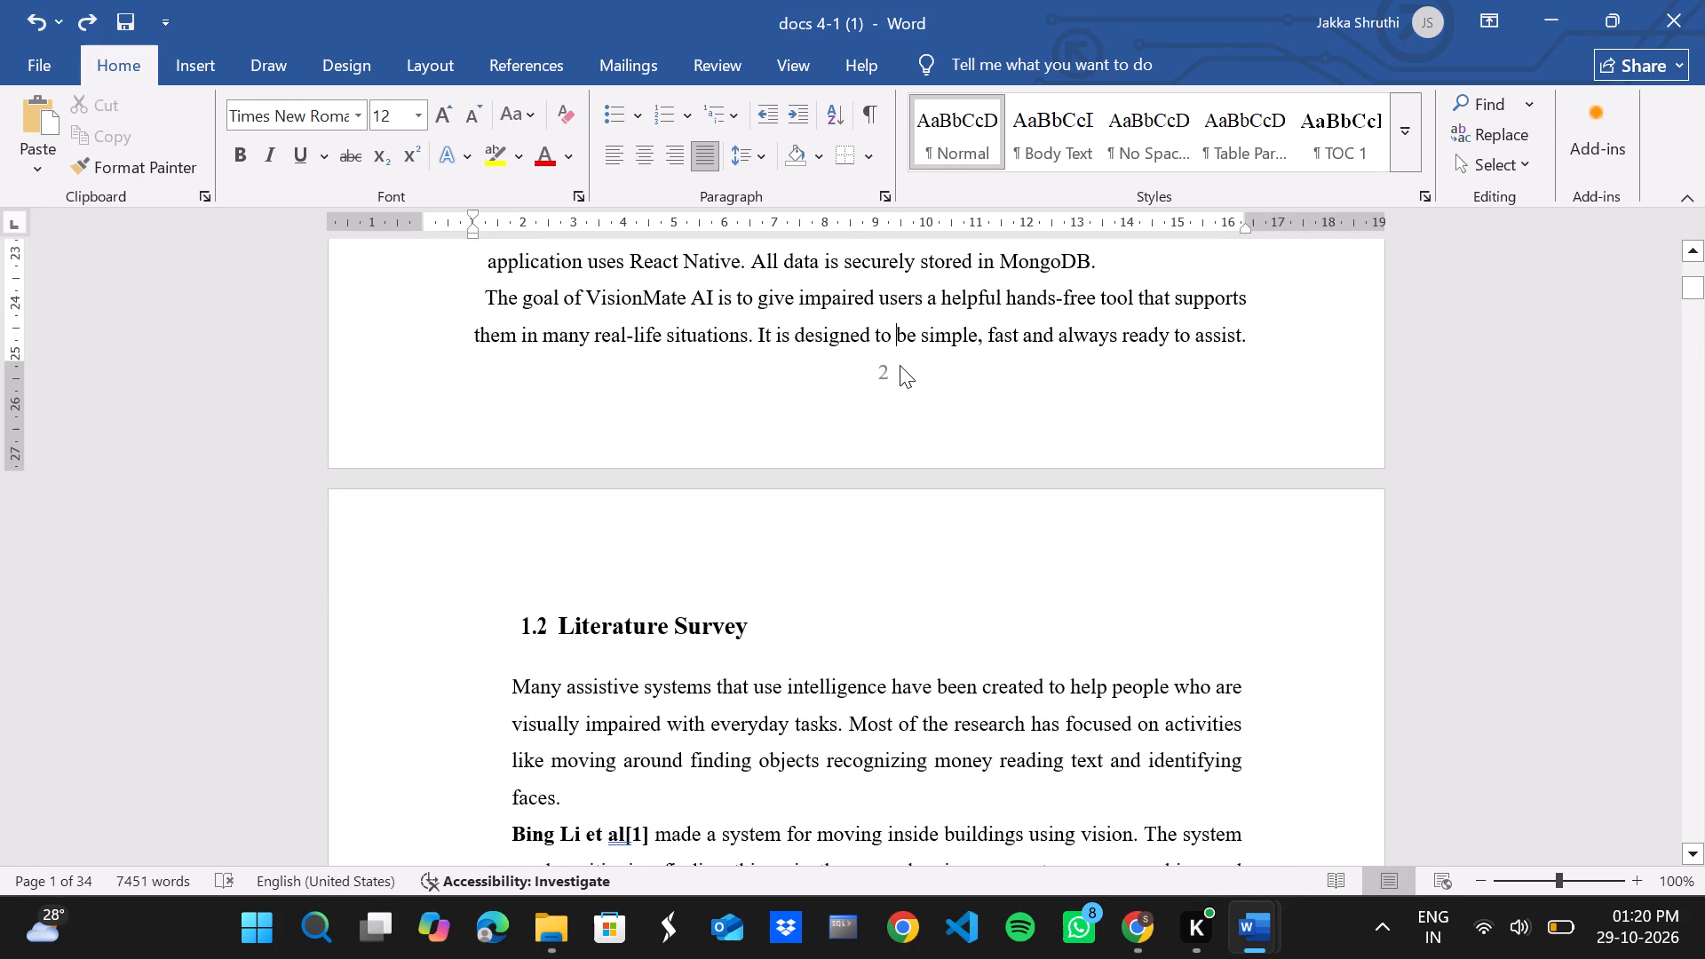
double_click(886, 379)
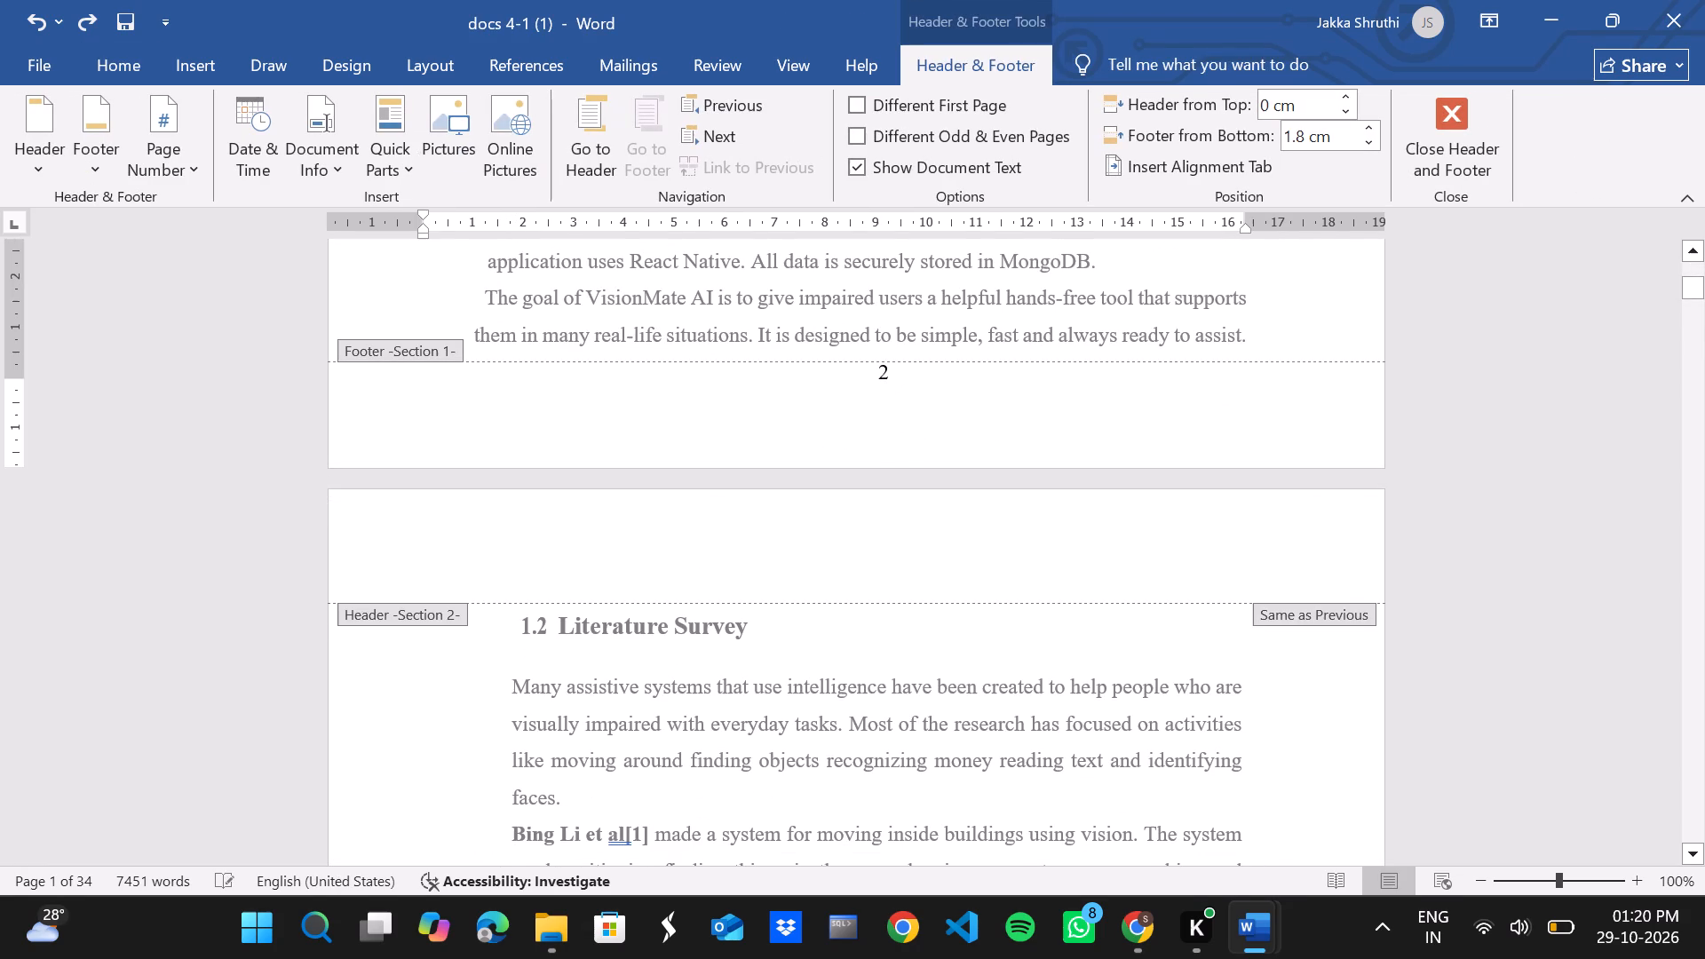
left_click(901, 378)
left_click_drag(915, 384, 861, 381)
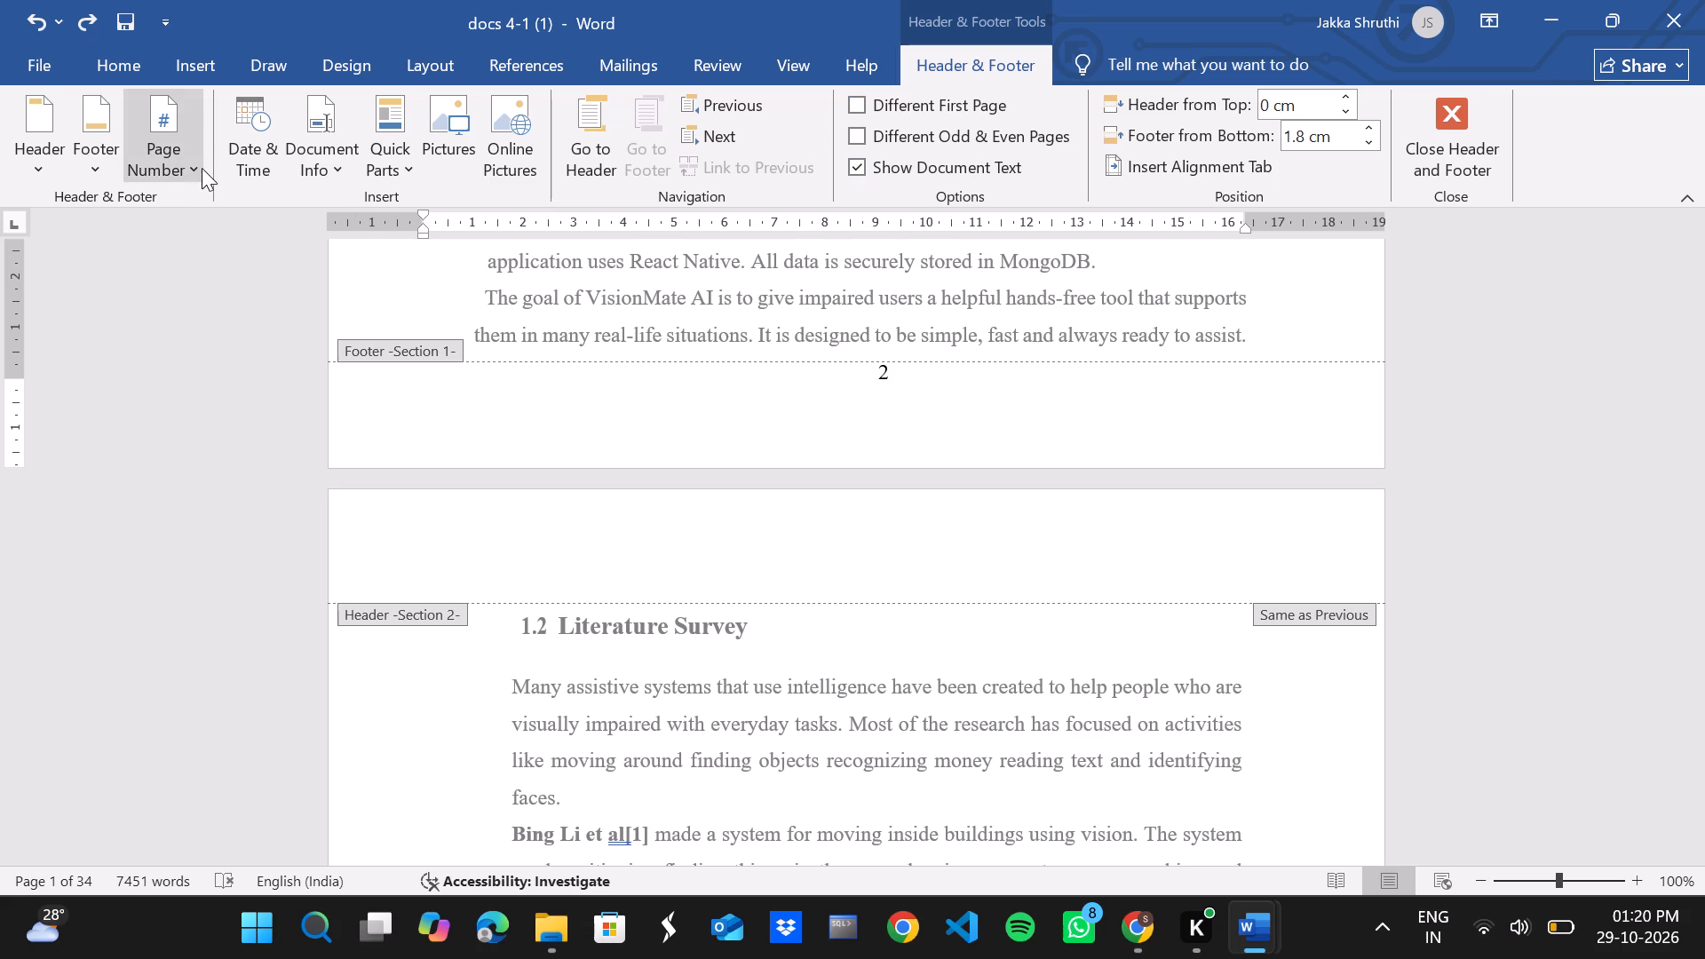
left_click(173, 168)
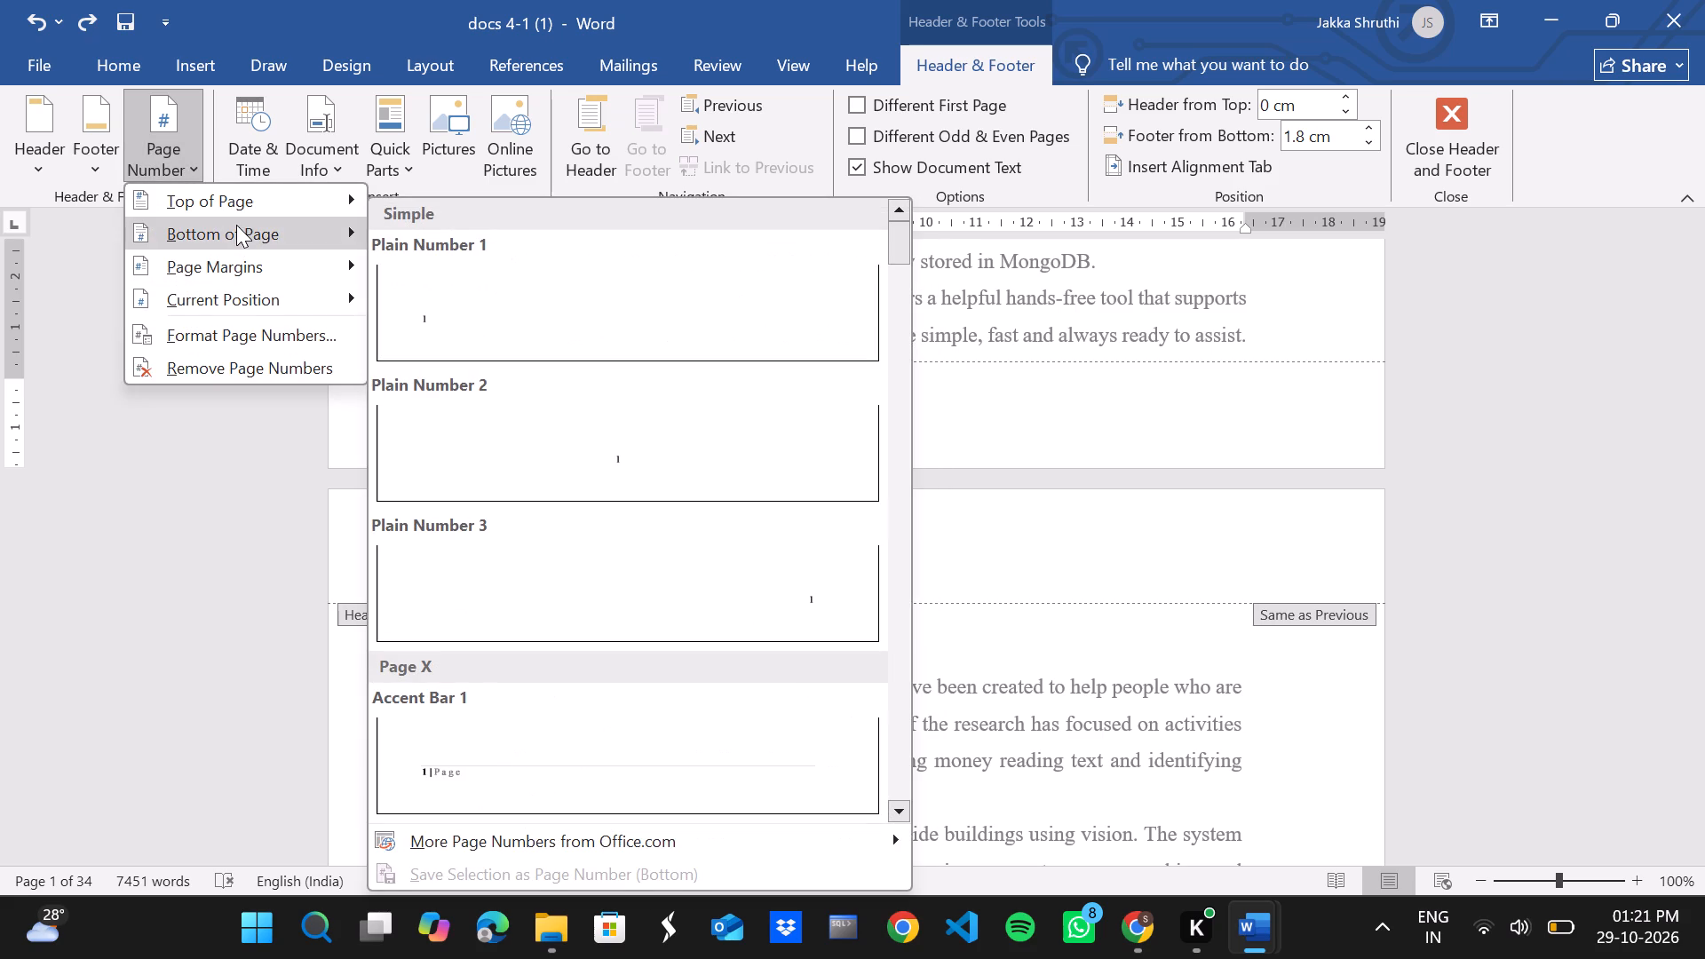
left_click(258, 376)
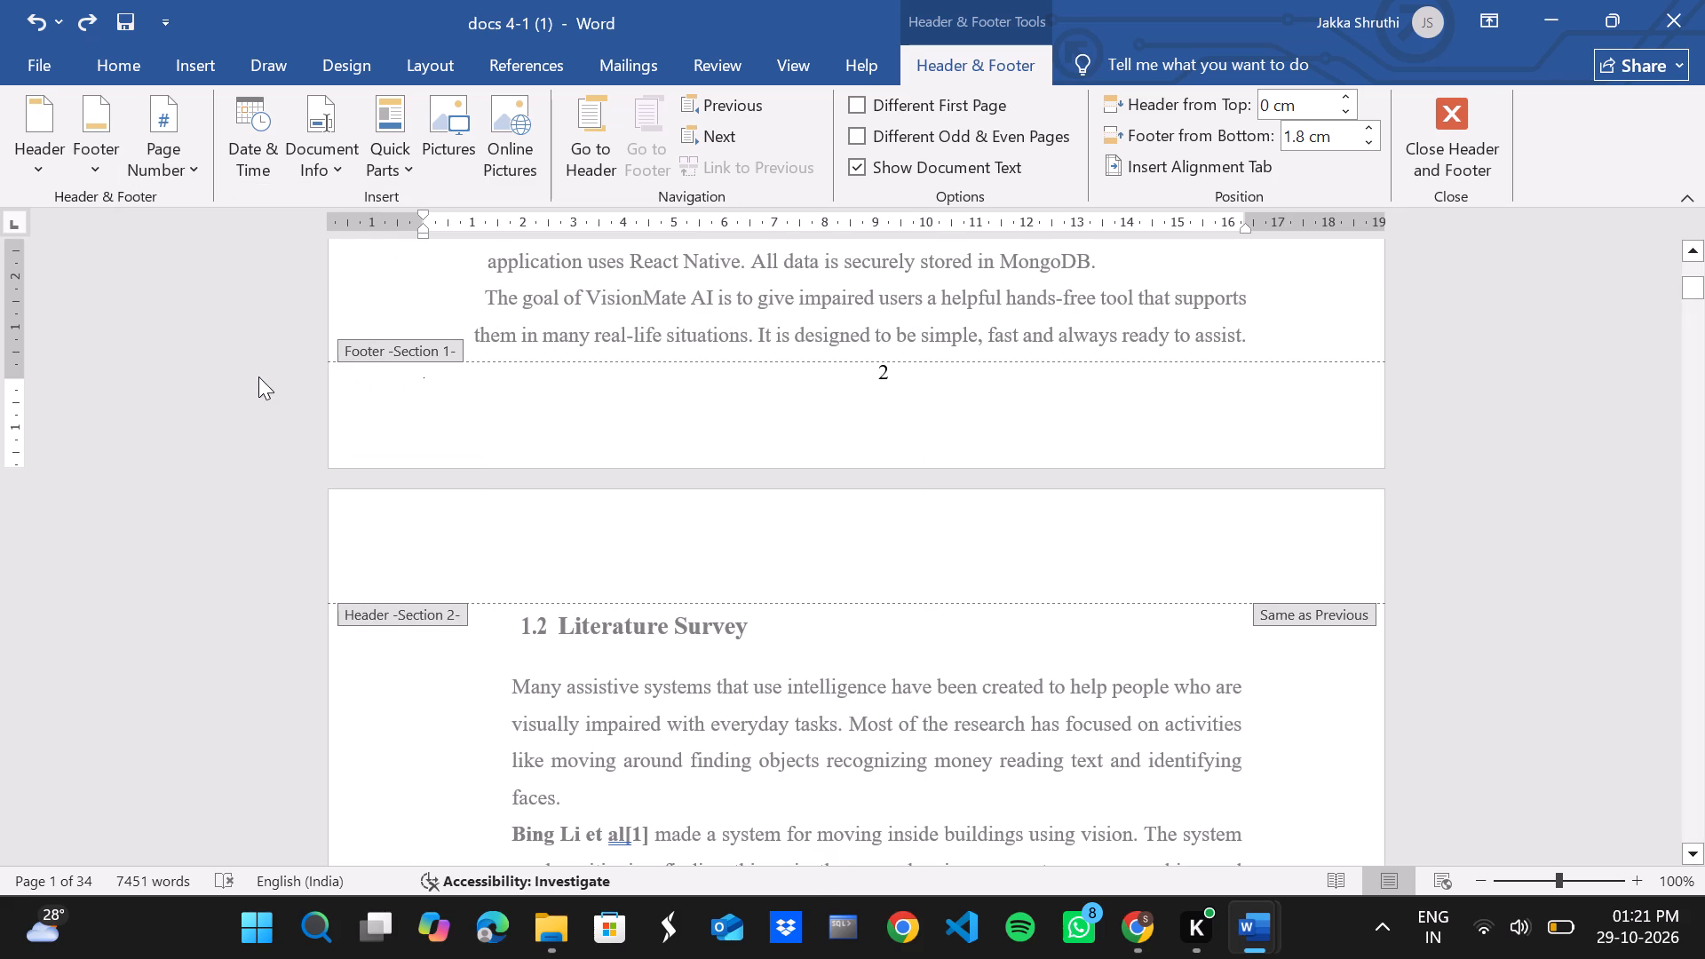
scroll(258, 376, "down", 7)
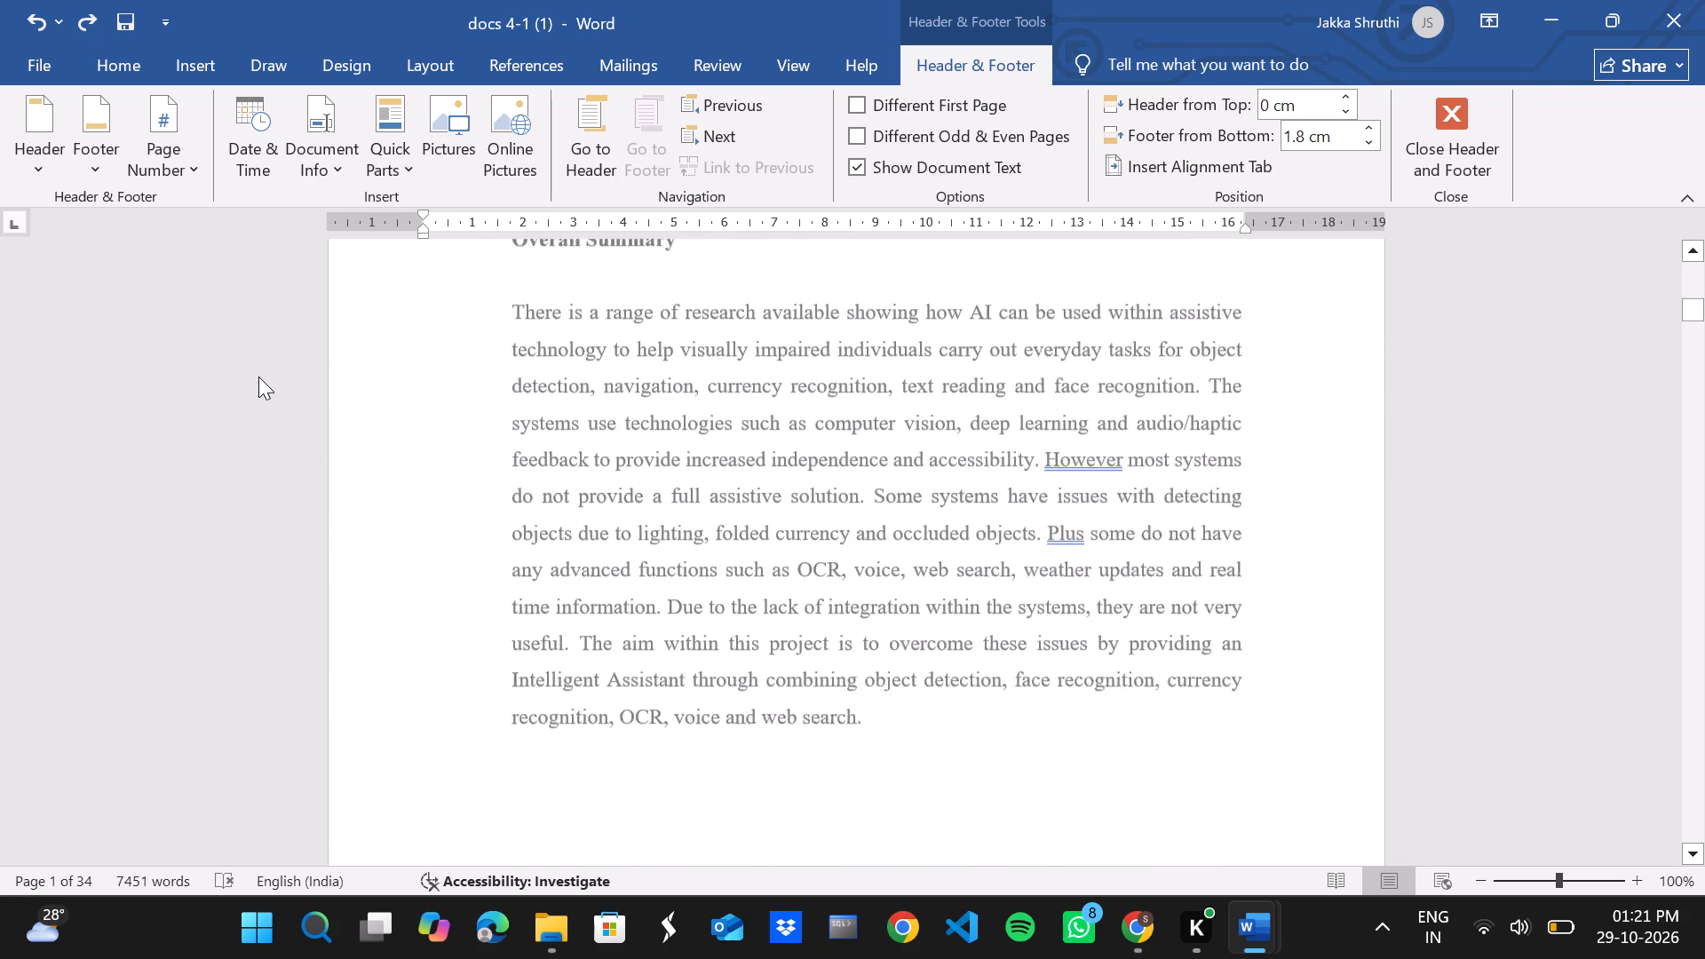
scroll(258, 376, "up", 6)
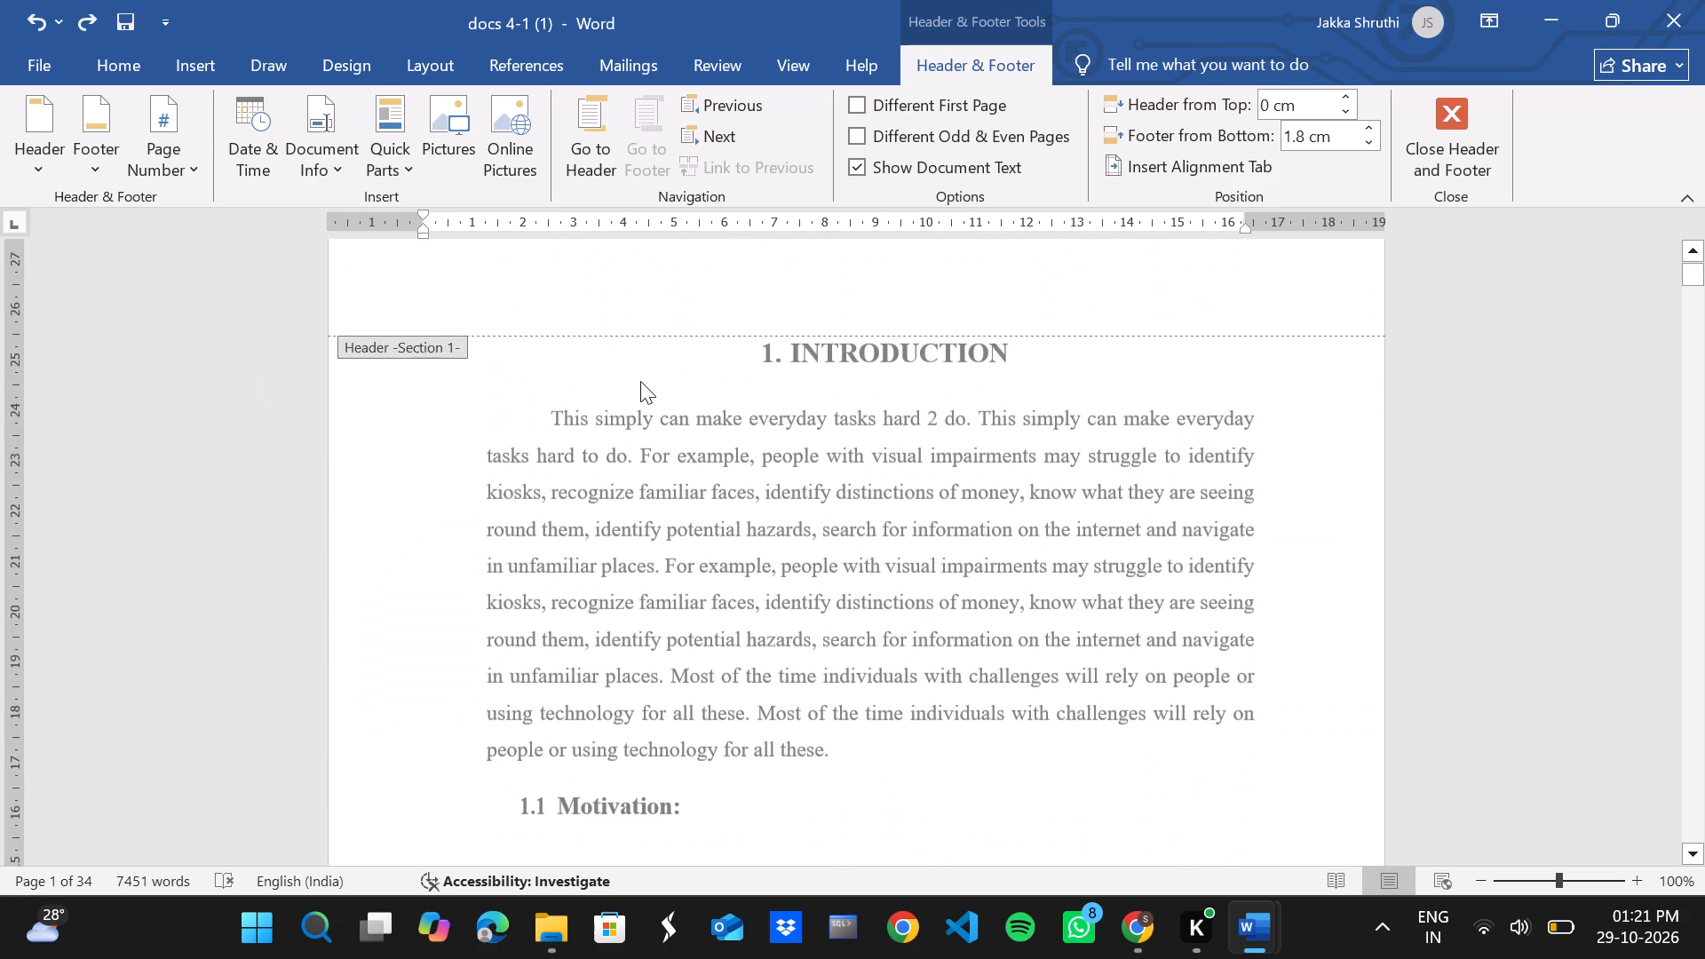
Delete the page number inside the text box in the Section 1 footer below the Introduction text.
scroll(640, 381, "down", 4)
scroll(829, 358, "up", 1)
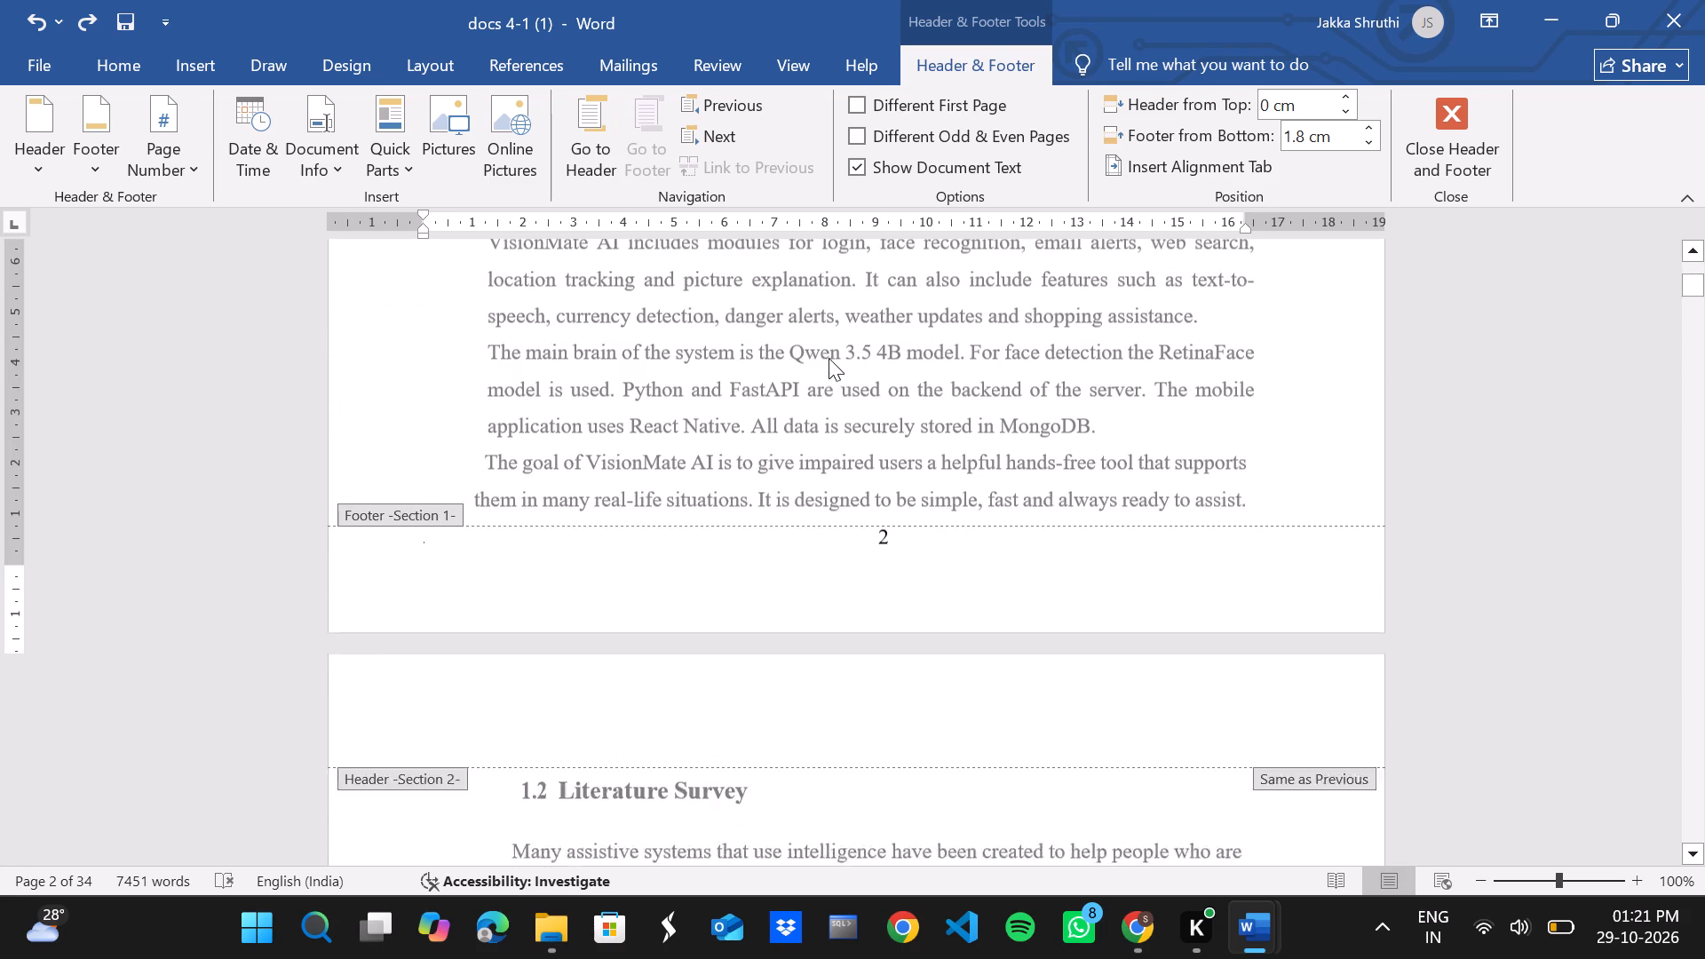
scroll(829, 358, "up", 1)
left_click(916, 569)
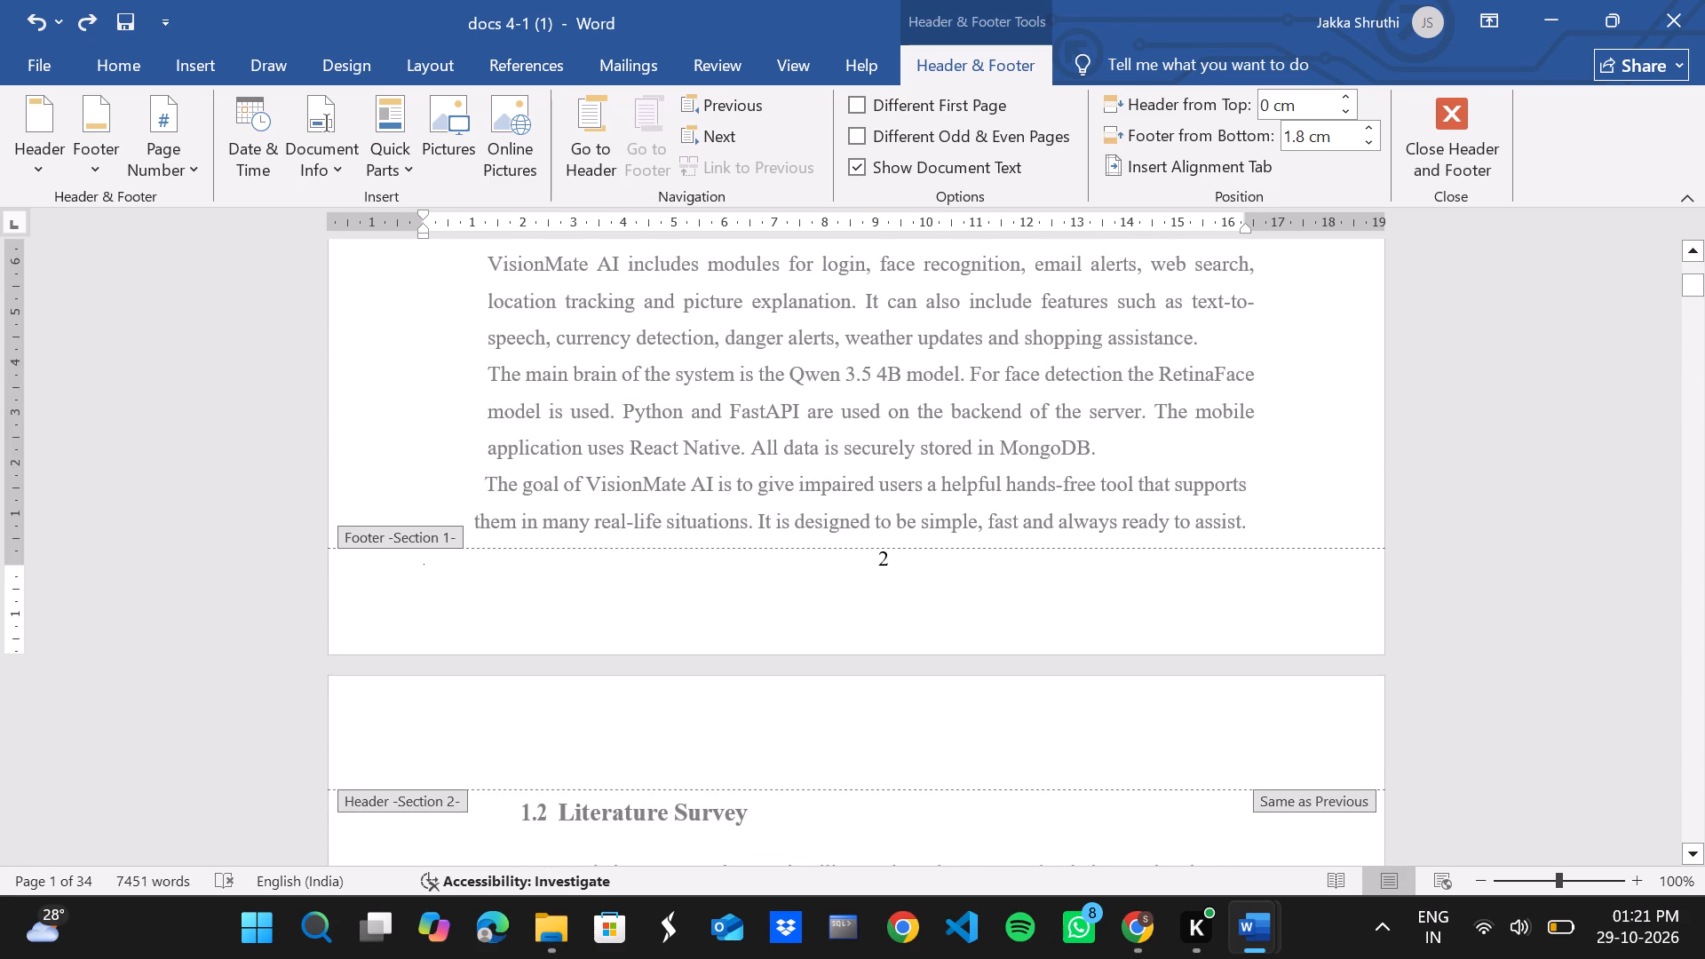
left_click_drag(916, 569, 862, 563)
triple_click(888, 560)
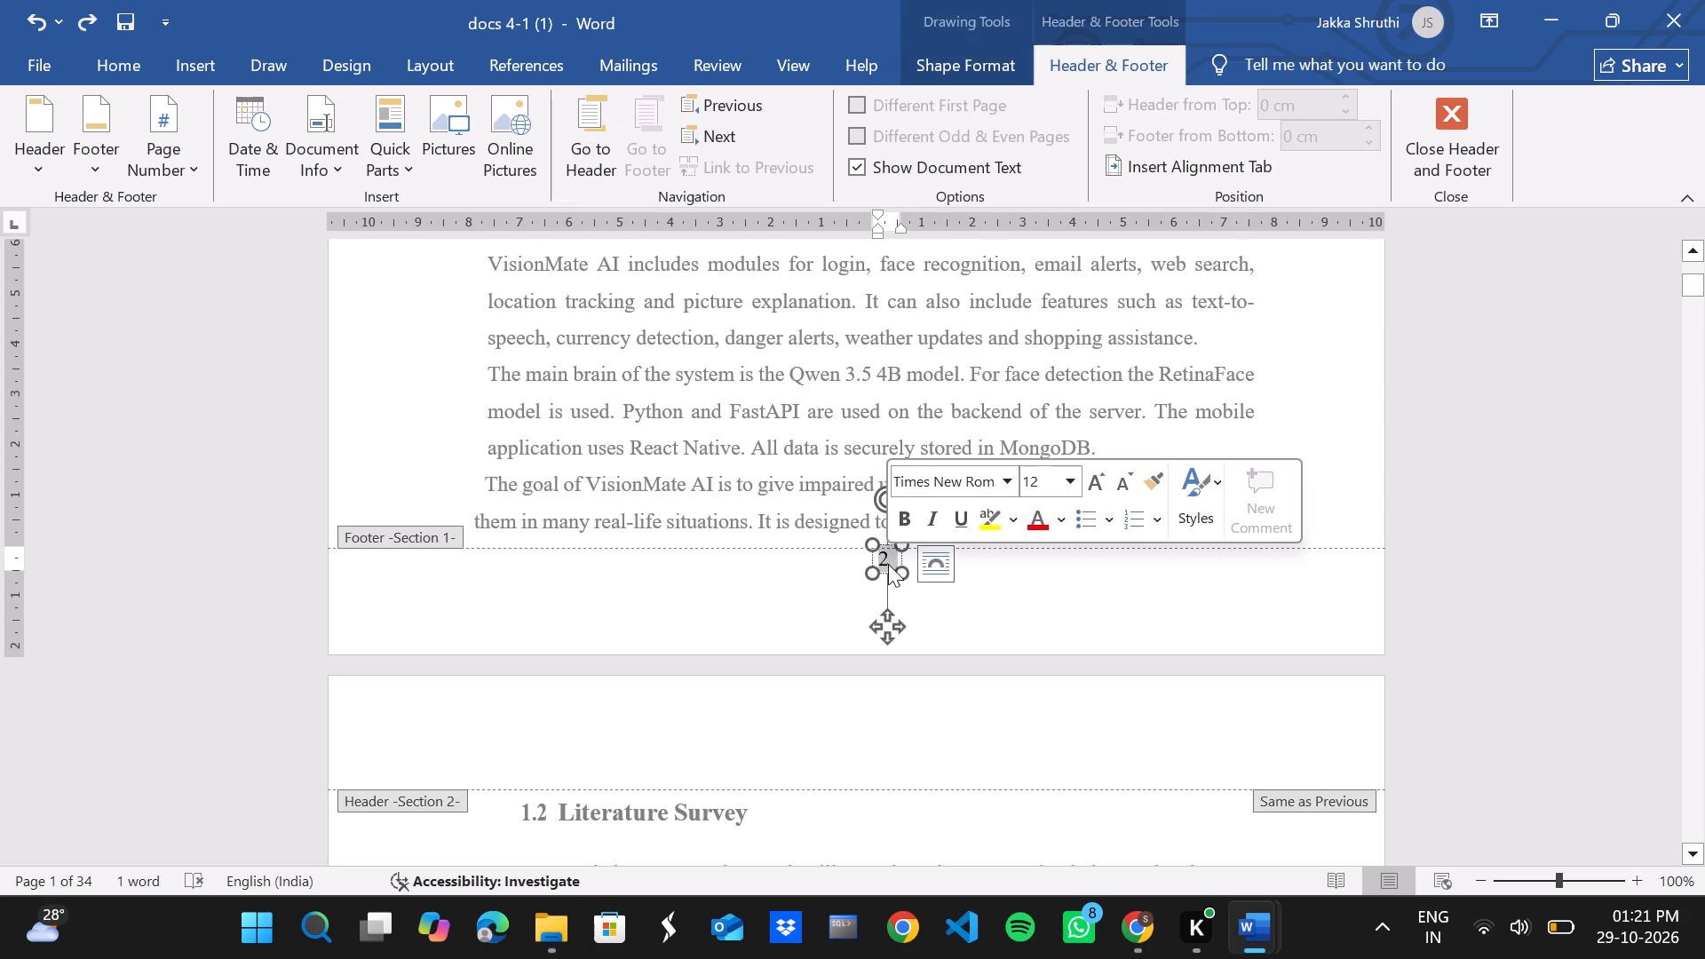
key("equal")
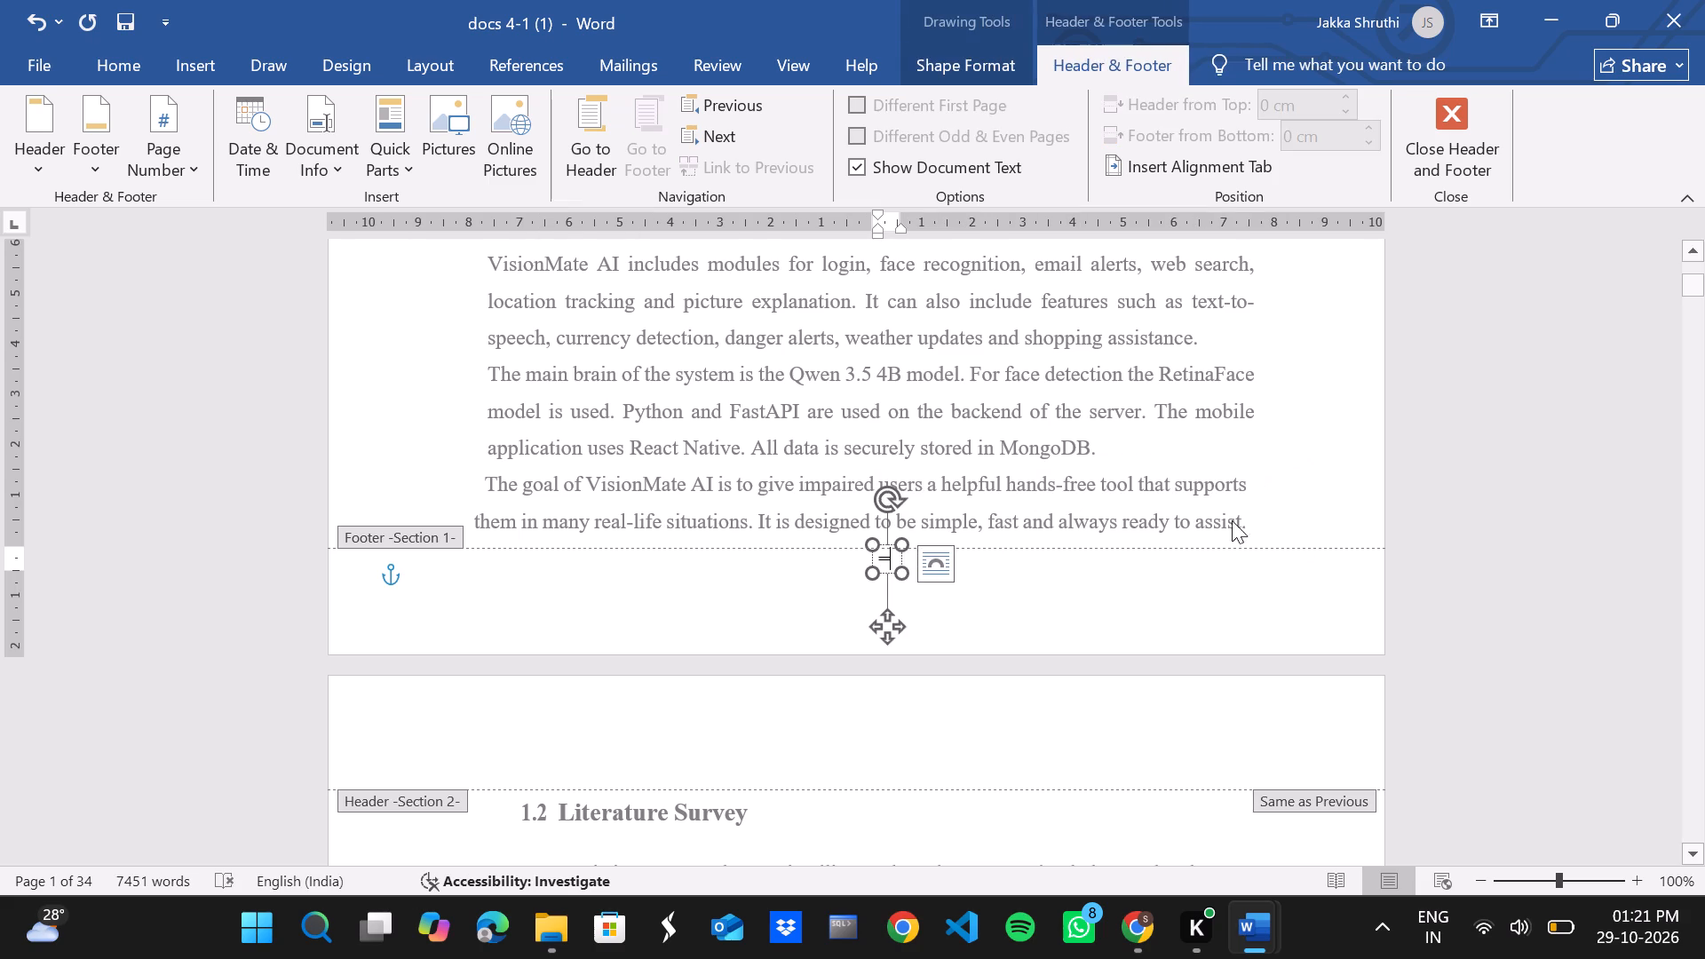
key("BackSpace")
left_click(1508, 522)
left_click(1381, 438)
Check the pages around the Introduction and Literature Survey for remaining footer numbers, closing header and footer editing.
scroll(1382, 384, "down", 1)
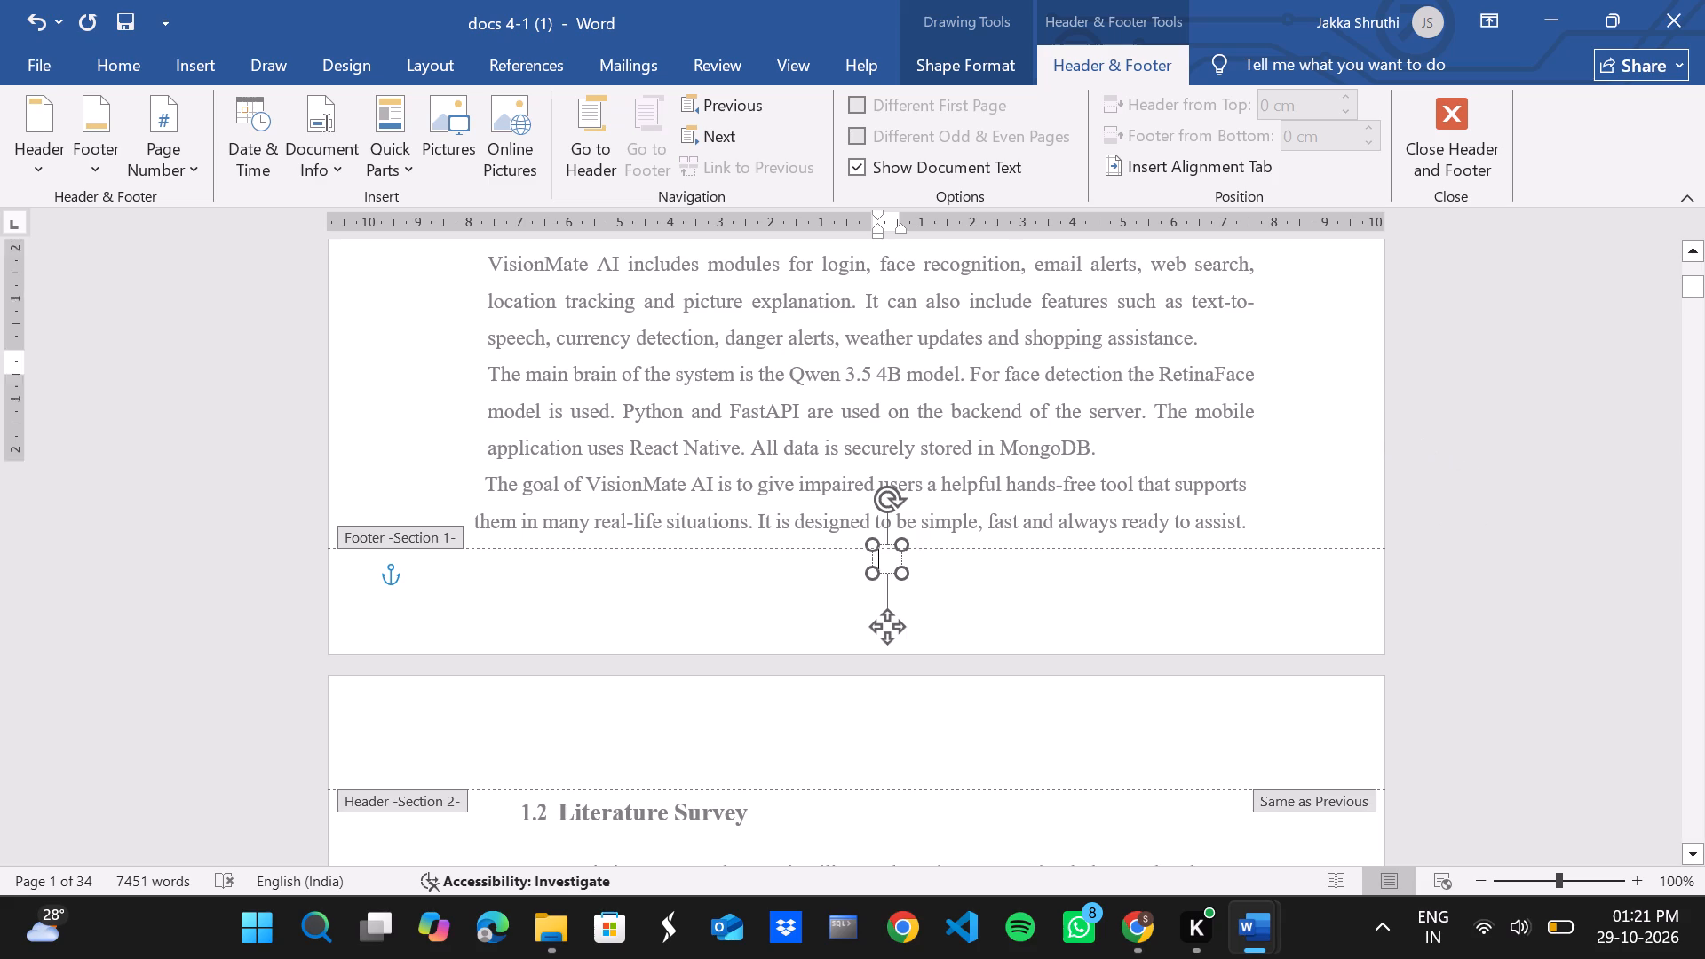
scroll(1382, 384, "down", 6)
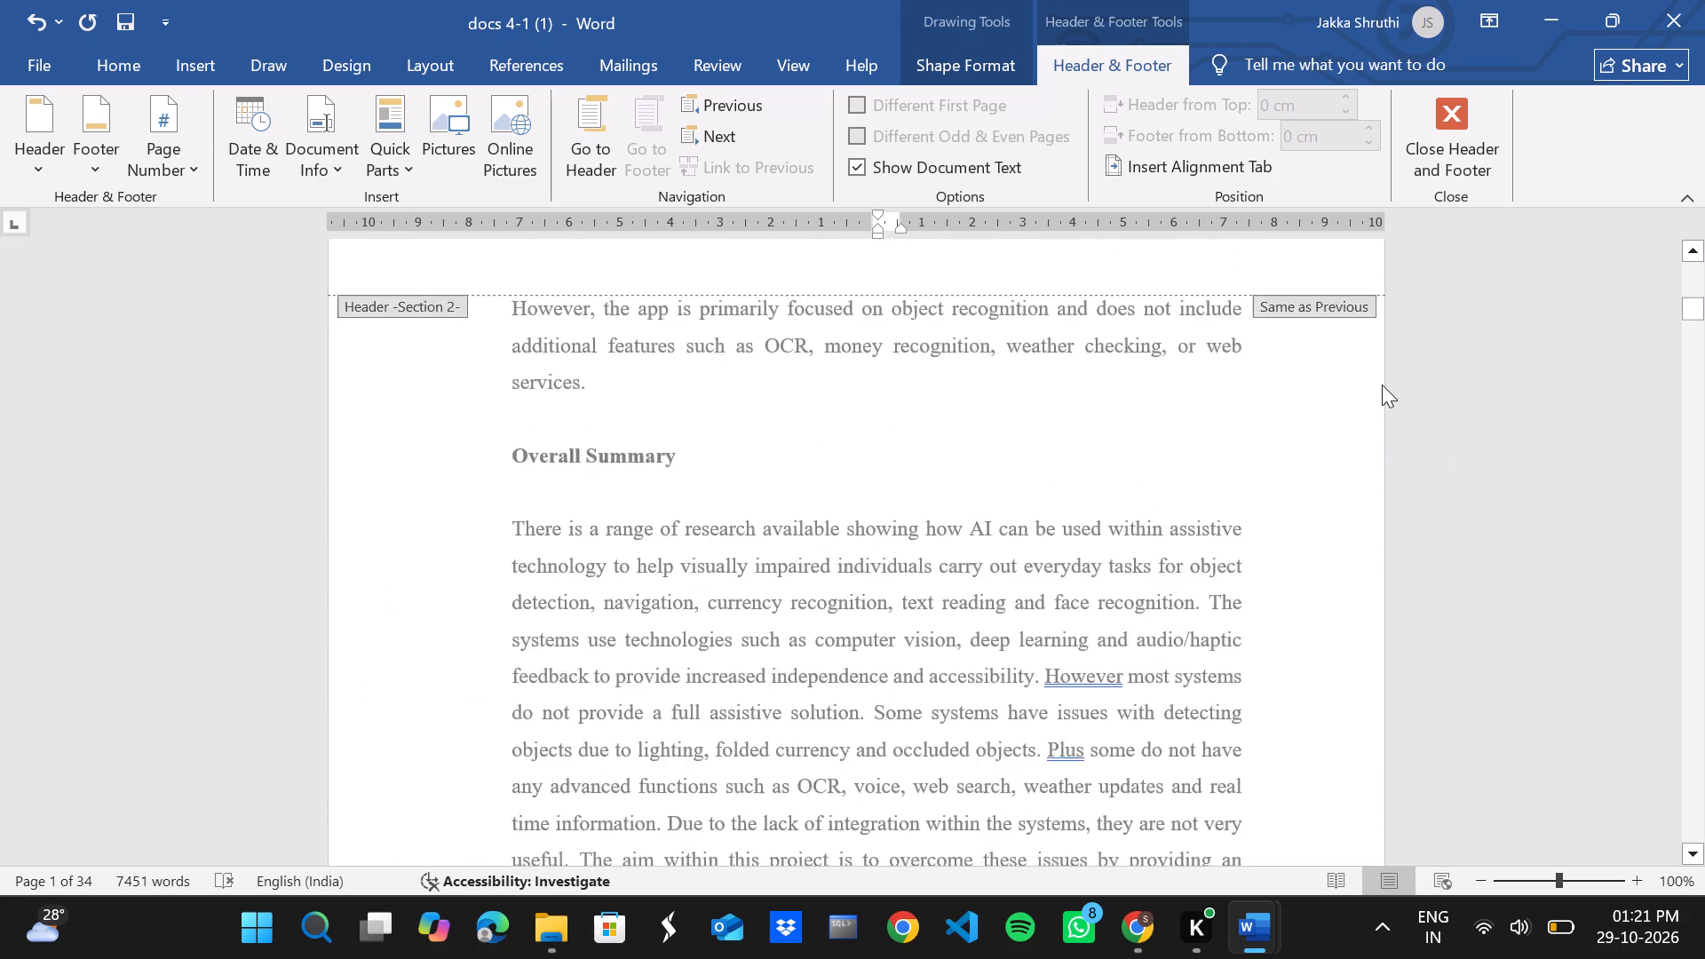
scroll(1382, 384, "down", 1)
scroll(1382, 384, "up", 3)
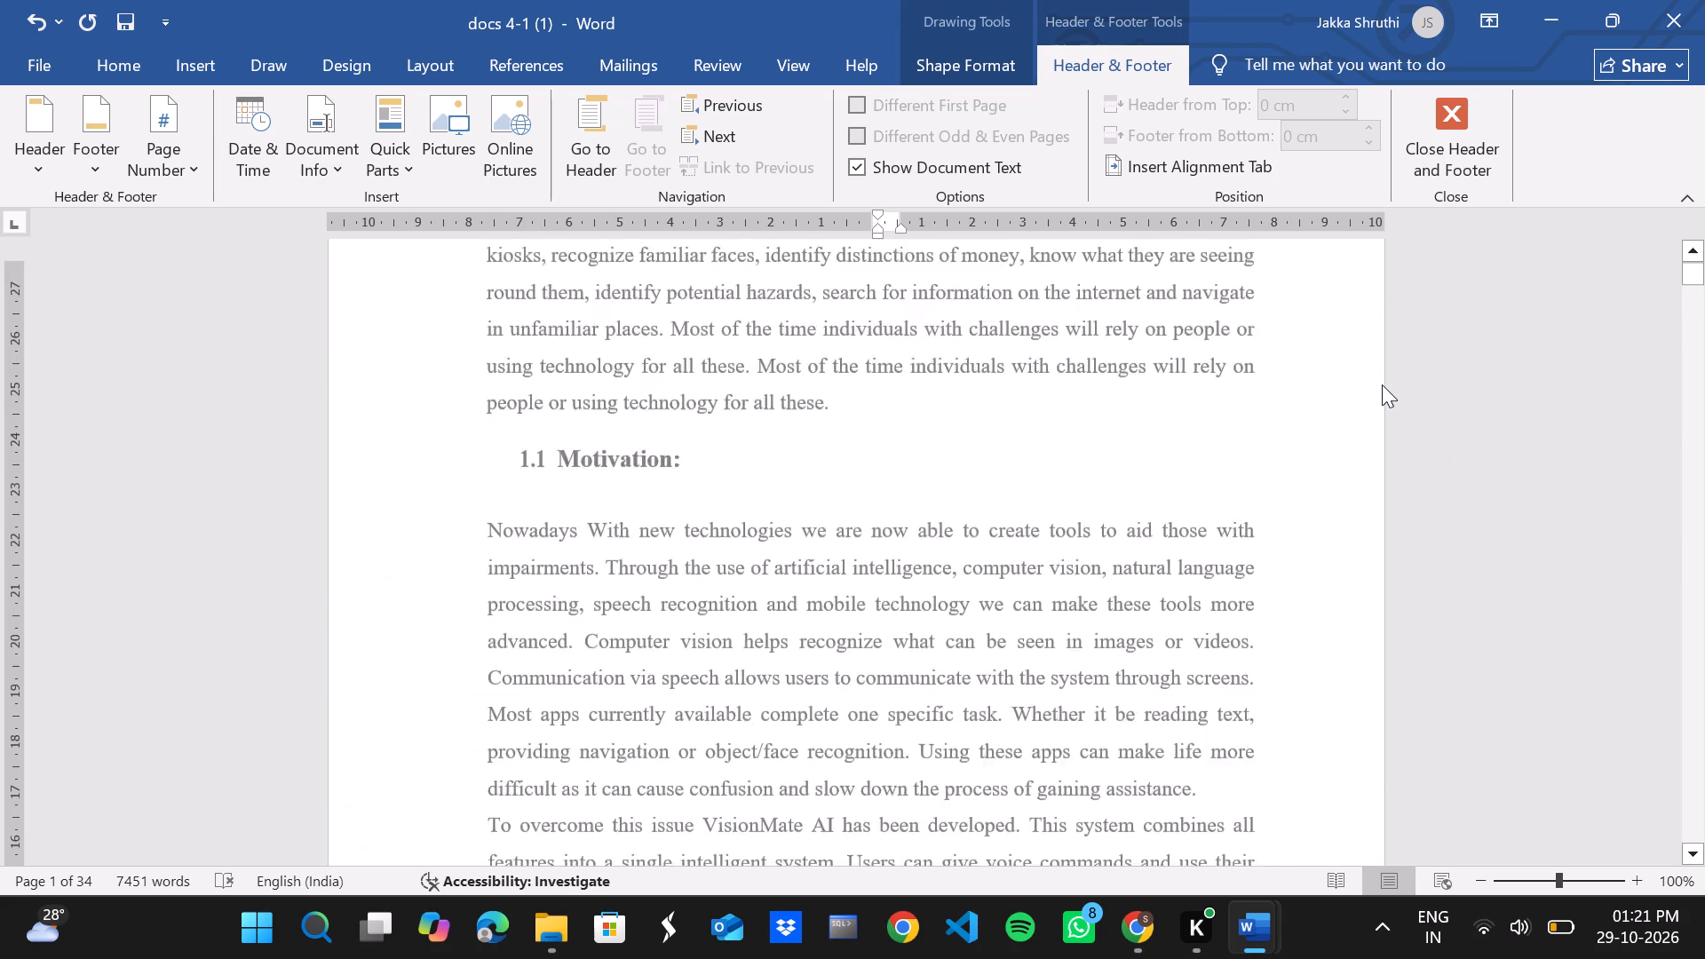
scroll(1382, 384, "up", 1)
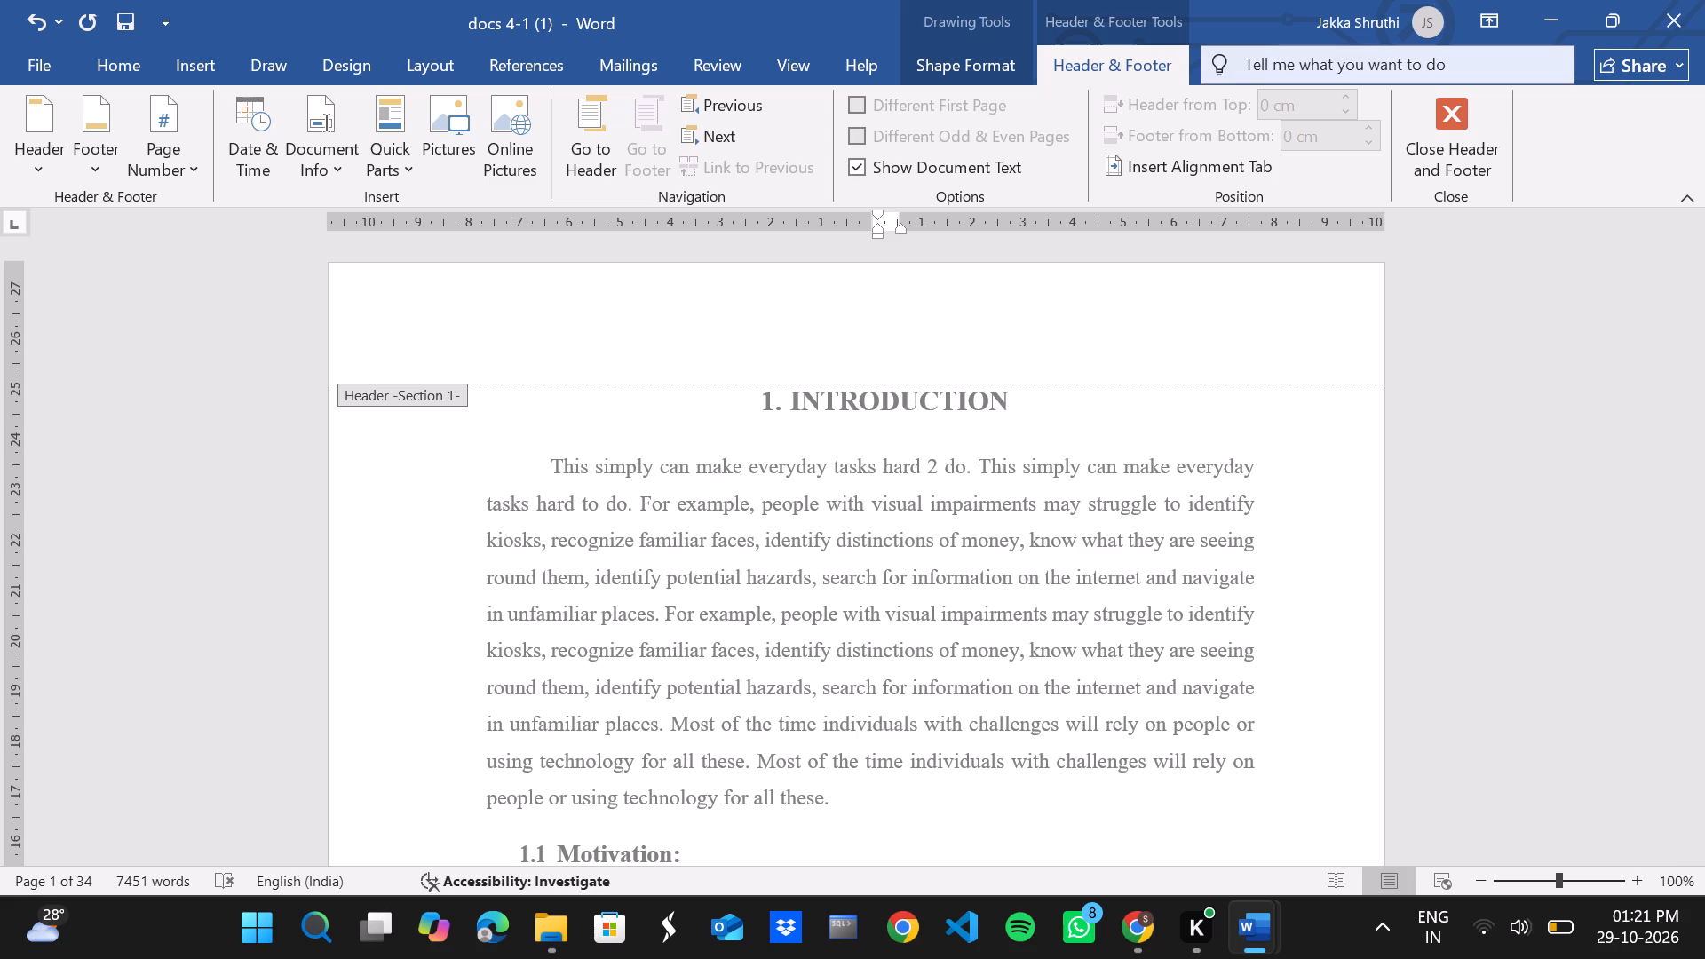
left_click(1455, 137)
scroll(1387, 381, "down", 1)
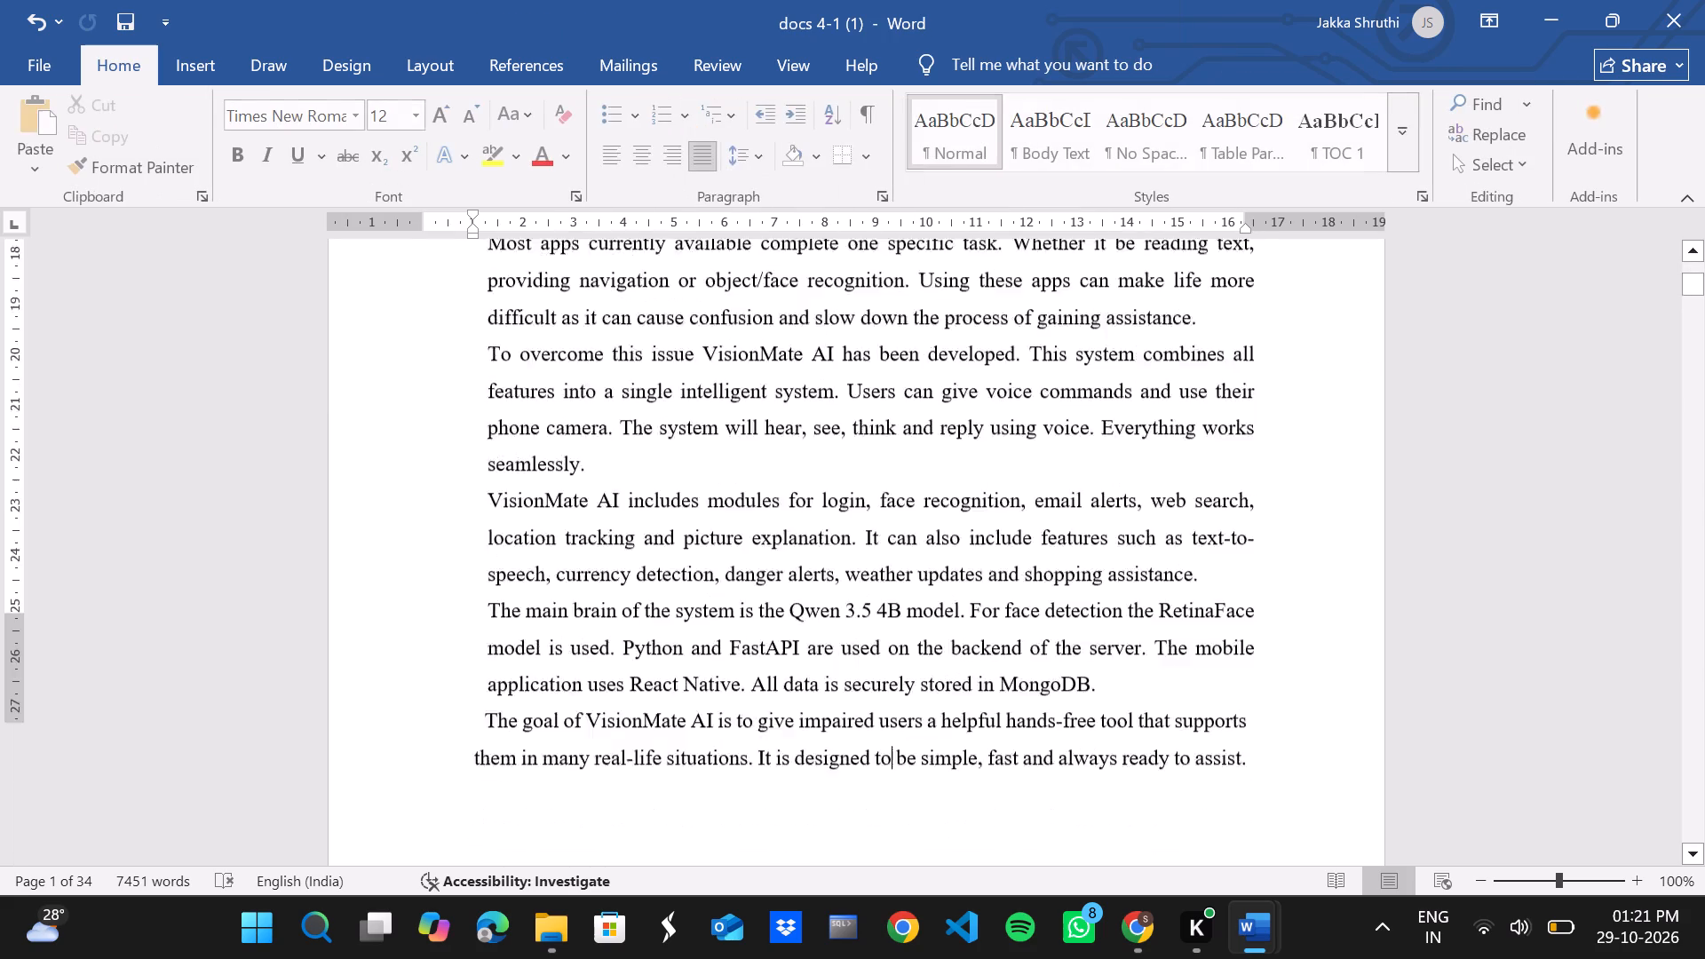
scroll(1387, 381, "down", 1)
scroll(1163, 409, "up", 2)
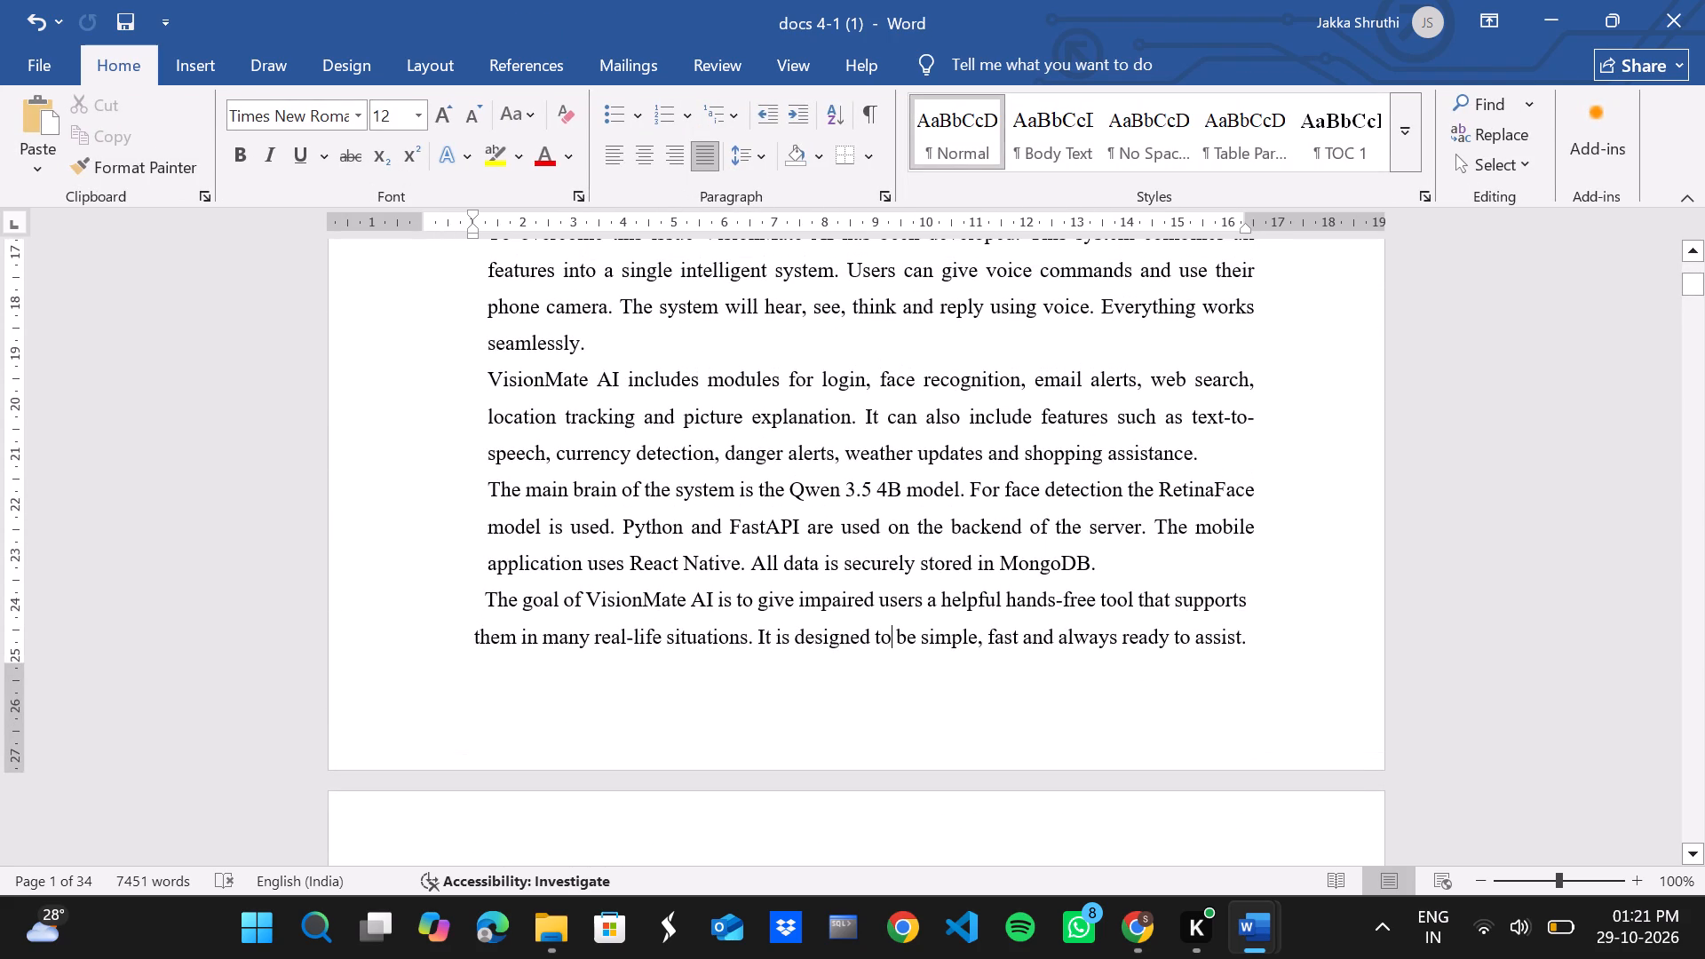
Insert a centred Plain Number 2 page number at the bottom of the page in the Section 1 footer.
left_click(890, 667)
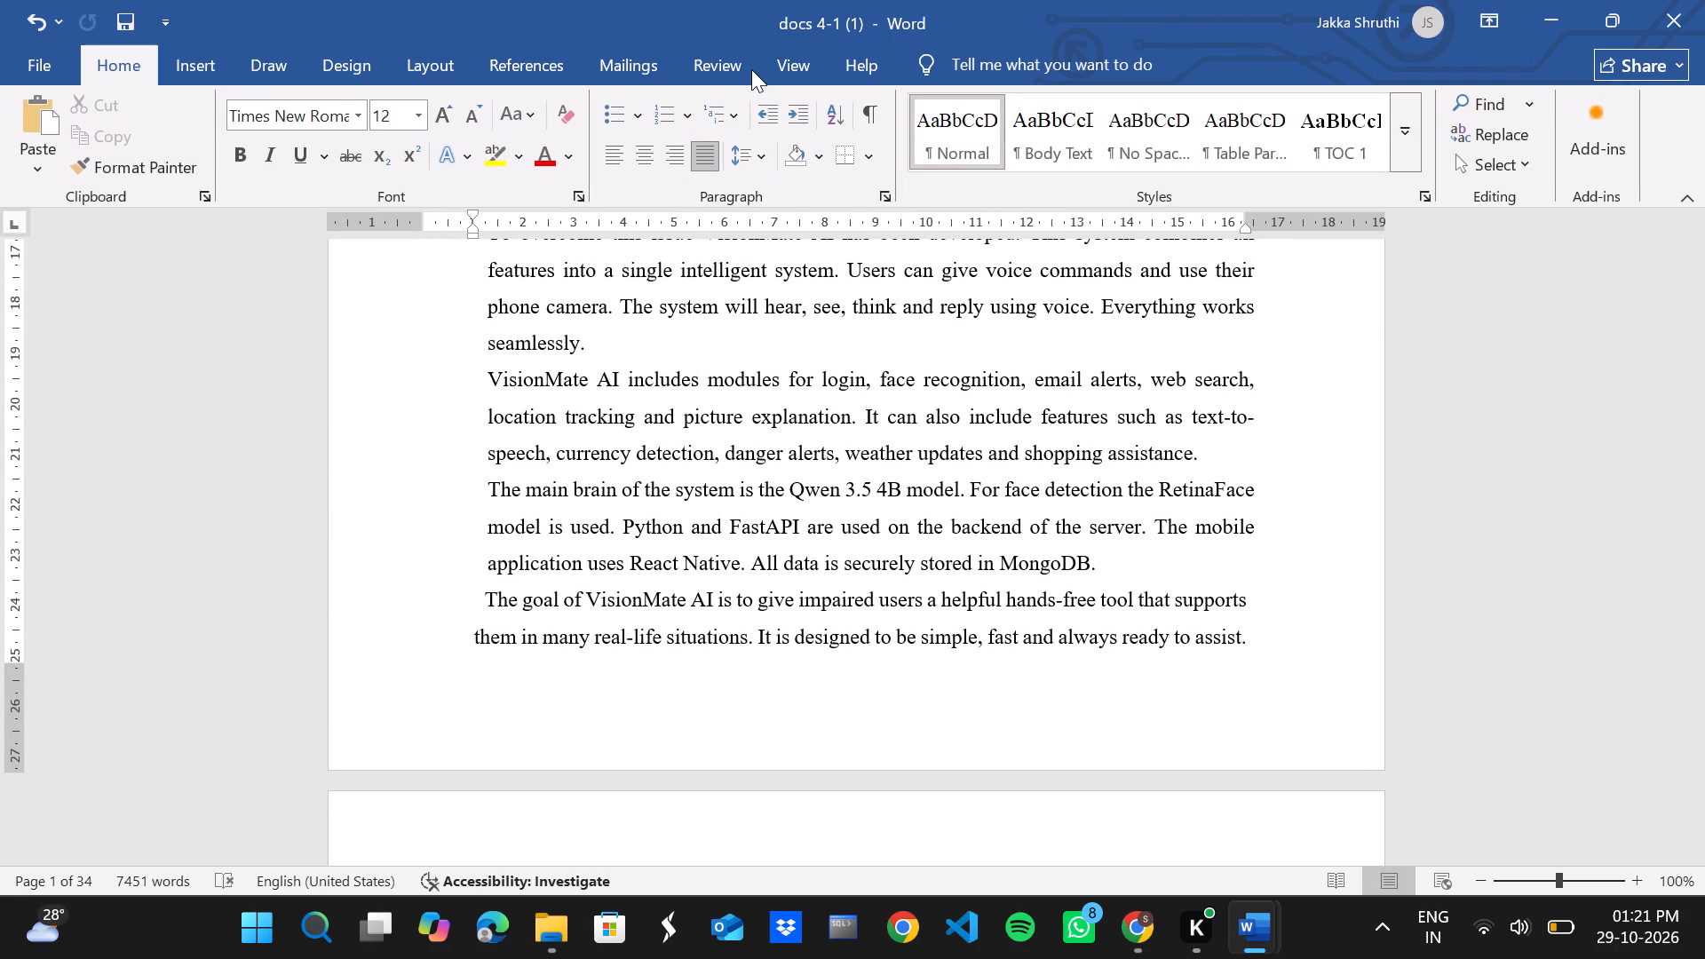
left_click(795, 67)
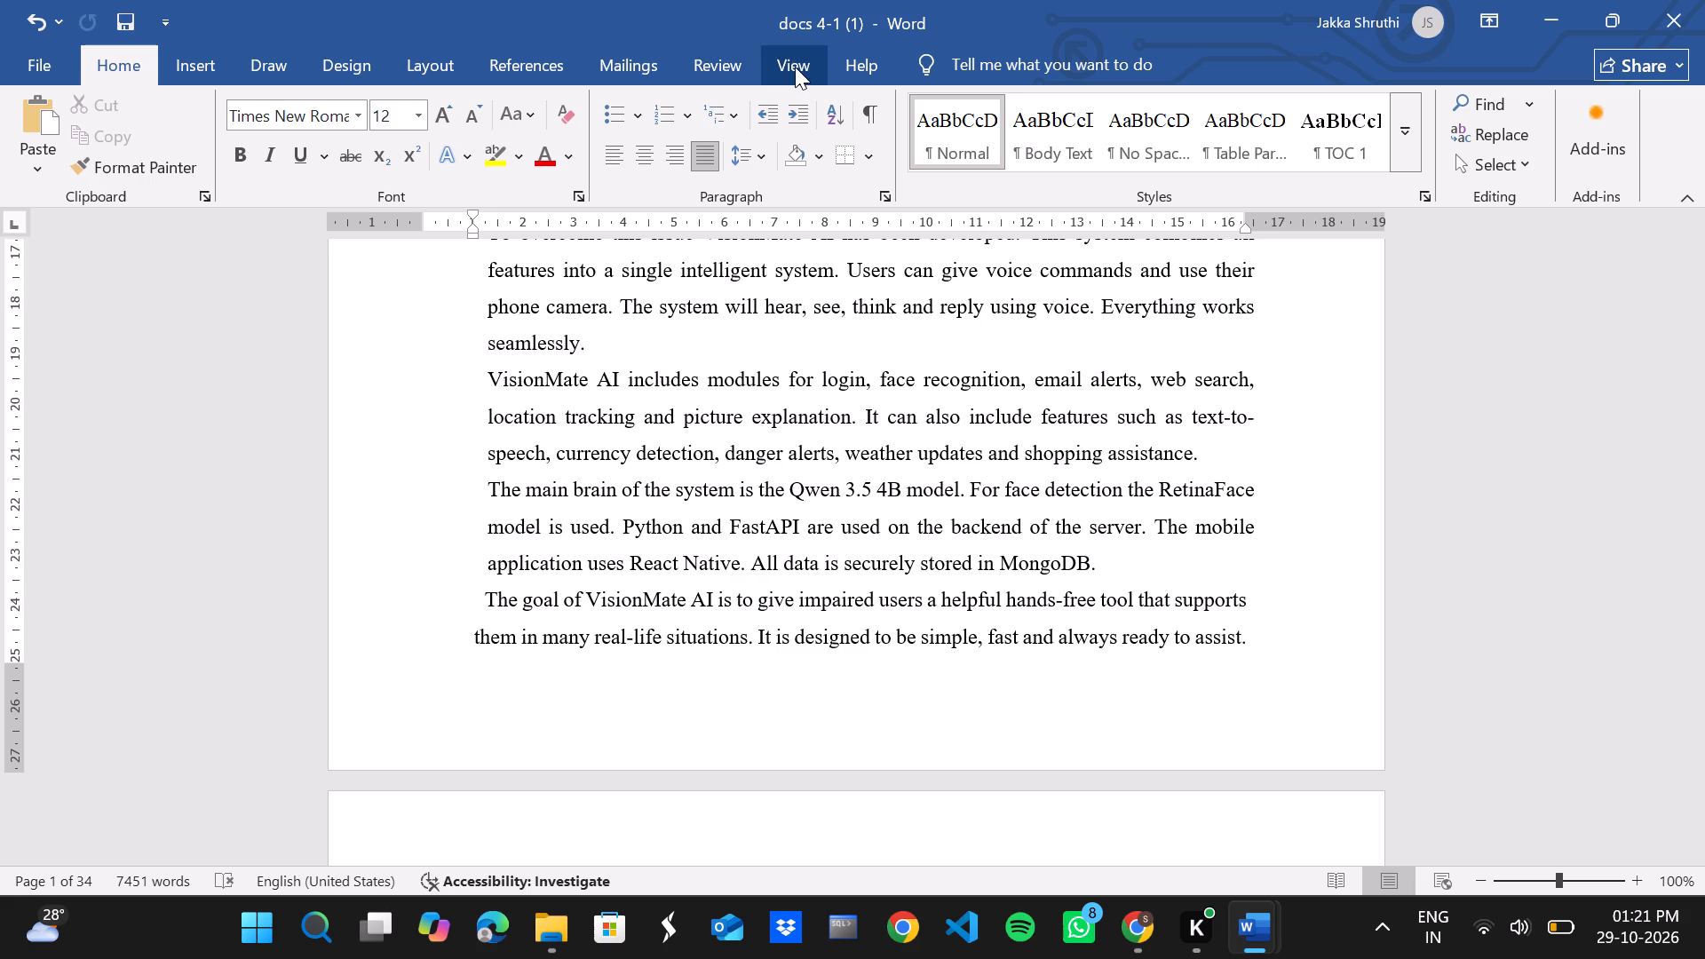
left_click(728, 66)
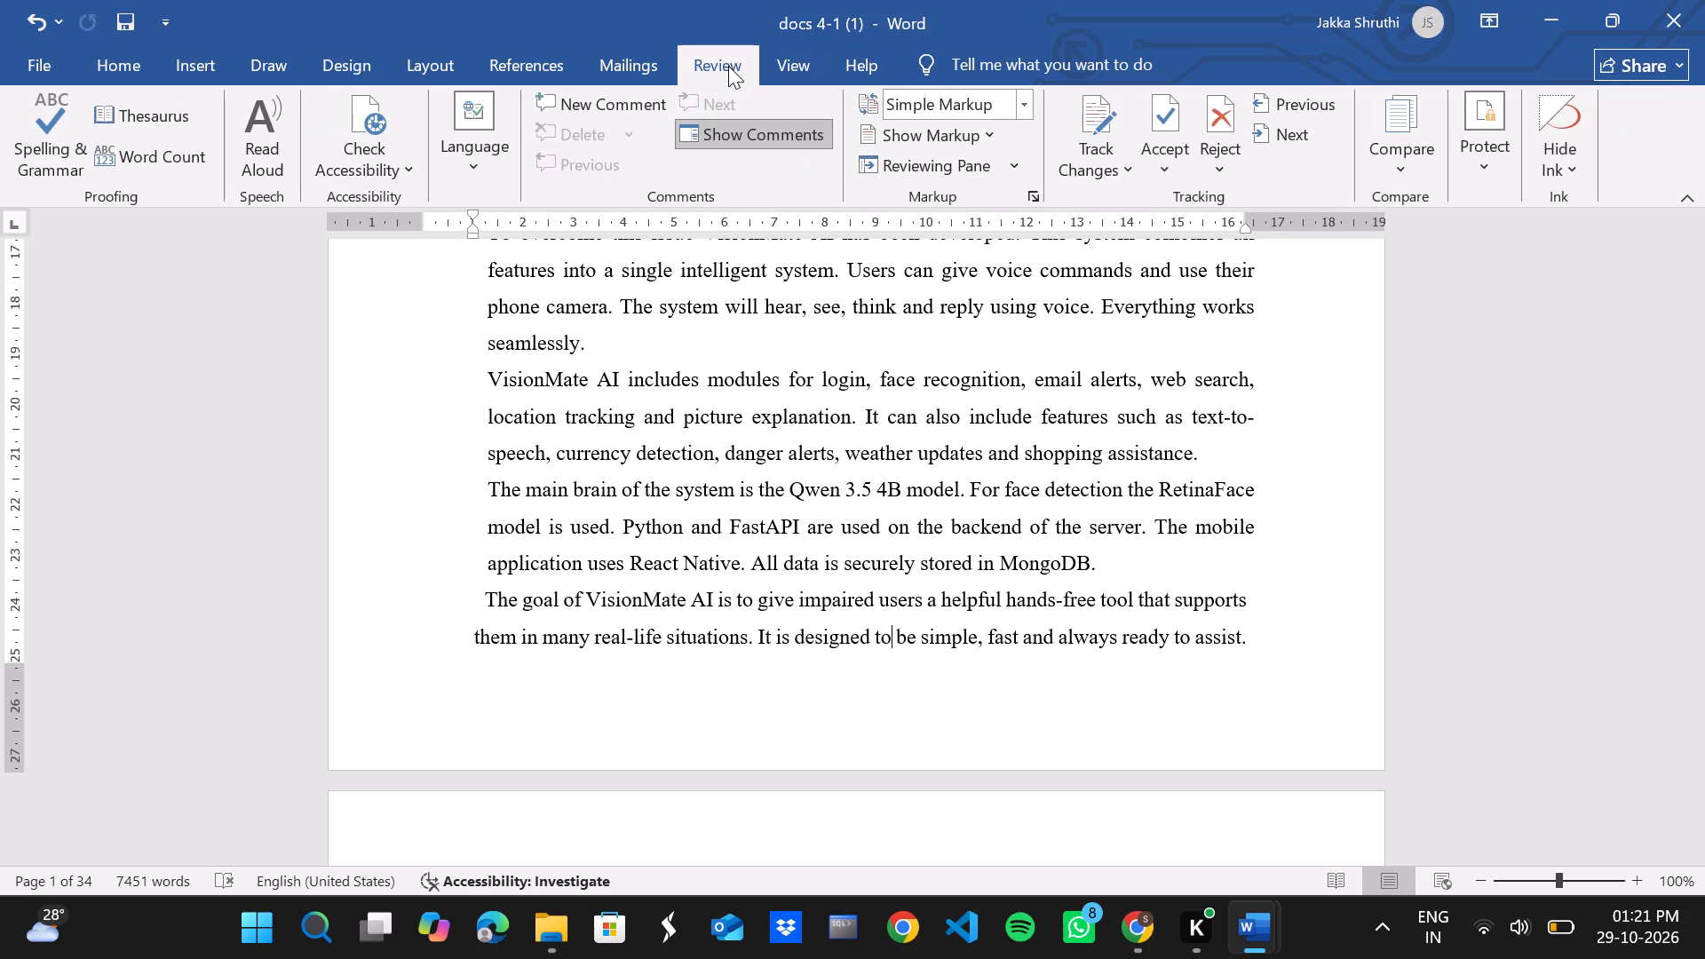
left_click(202, 54)
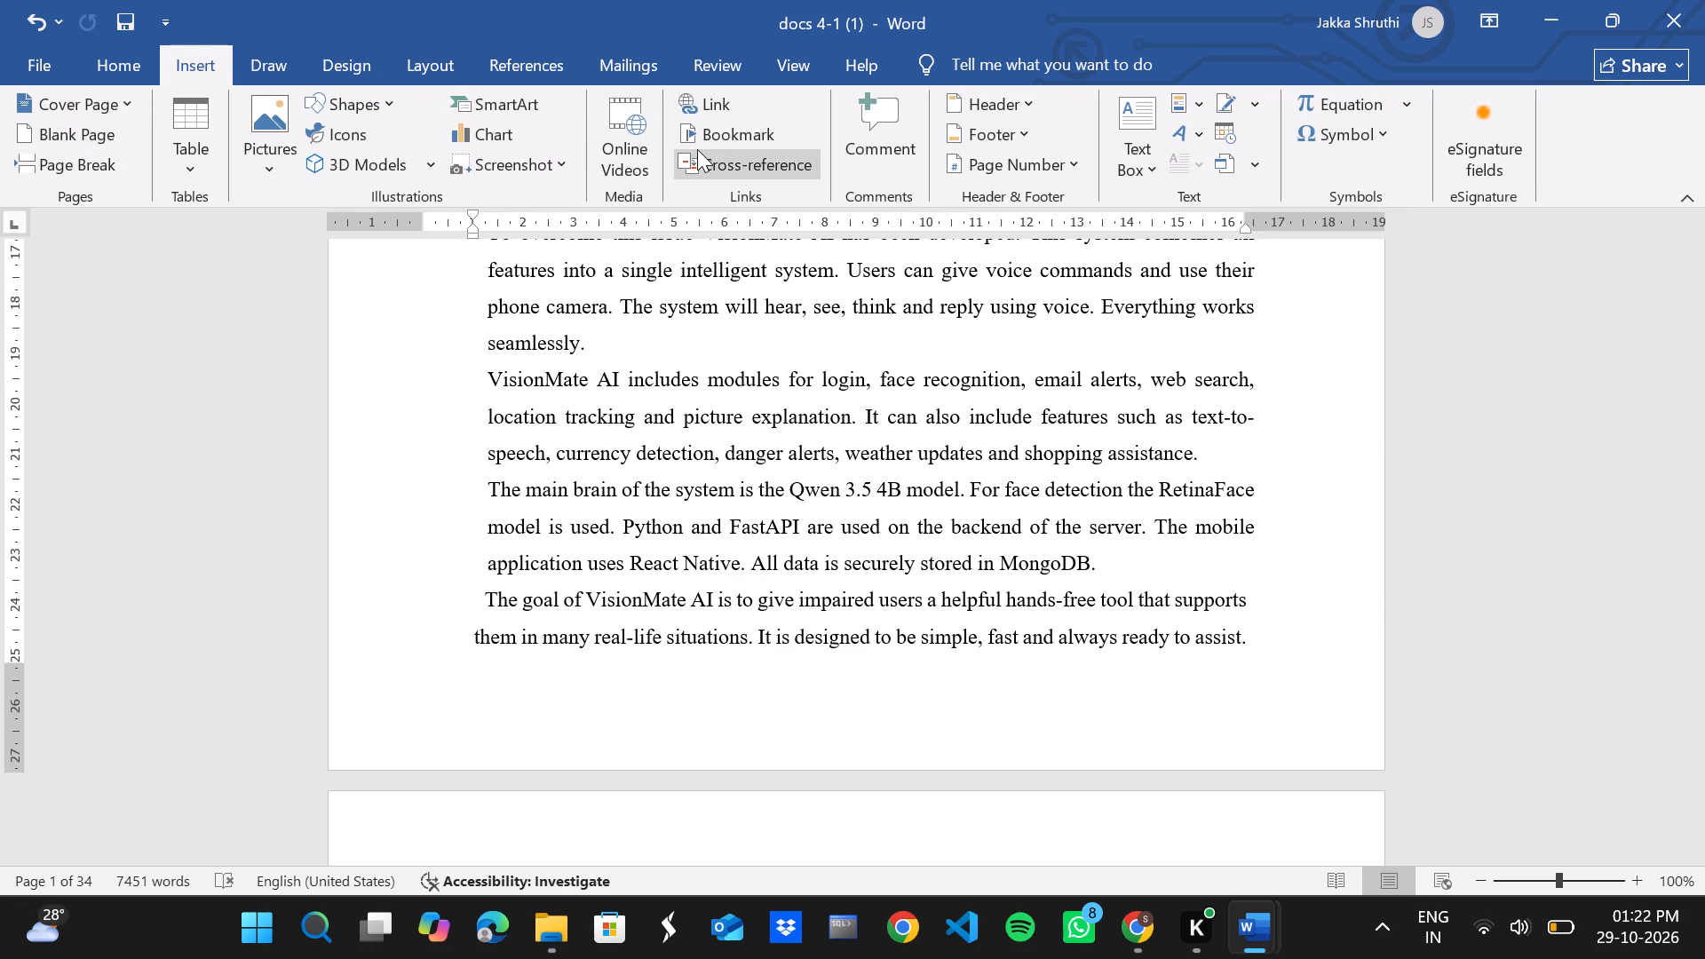
left_click(1065, 157)
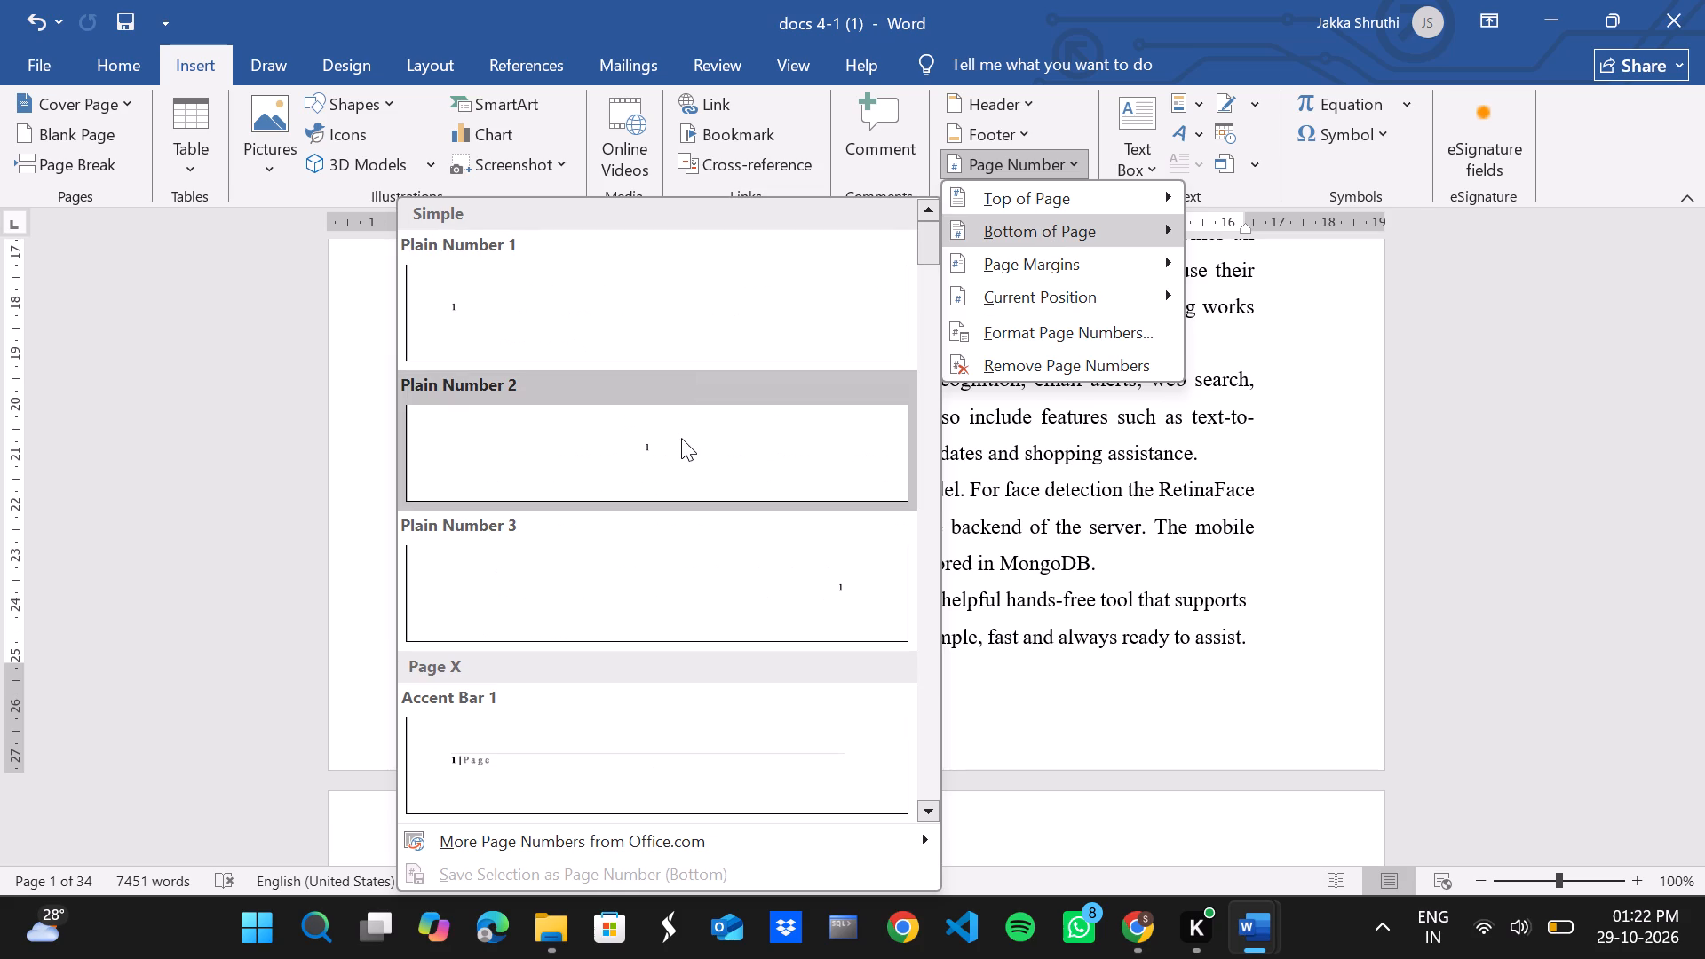
left_click(684, 444)
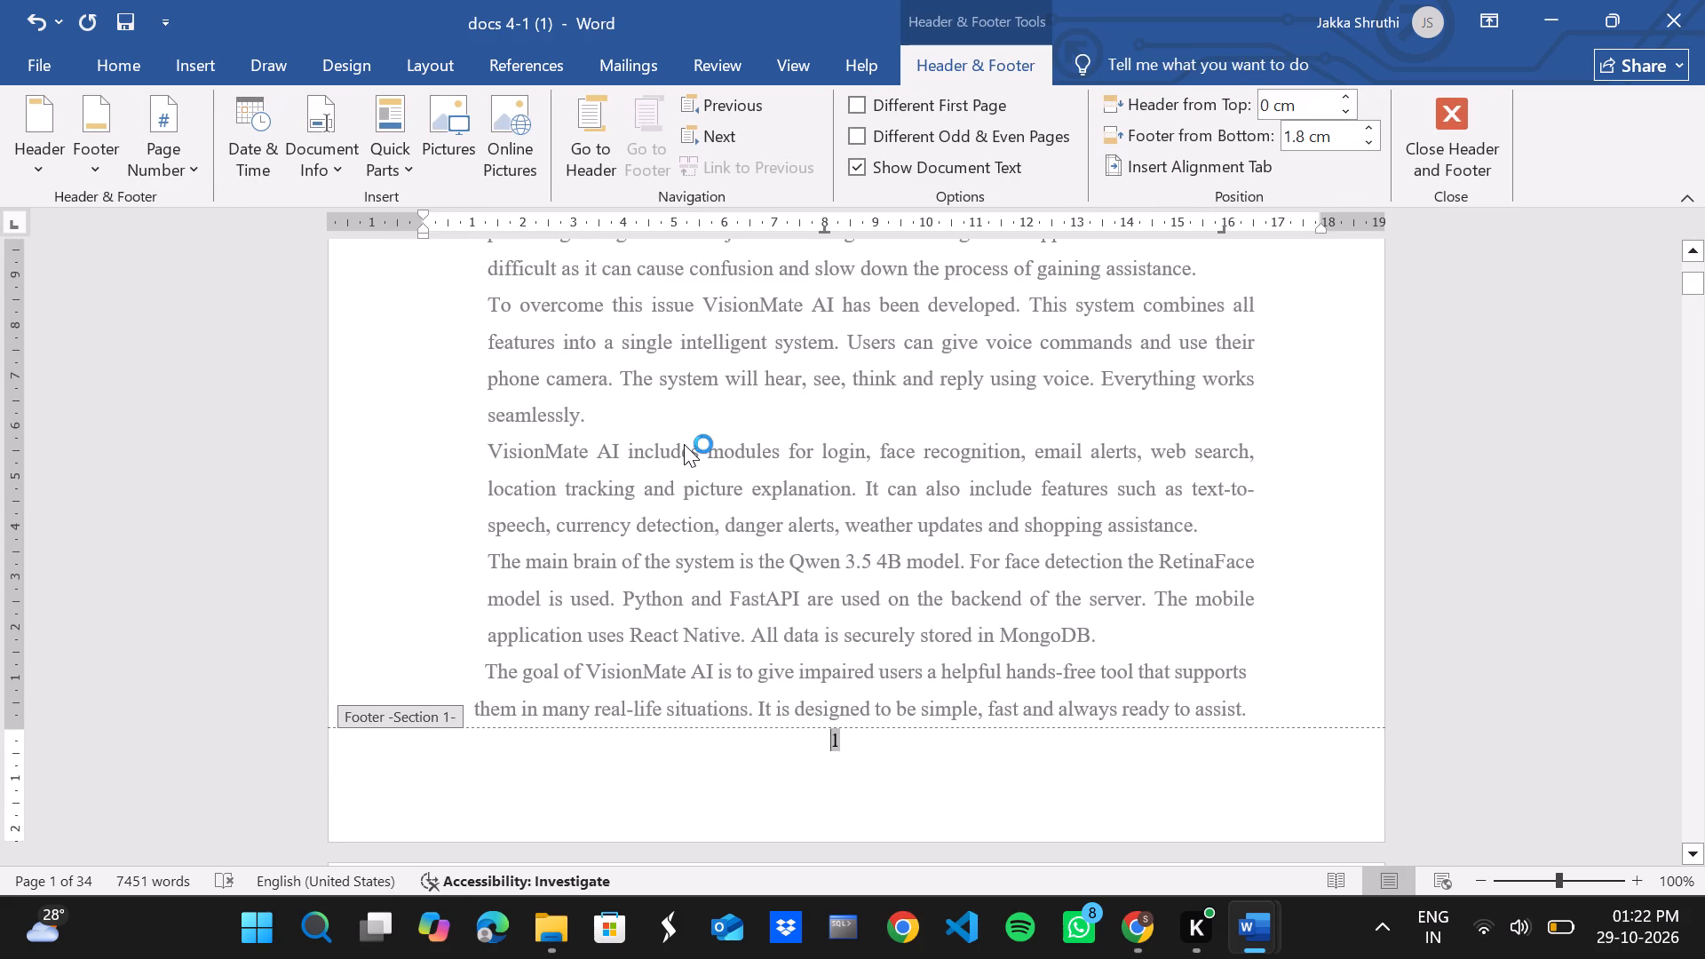
Apply the 1, 2, 3, … page number format to the Section 2 footer, with numbering starting at 1.
scroll(684, 444, "down", 5)
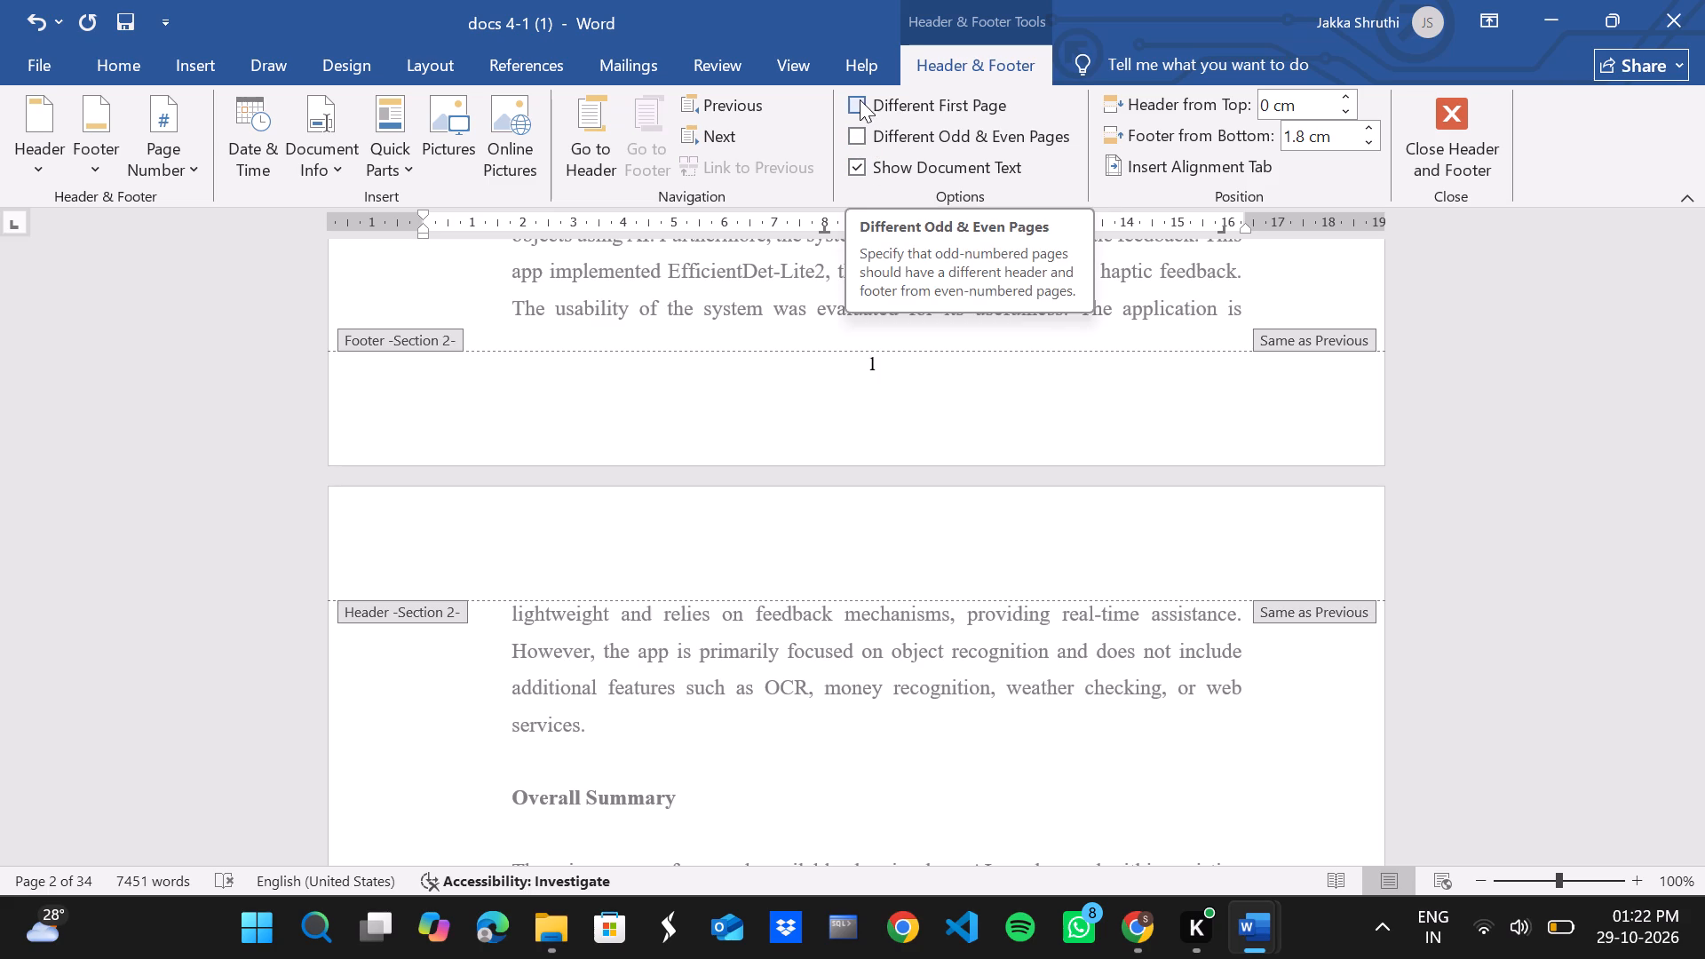
left_click(852, 172)
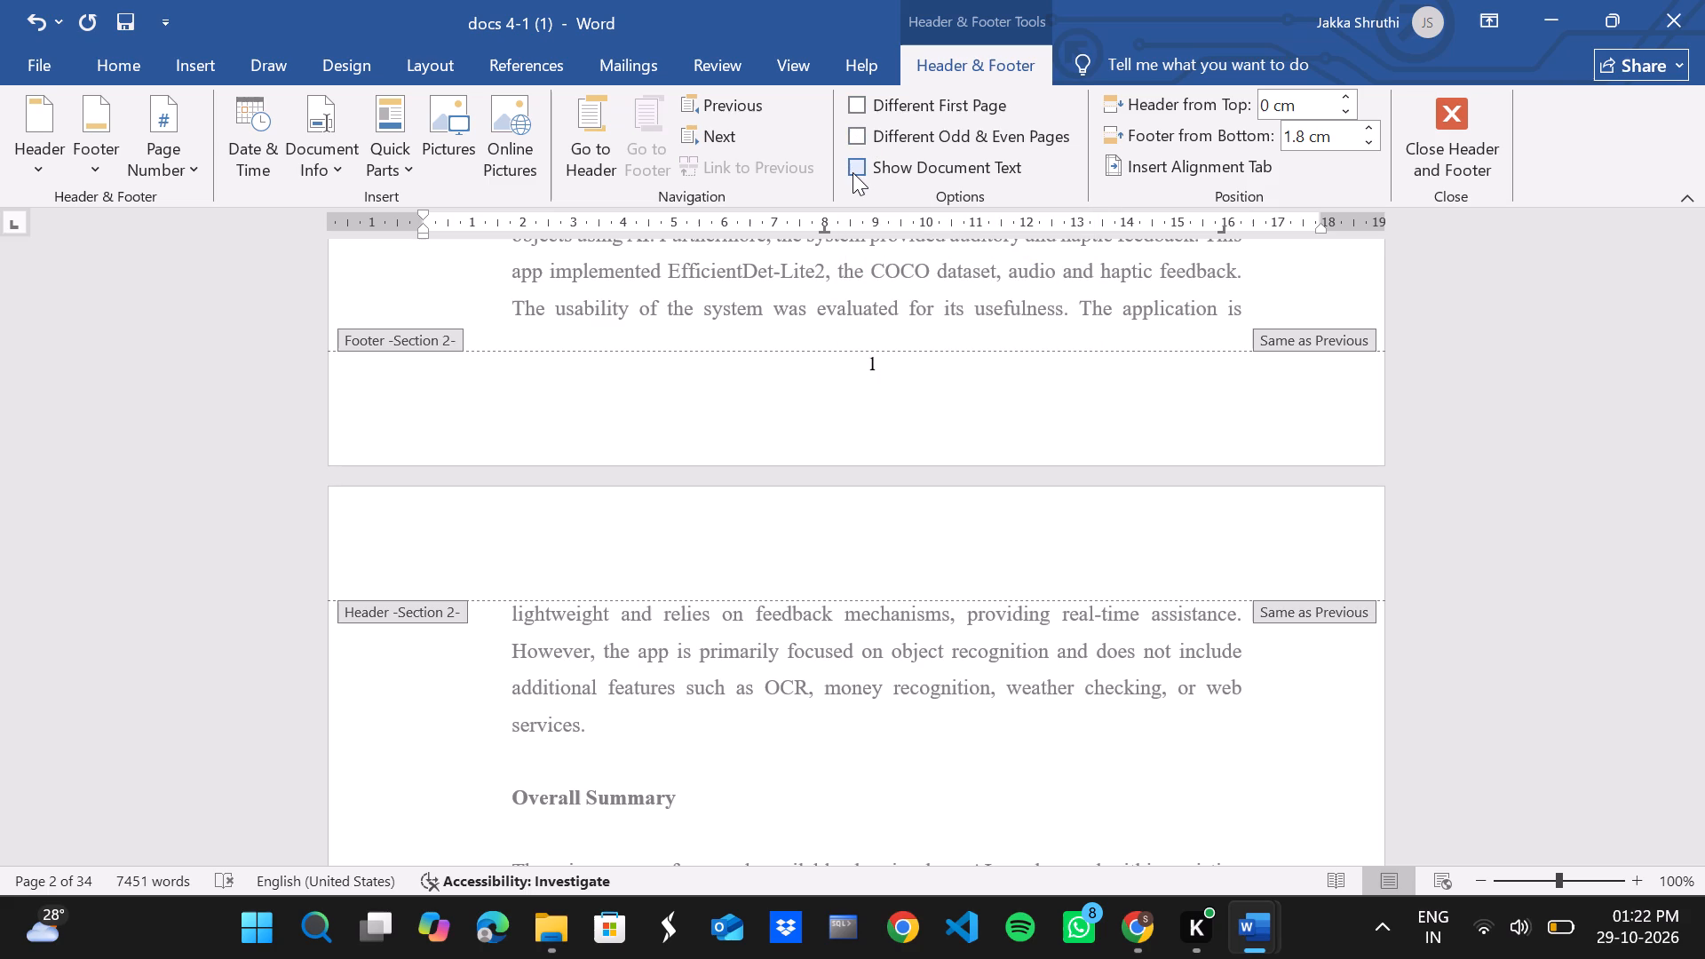
left_click(852, 172)
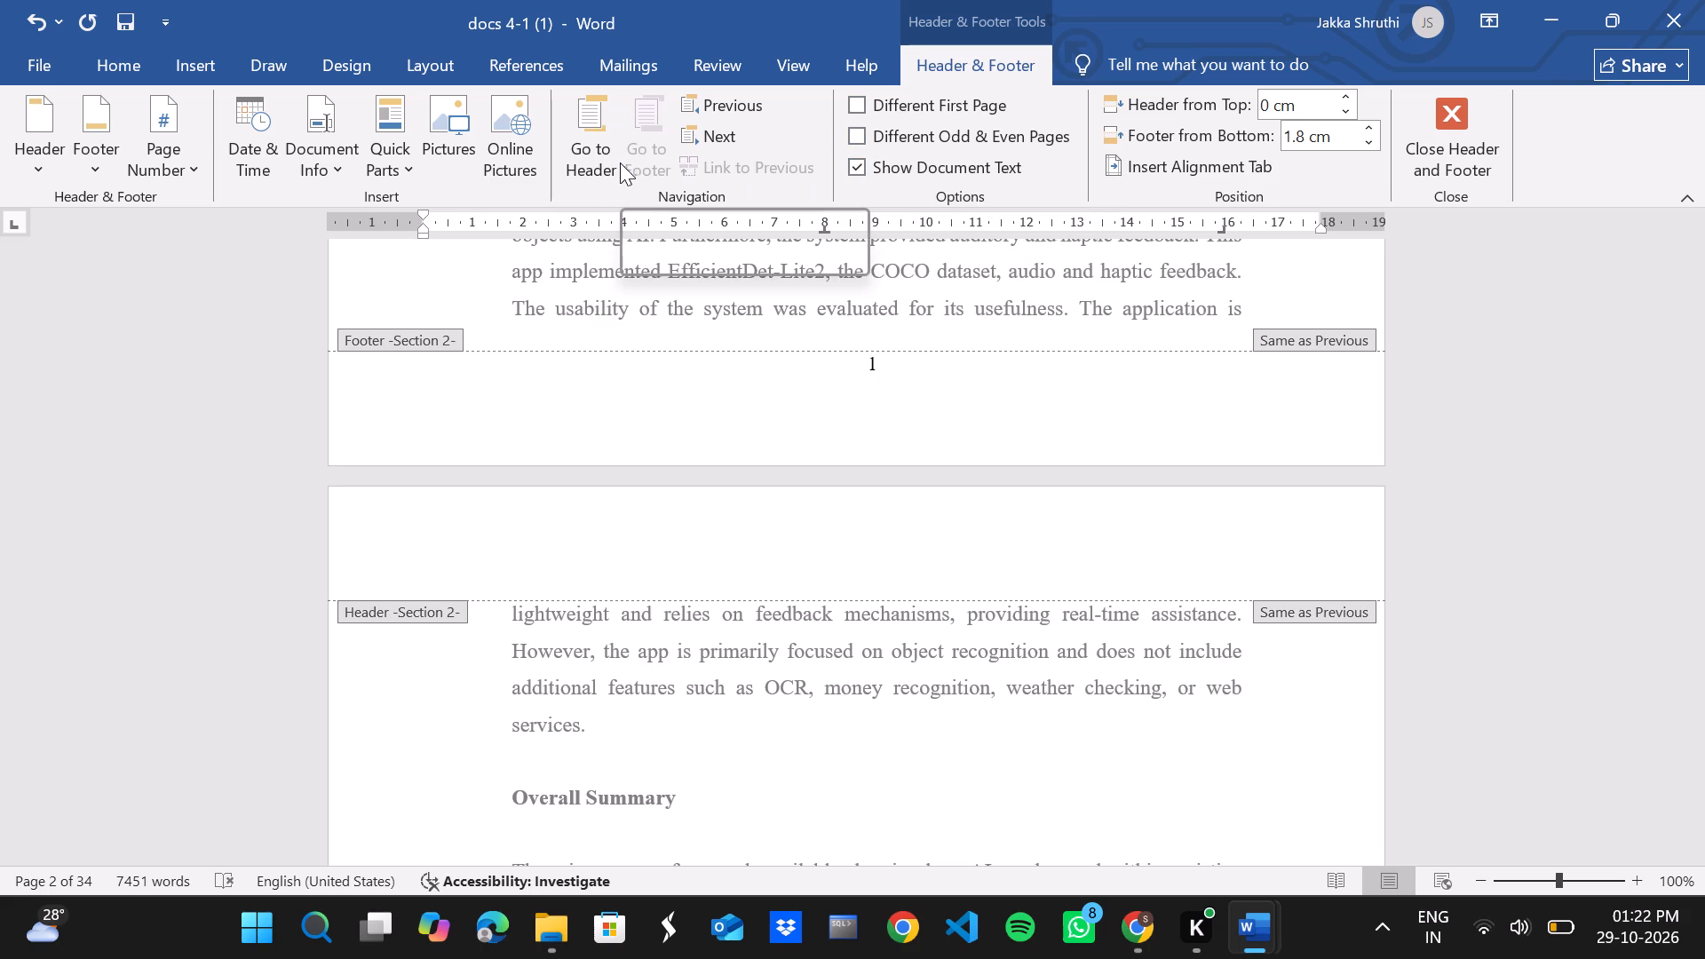
left_click(177, 171)
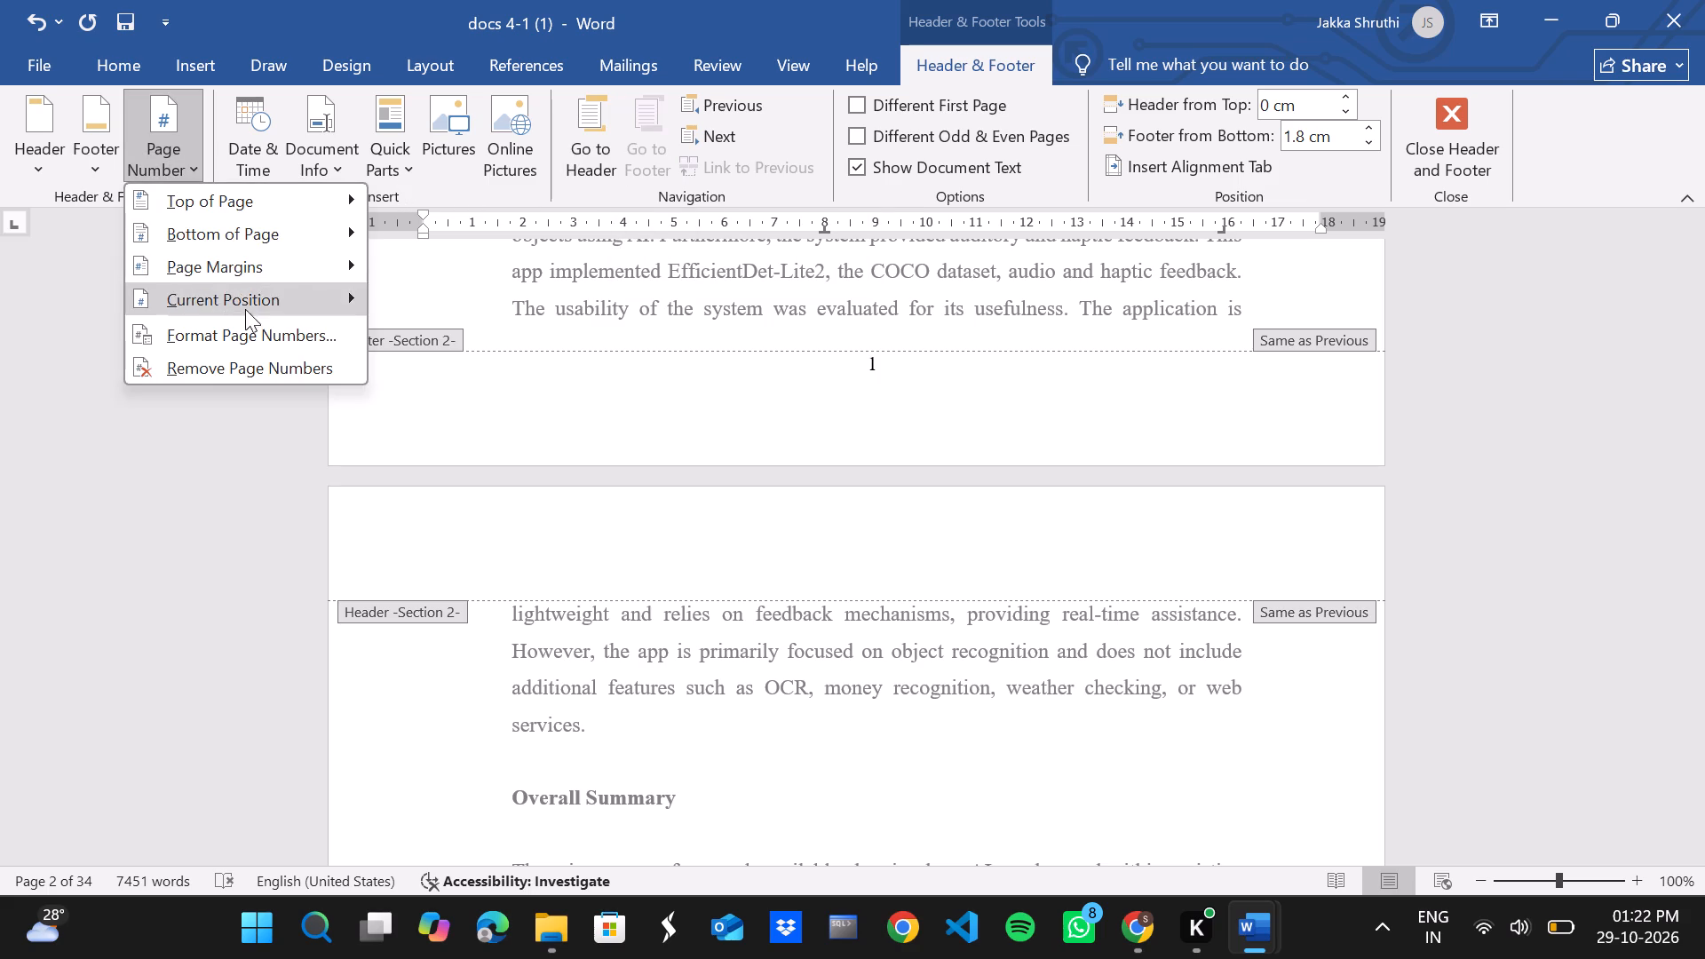
left_click(272, 345)
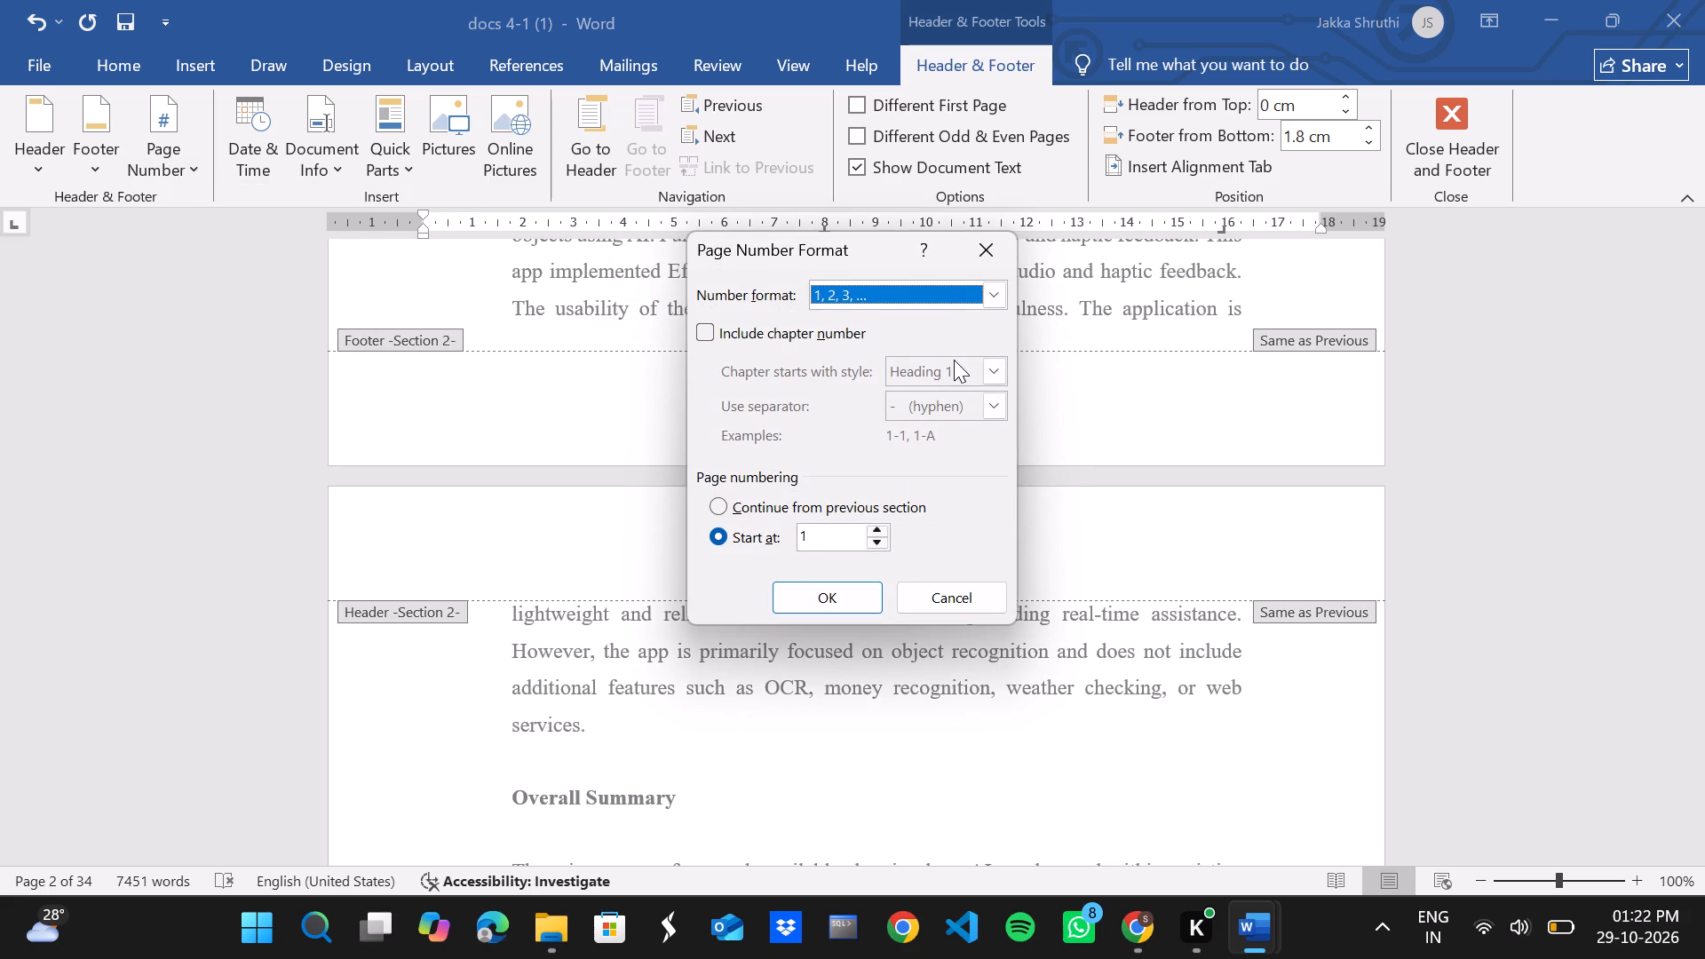
left_click(993, 296)
left_click(993, 296)
left_click(850, 611)
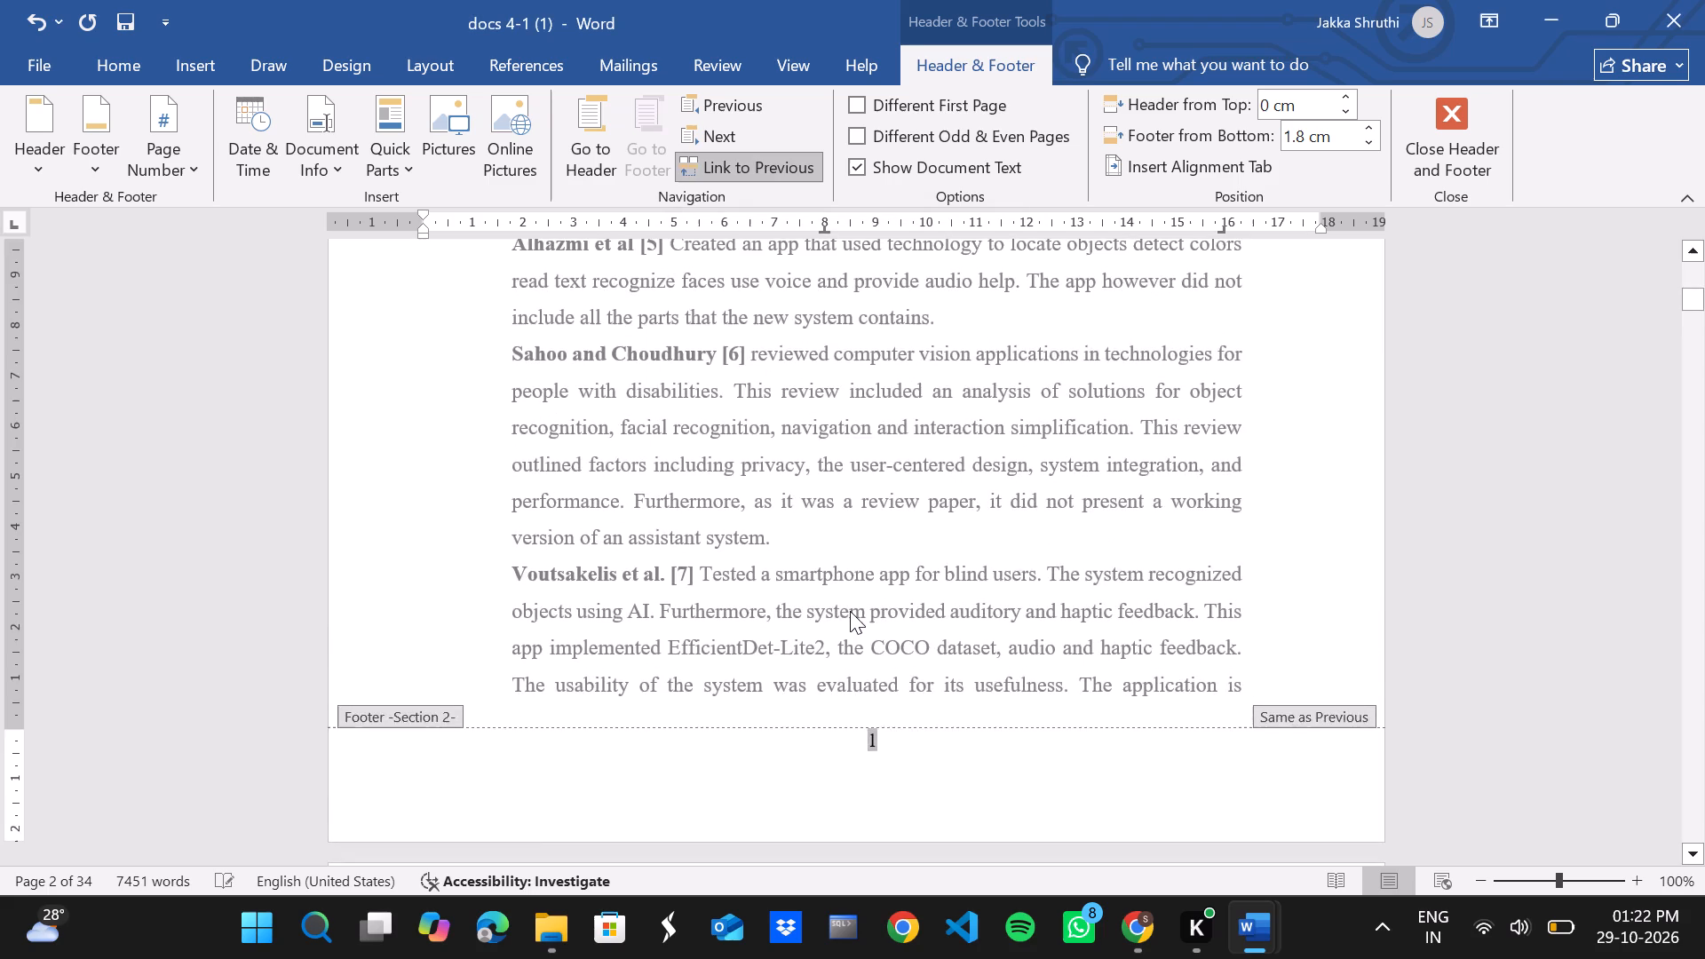
Check the footer page numbers from Section 2 through the last page in Section 17, and leave footer editing.
scroll(850, 611, "down", 4)
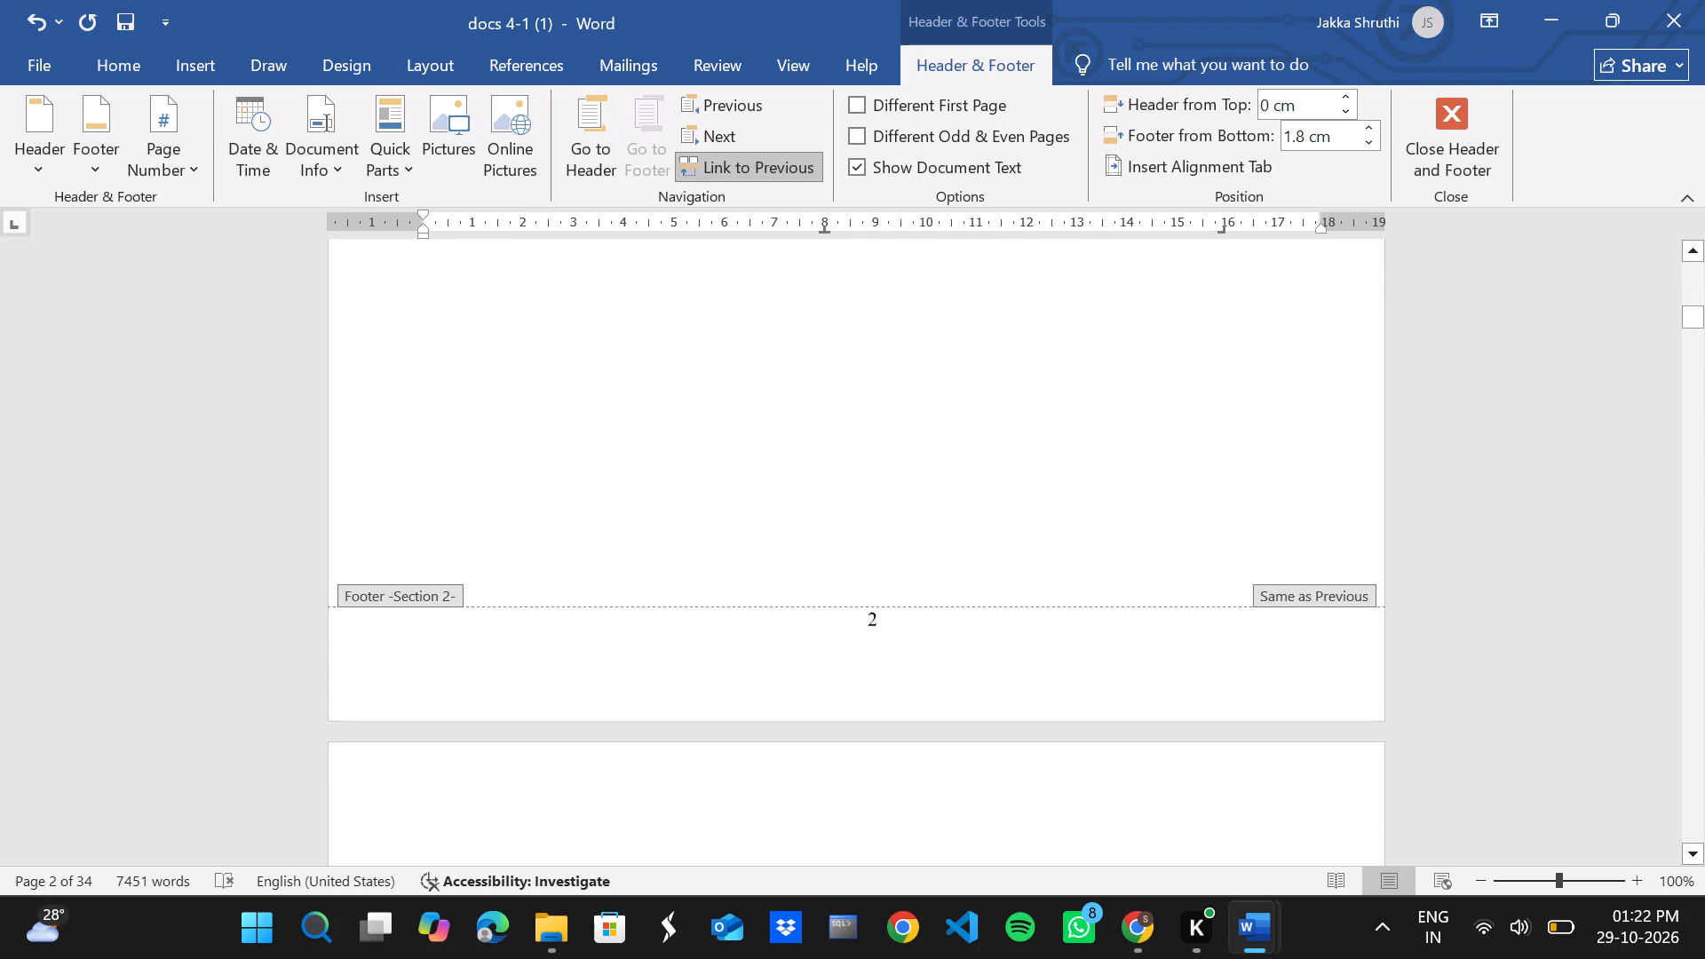
scroll(850, 611, "down", 20)
scroll(850, 611, "down", 20)
scroll(850, 611, "down", 20)
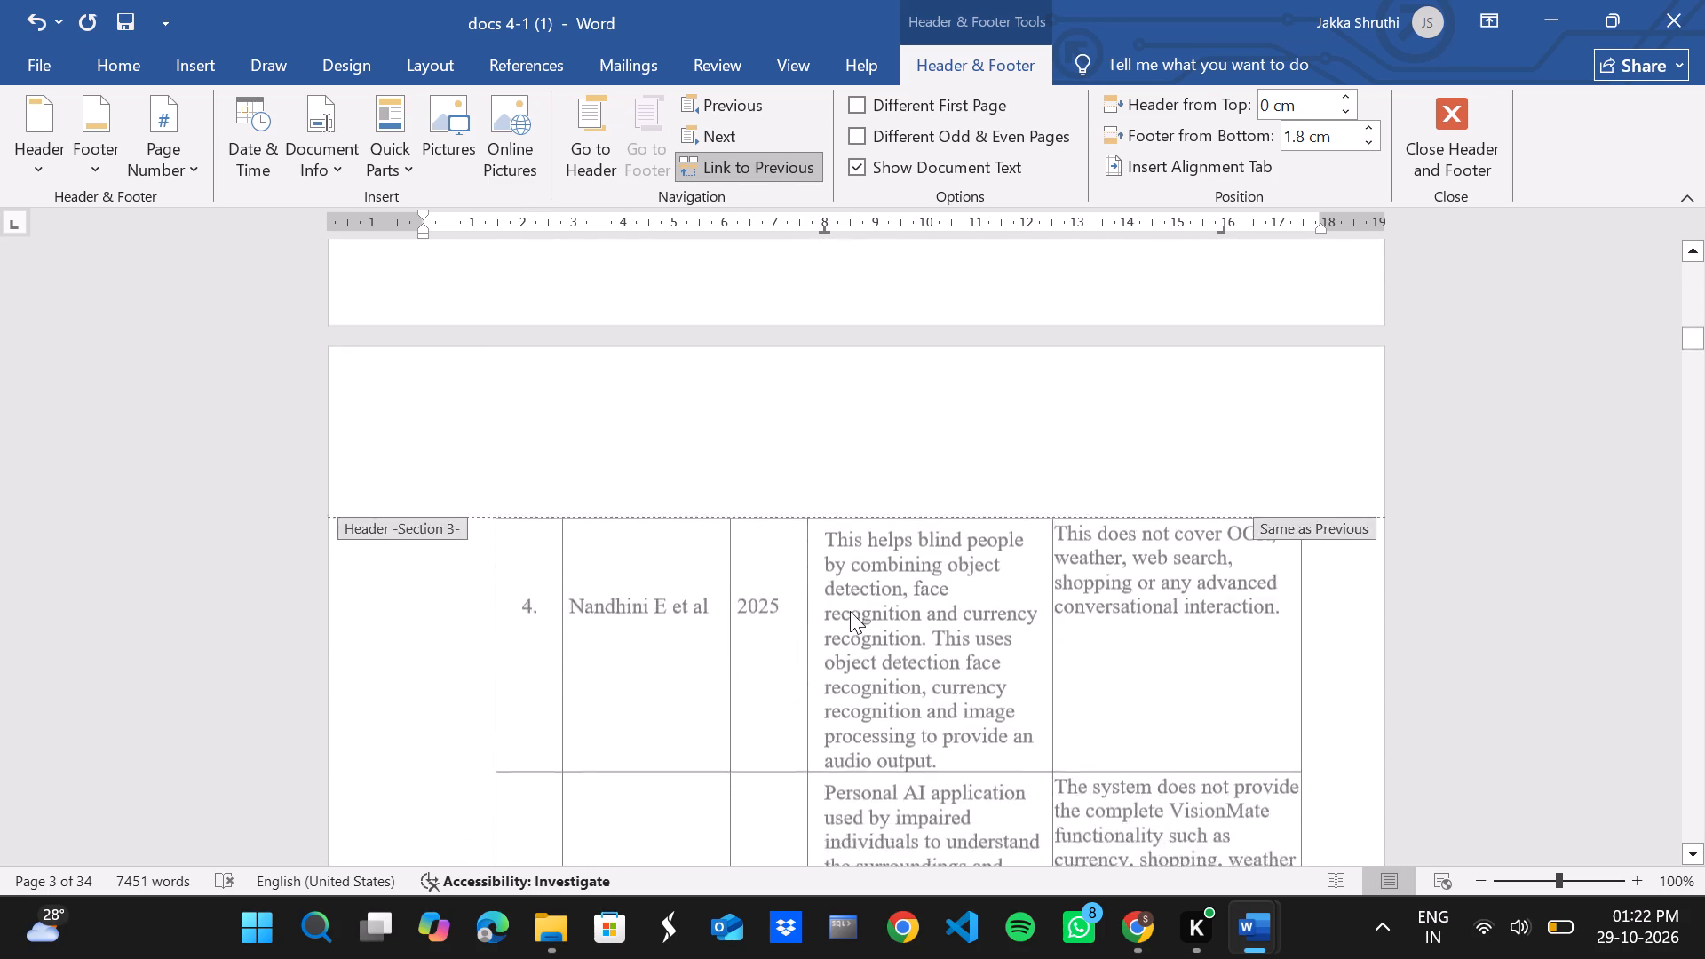
scroll(850, 611, "down", 20)
scroll(850, 611, "down", 20)
scroll(850, 611, "down", 20)
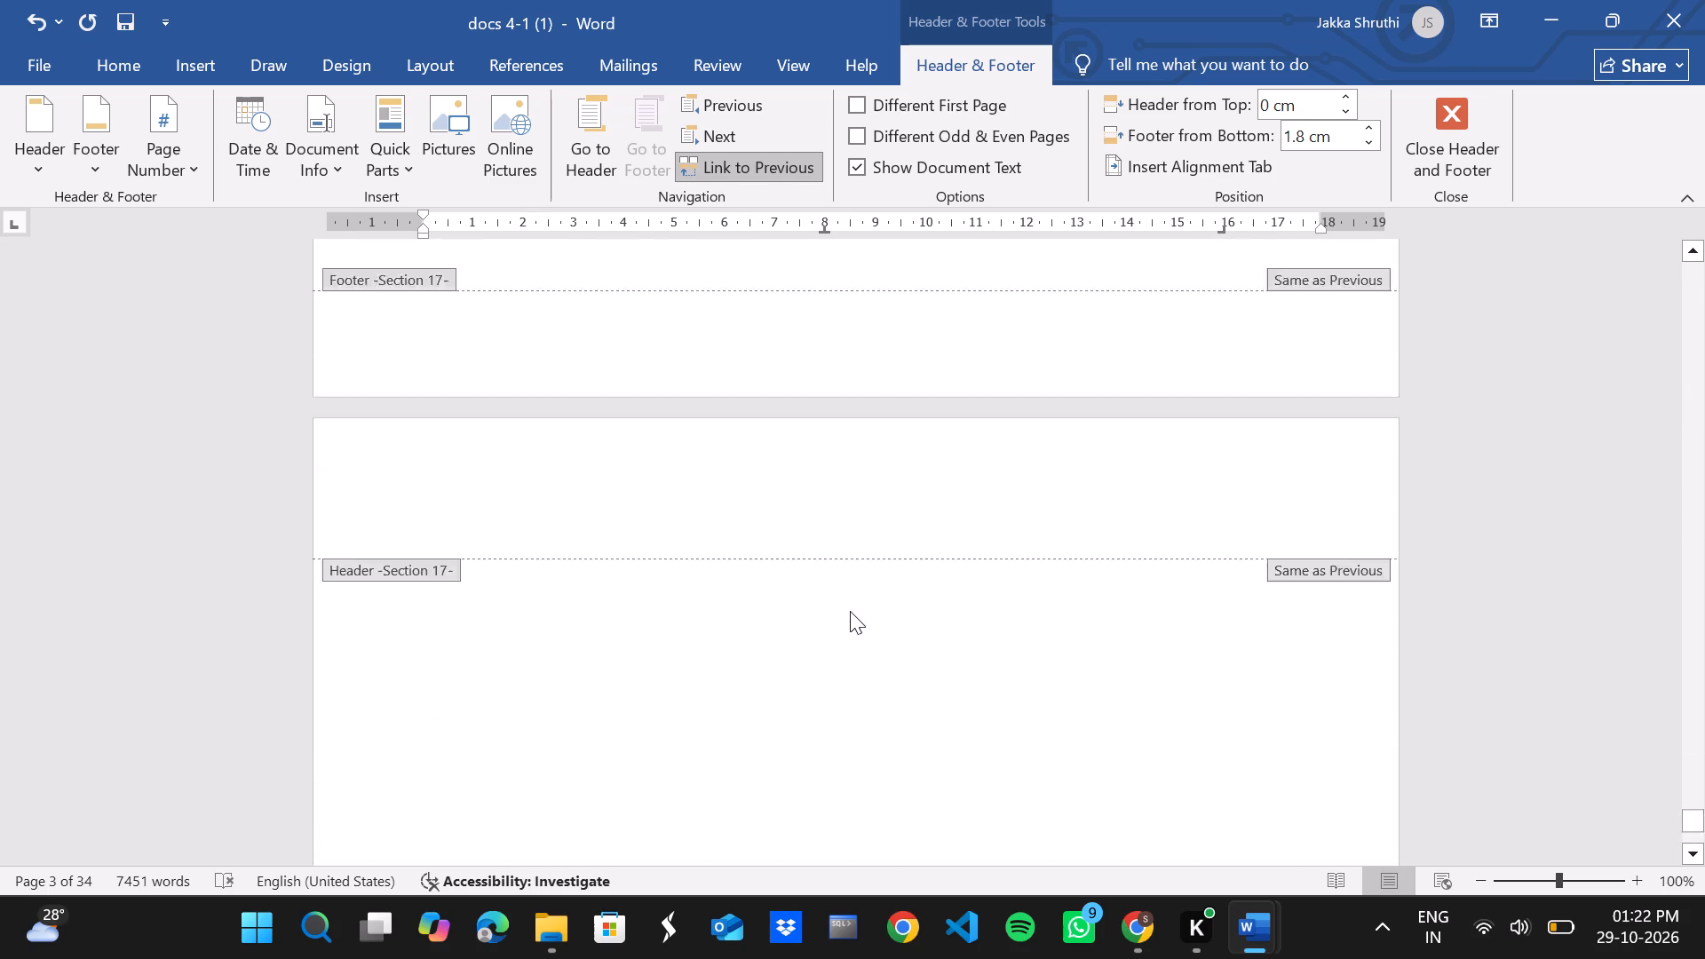
scroll(850, 611, "down", 20)
scroll(850, 611, "down", 11)
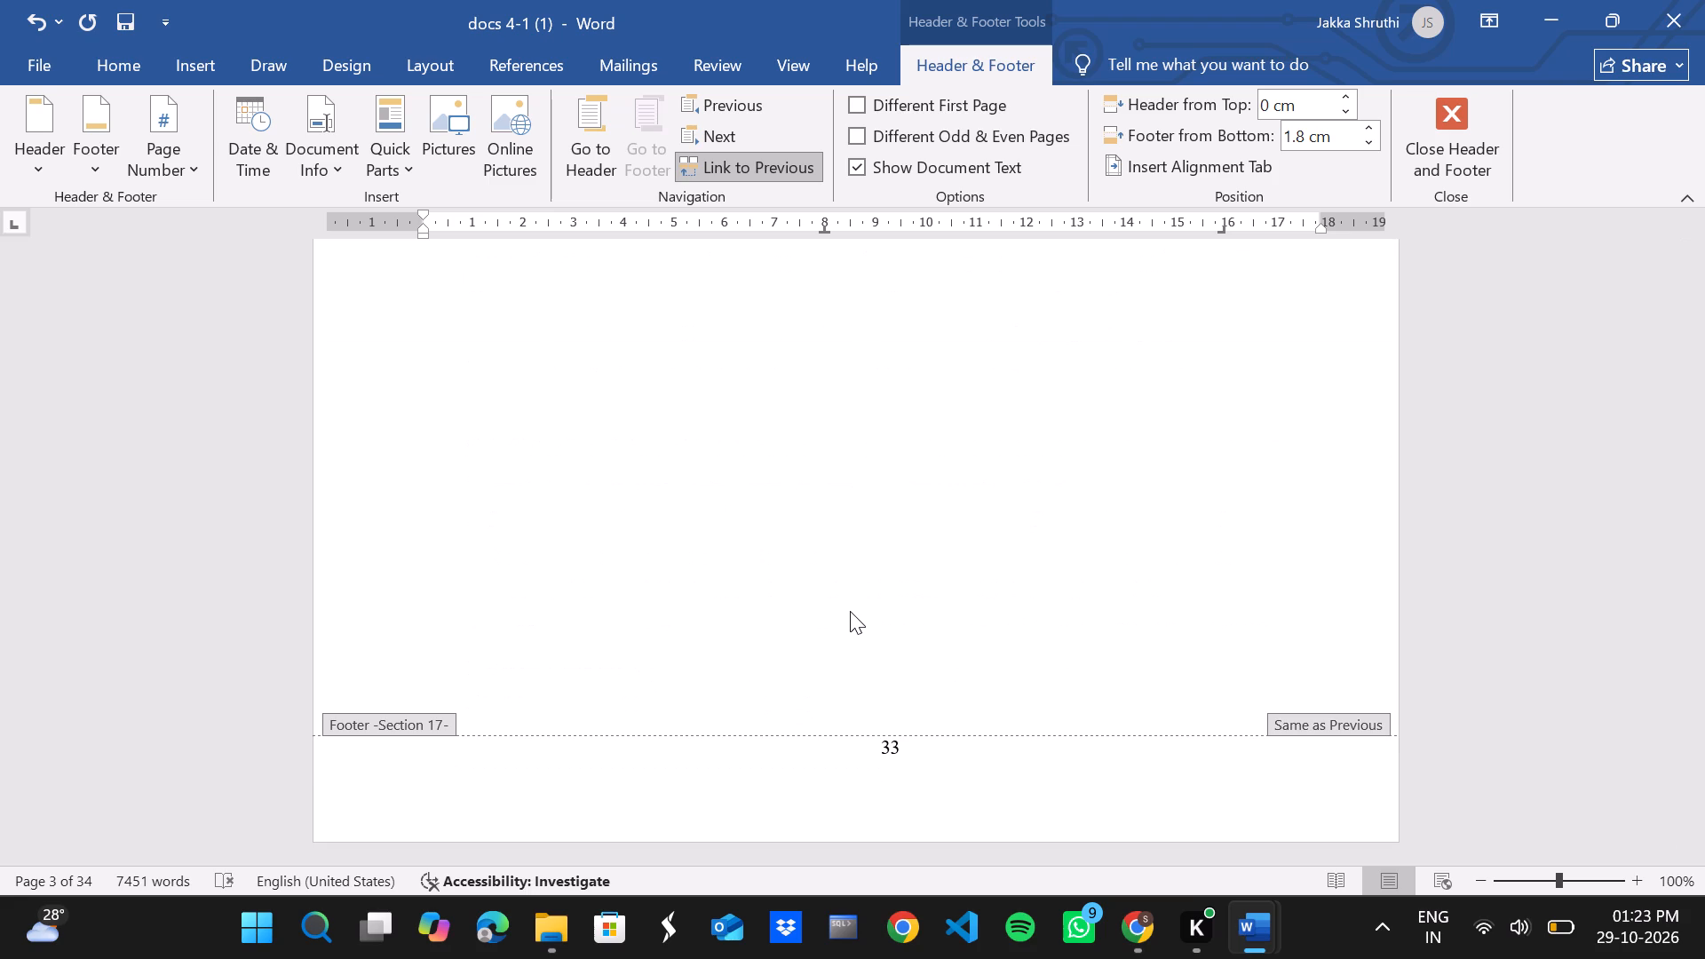
double_click(1542, 395)
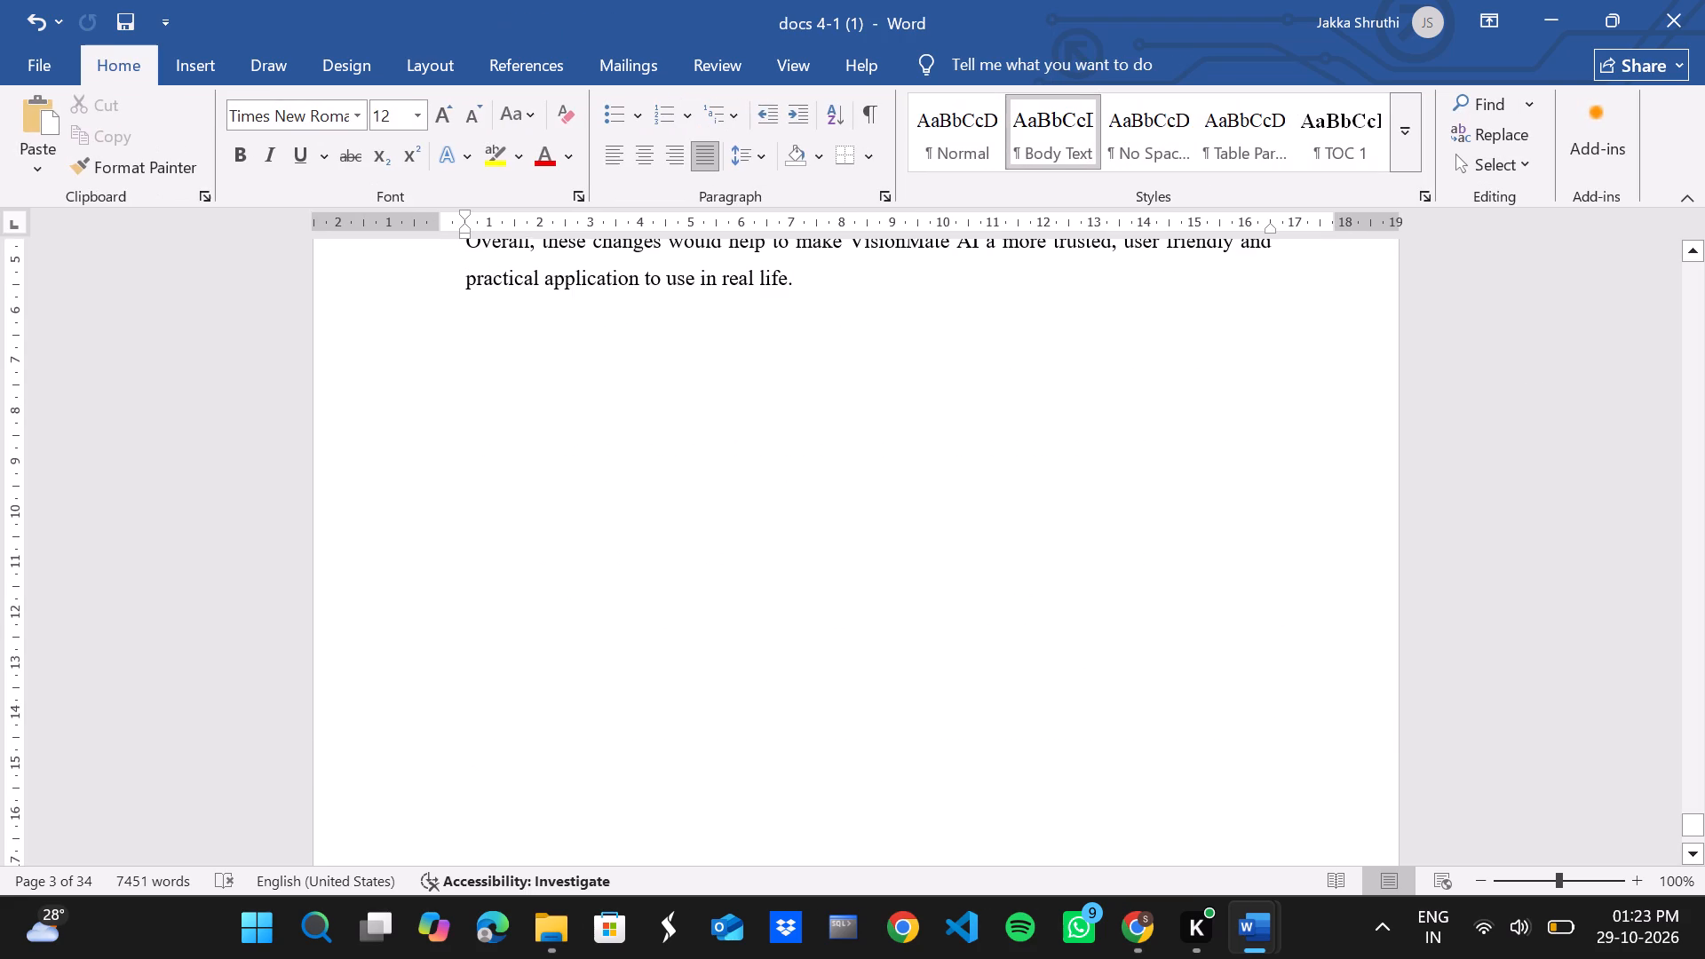
Save the report document.
key("ctrl+s")
Save a copy of the report in Downloads as a Word Document named docs 4-1 main part.
left_click(44, 55)
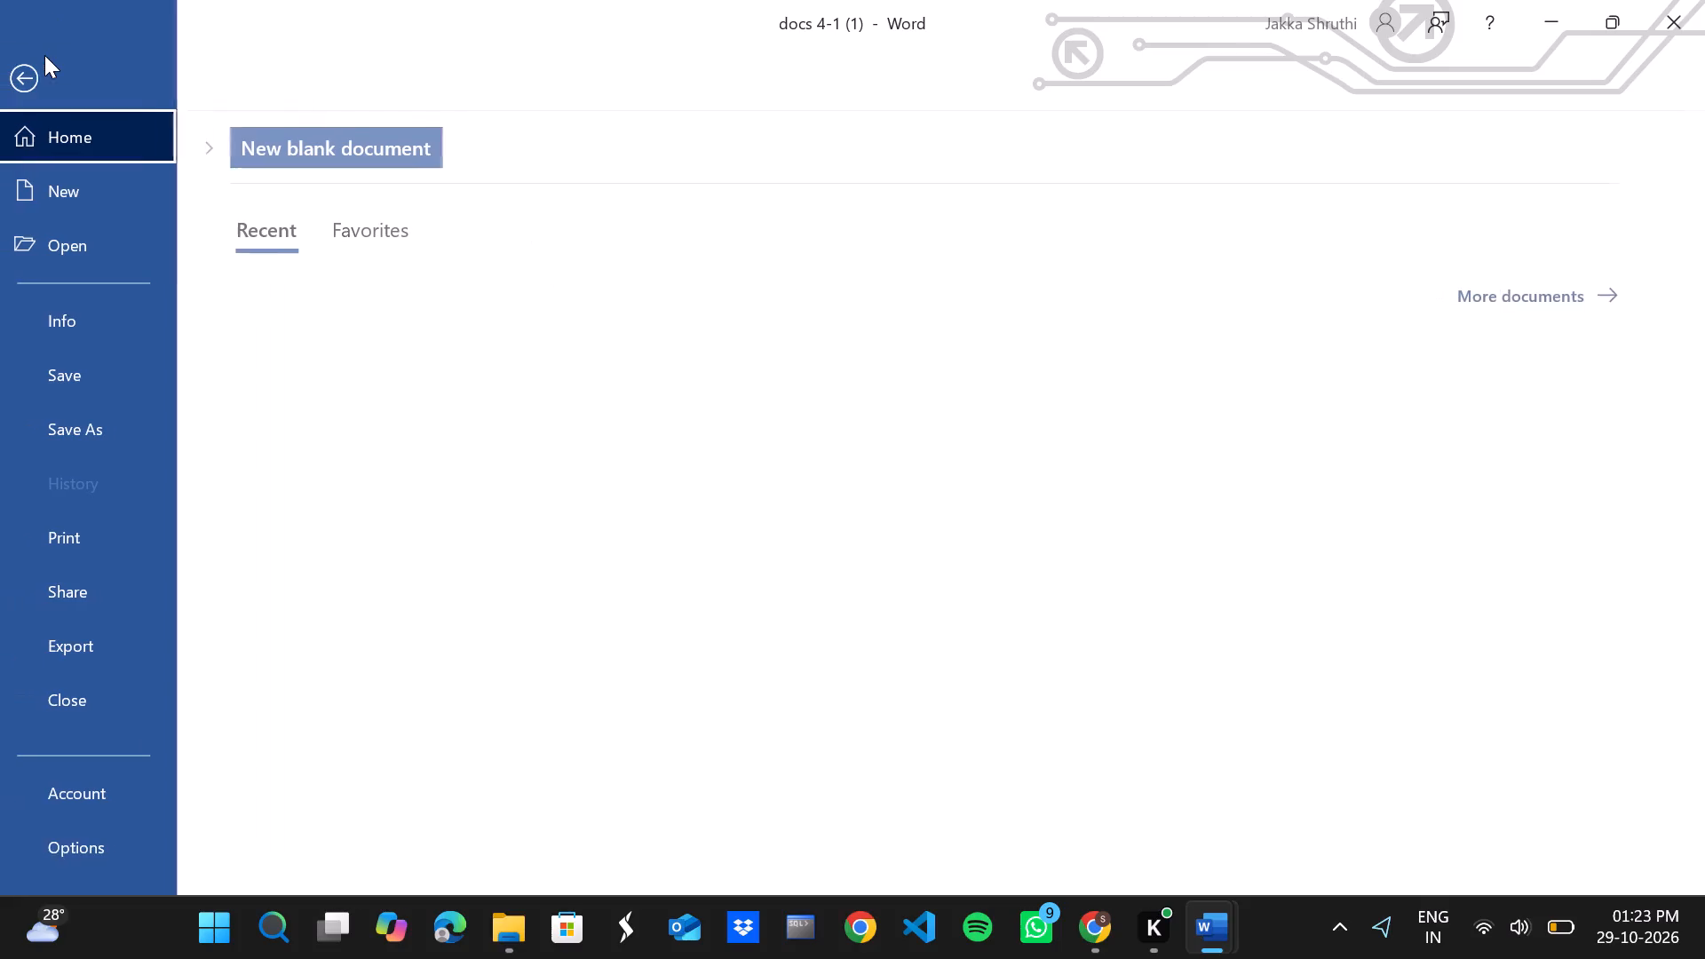
left_click(131, 431)
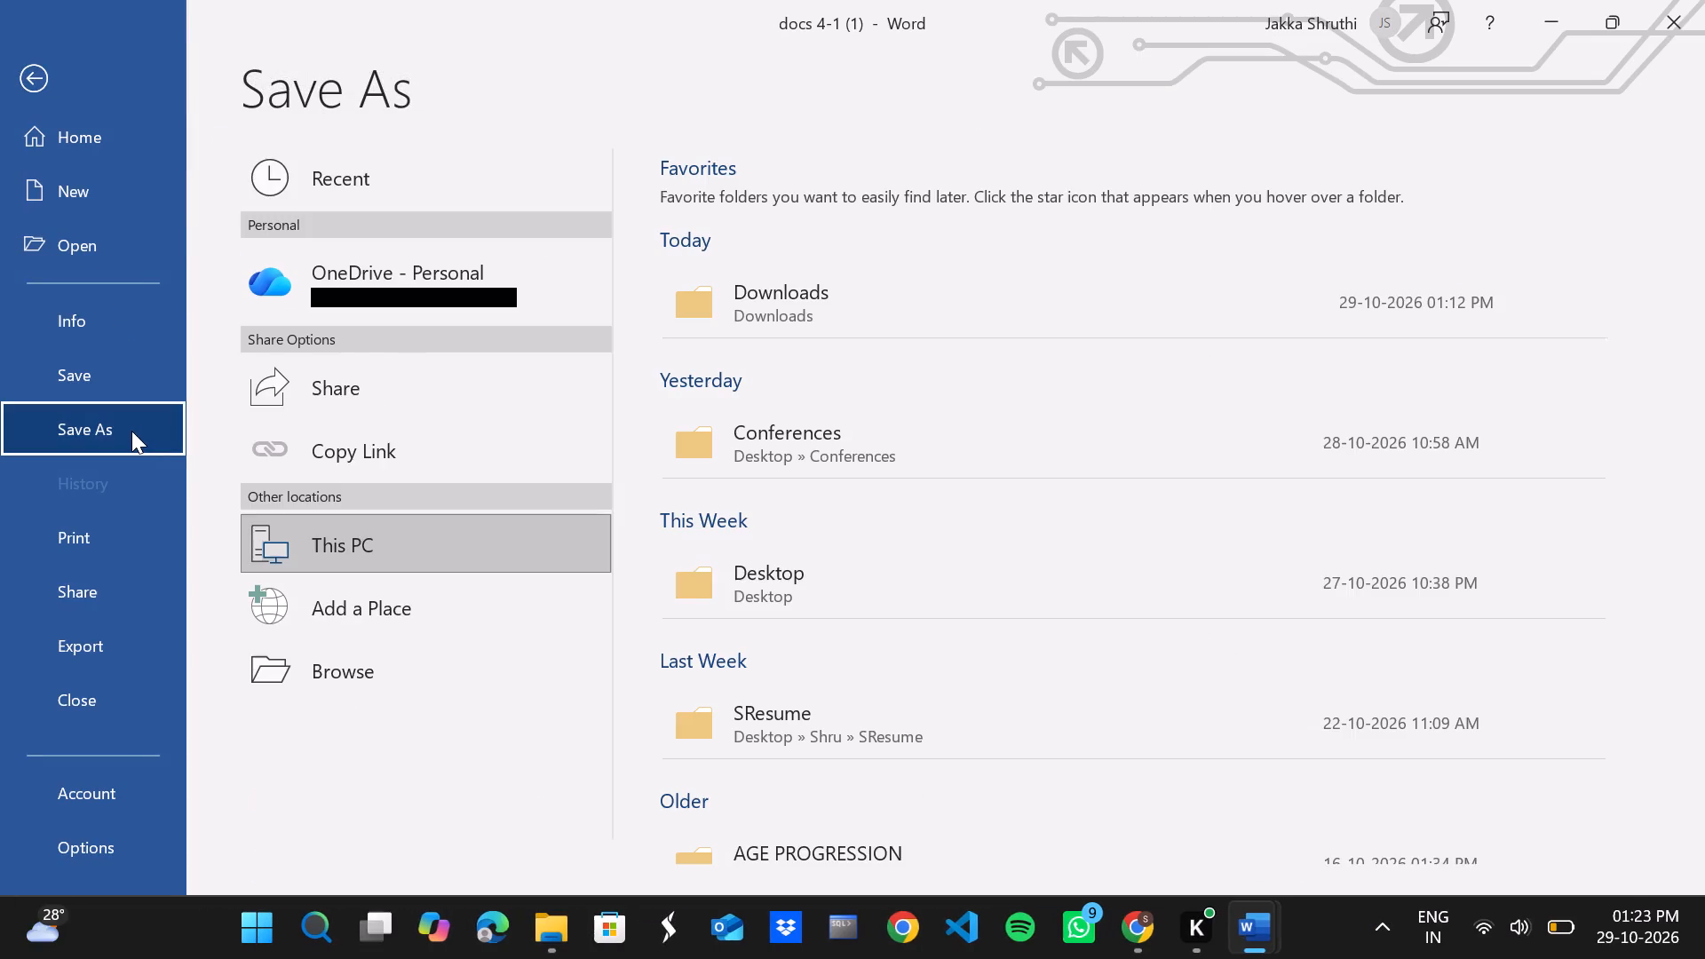
left_click(428, 654)
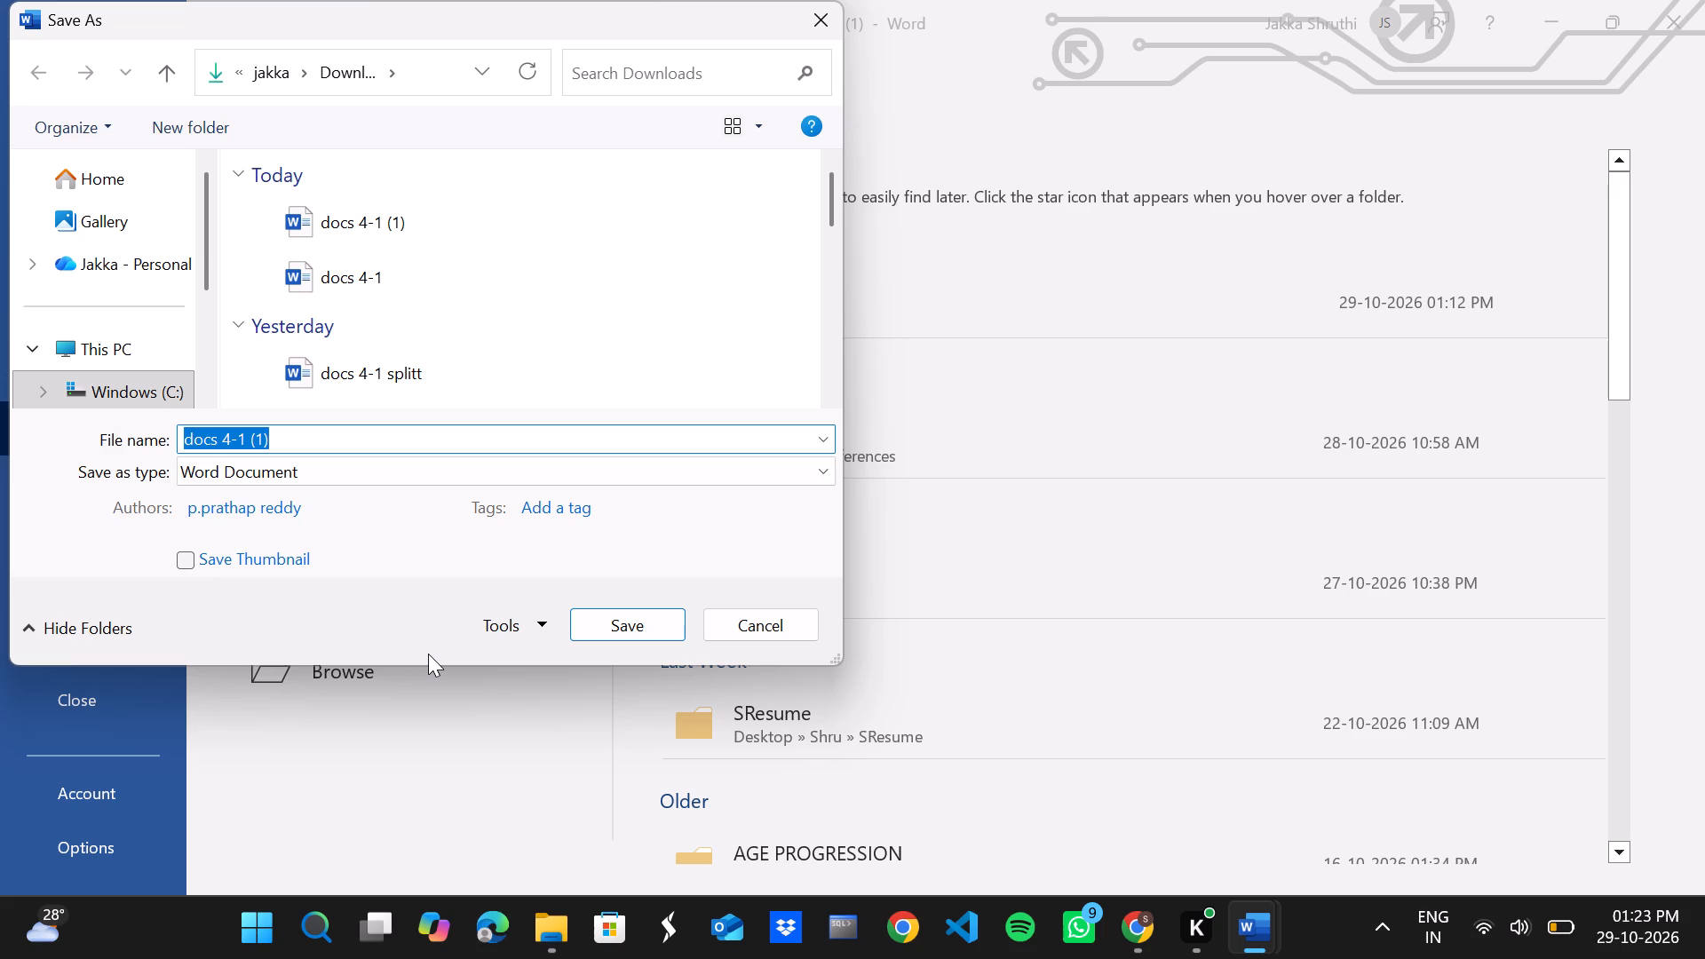
left_click(386, 448)
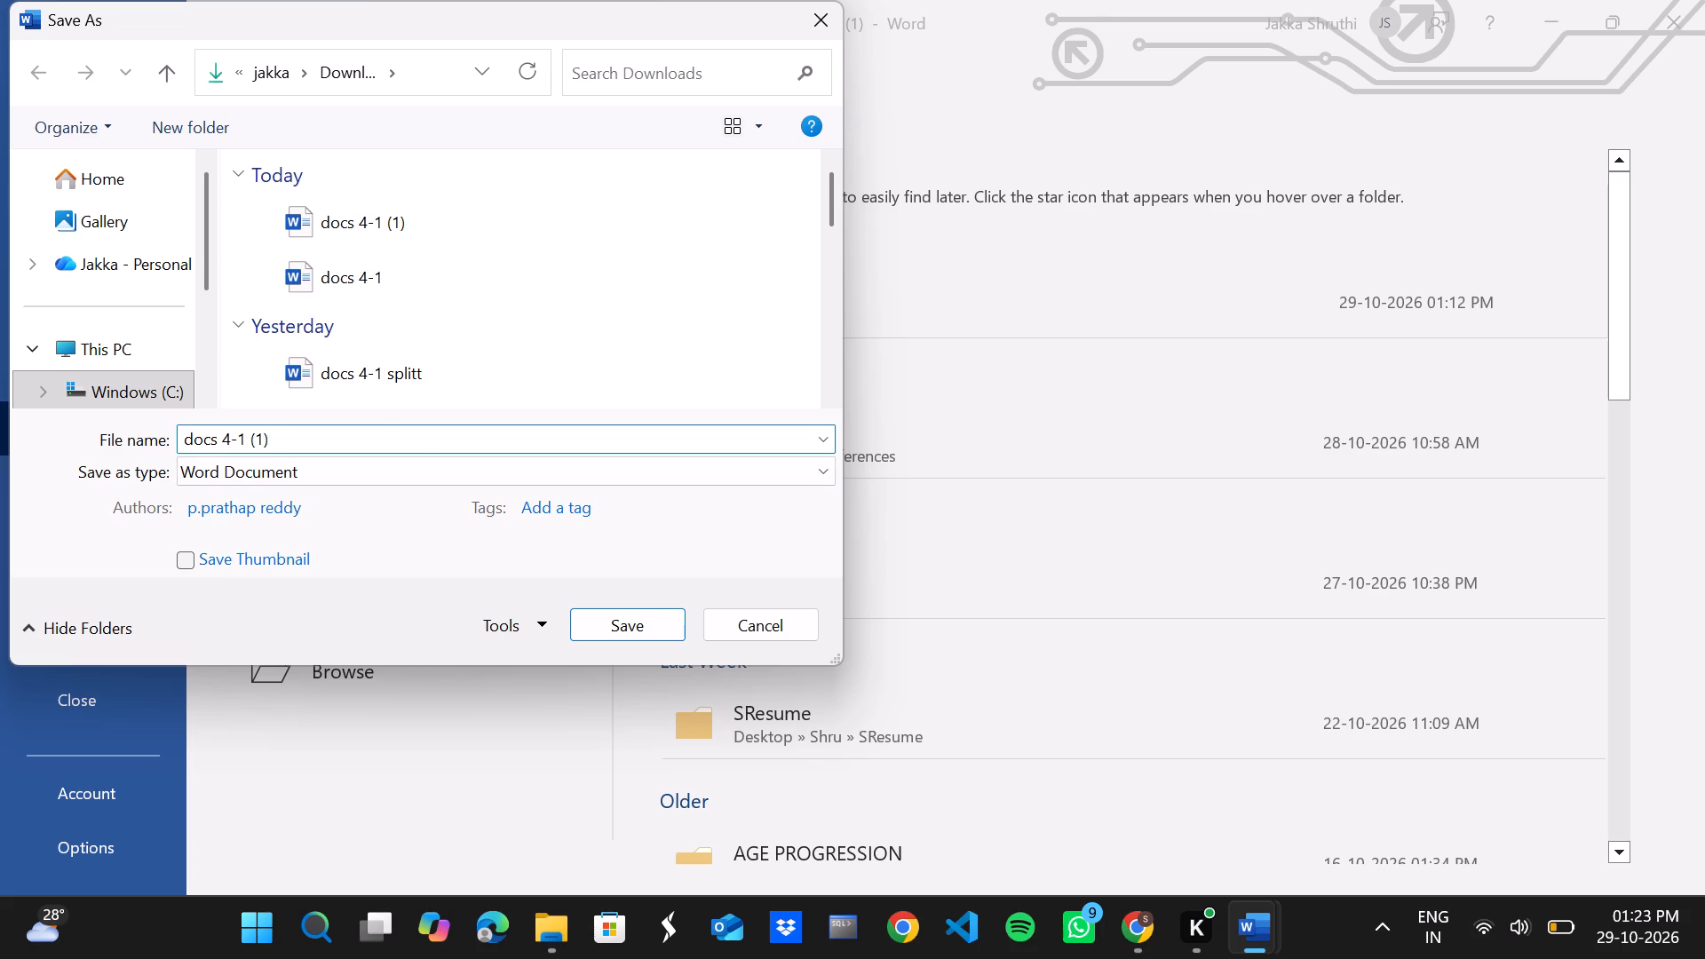
key("BackSpace")
key("BackSpace")
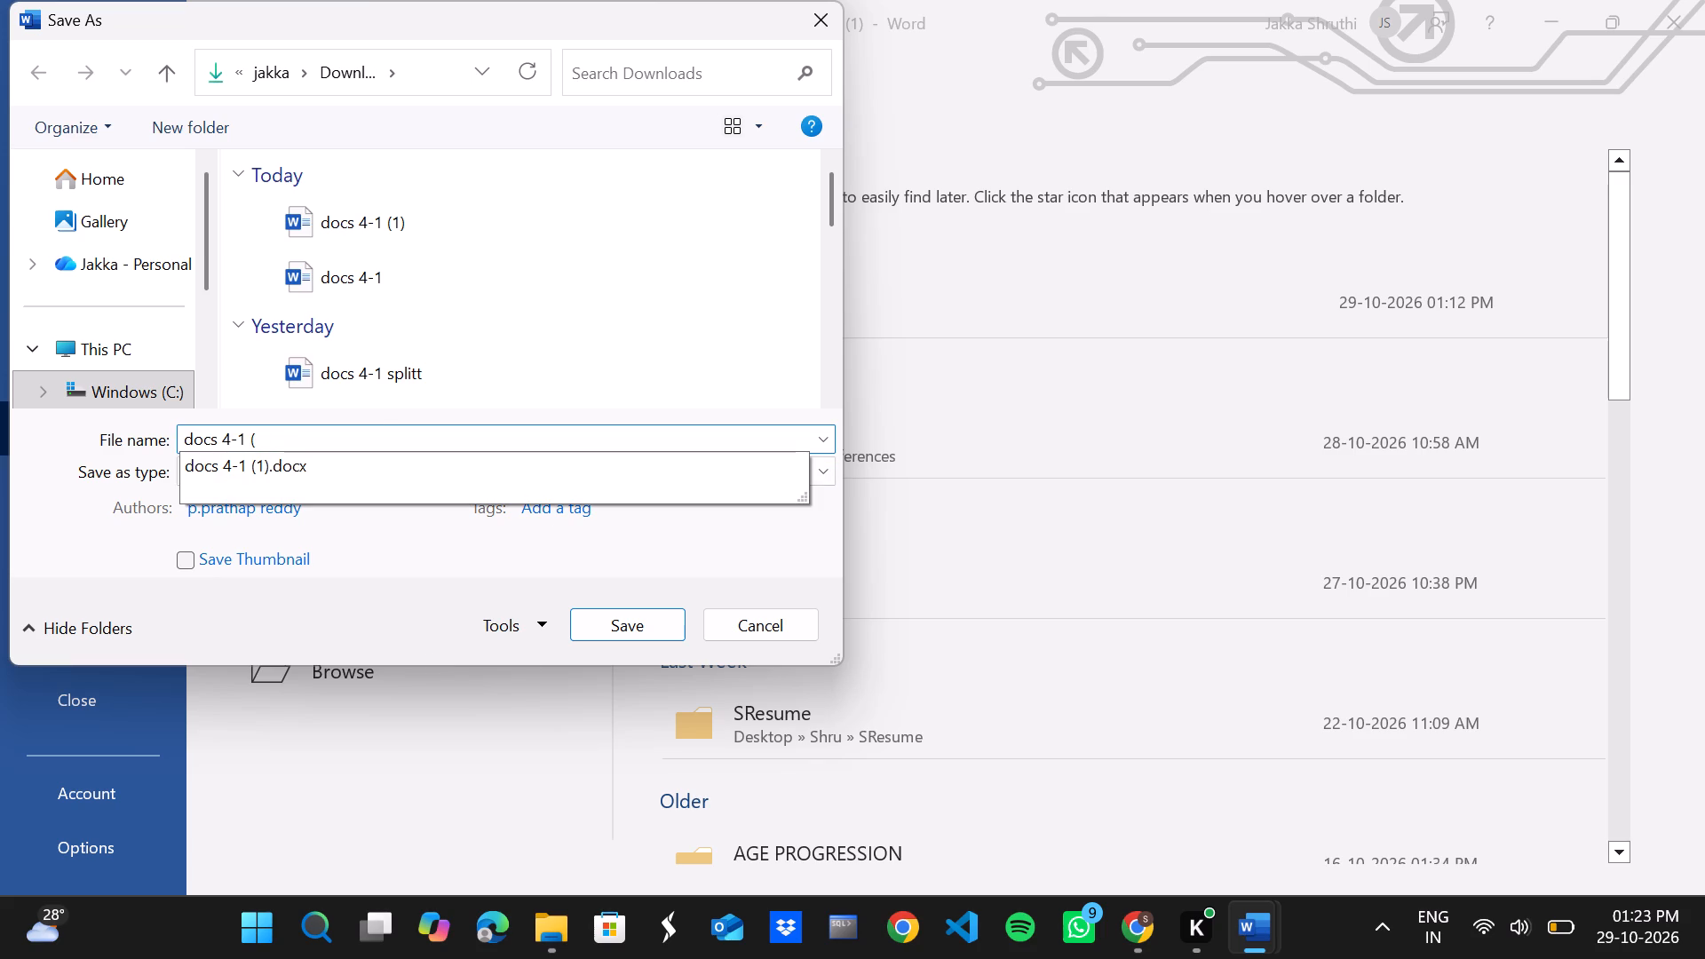
key("BackSpace")
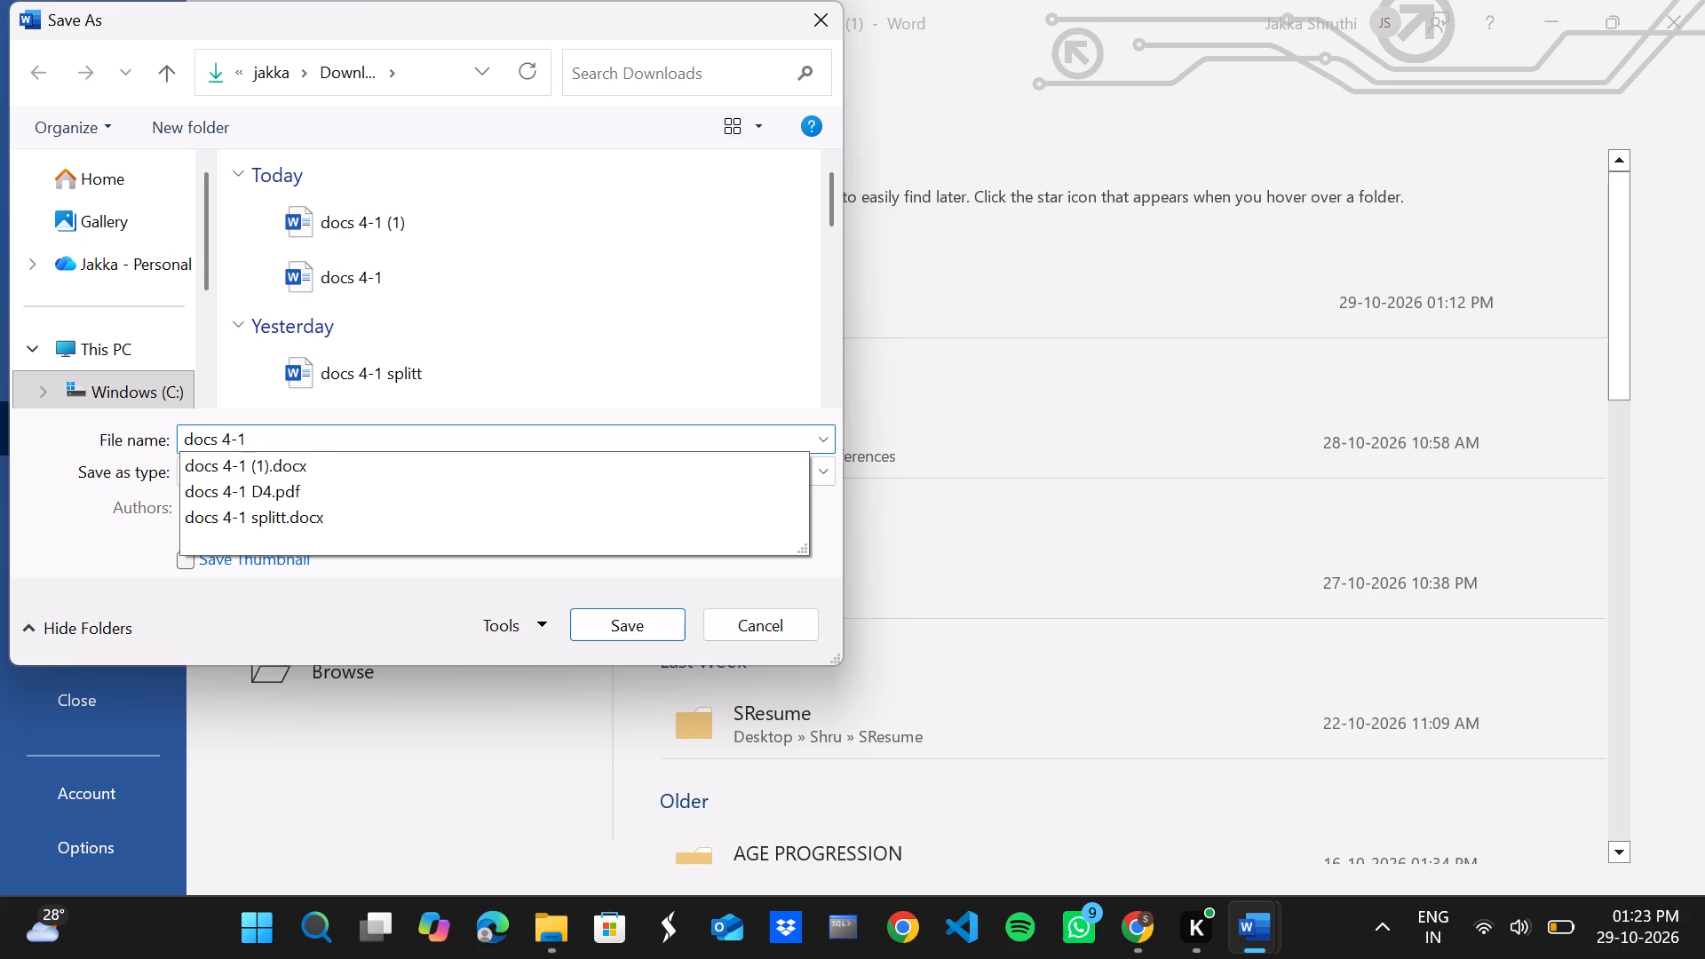
type("main part")
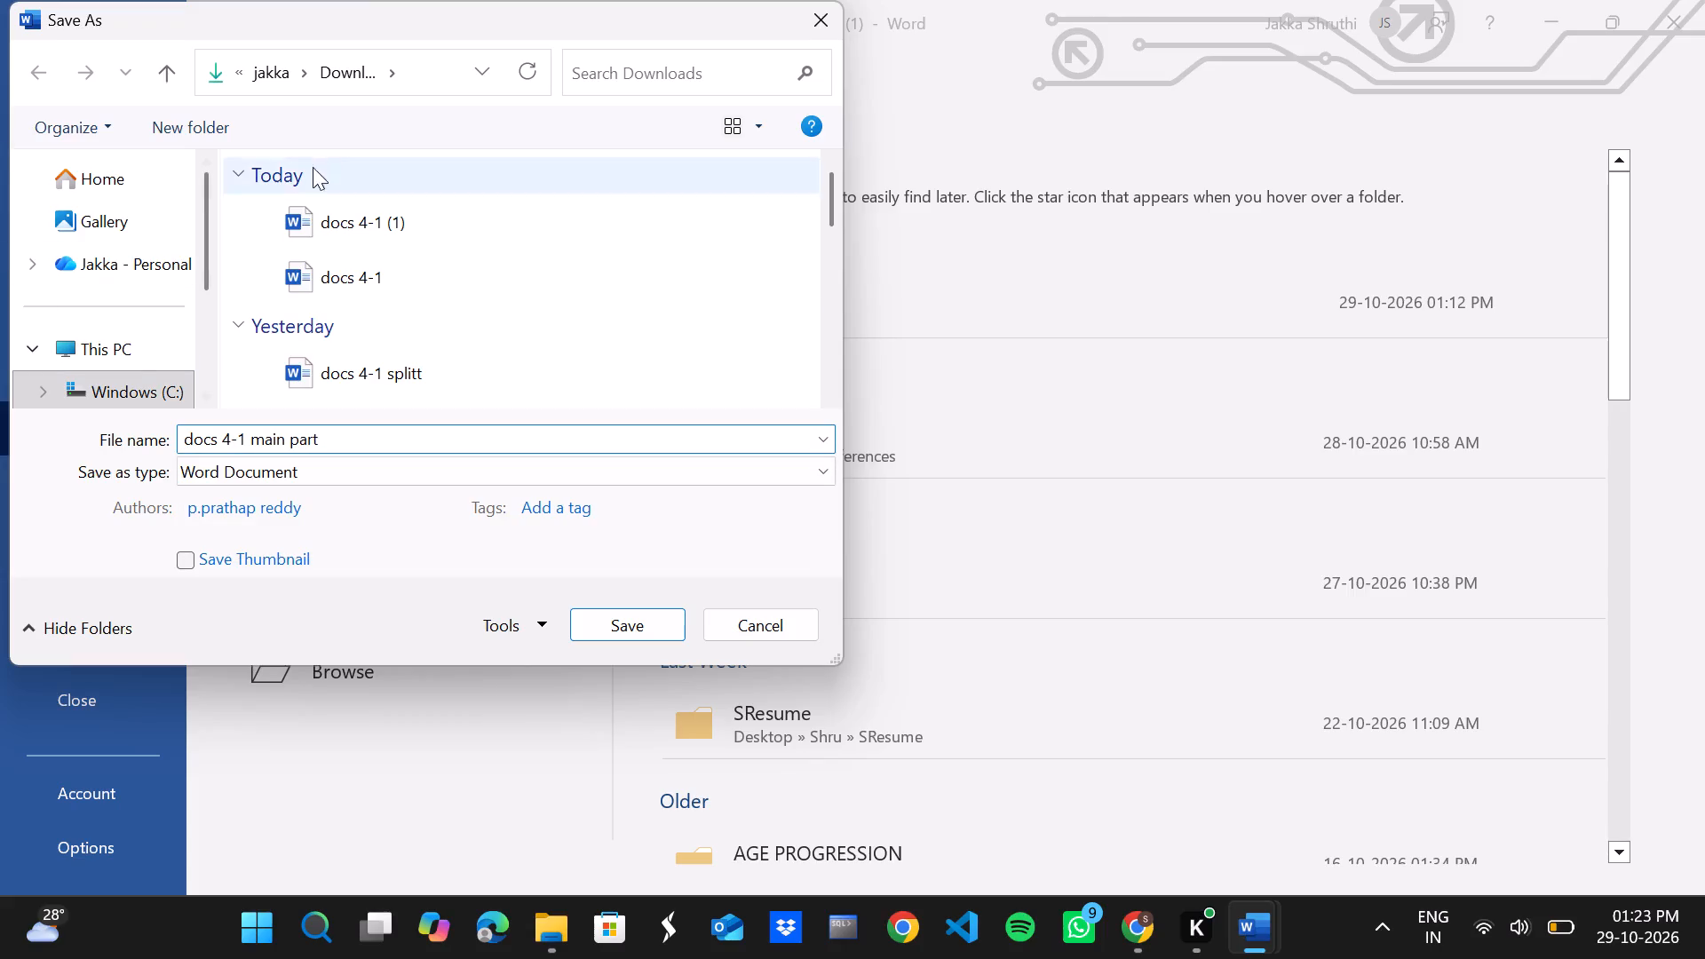
left_click(670, 633)
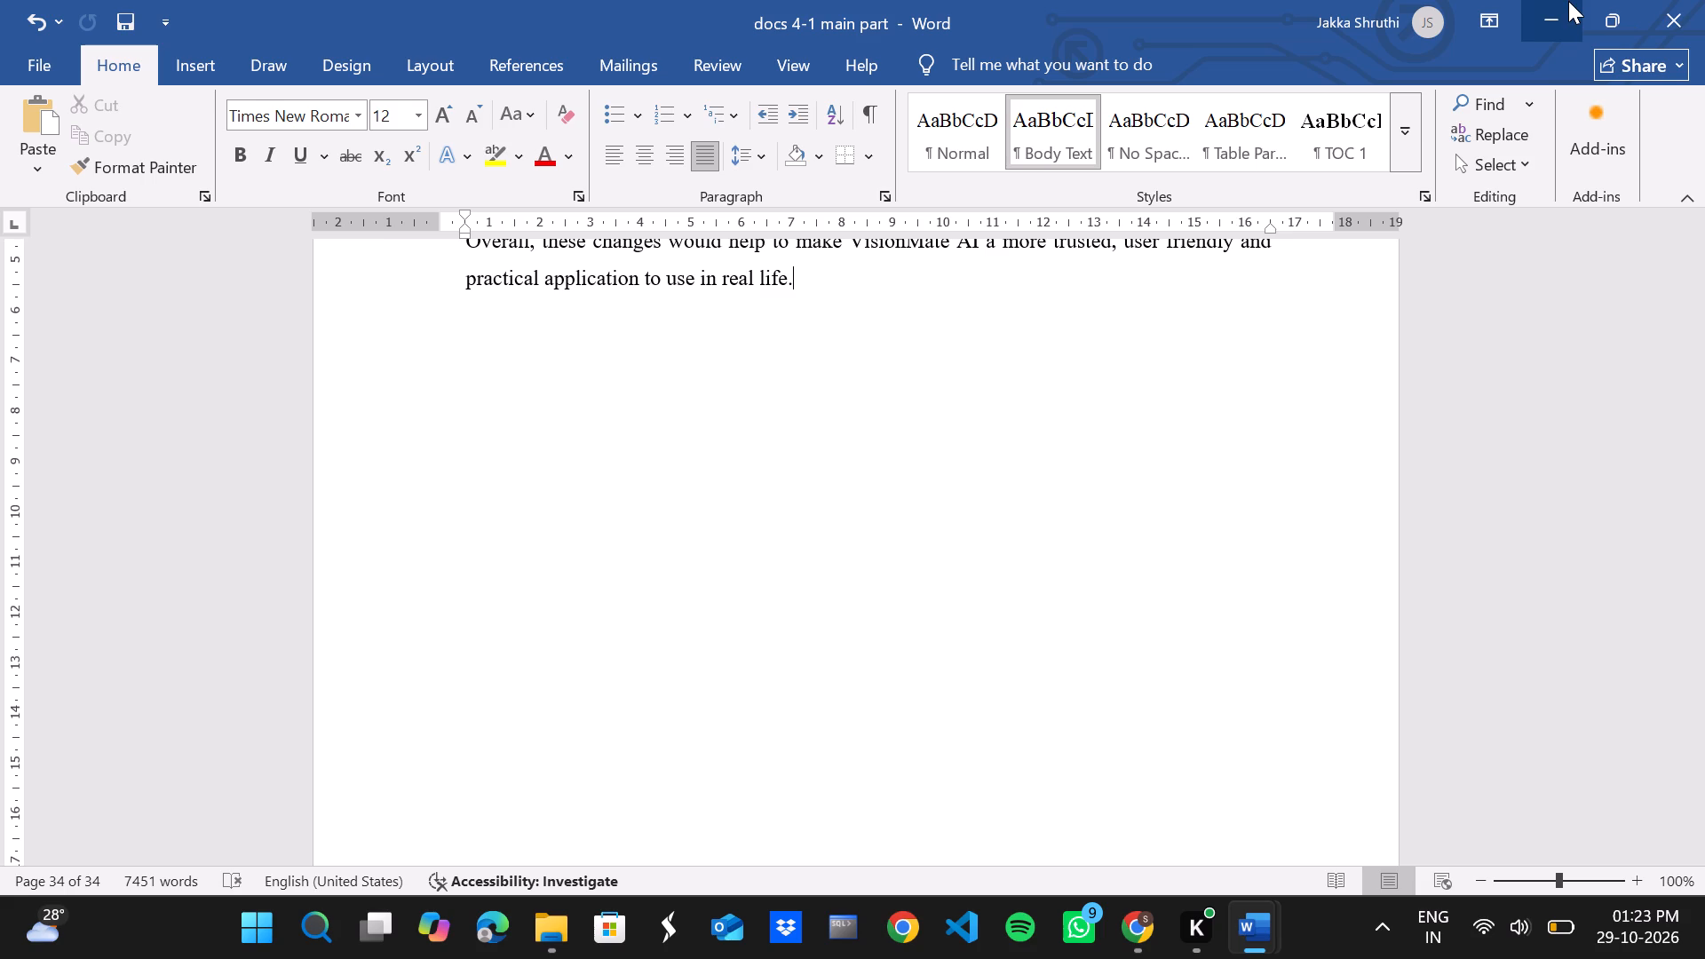
Switch to the Aspose Word document splitter in Chrome and load docs 4-1 from Downloads.
scroll(1054, 597, "down", 1)
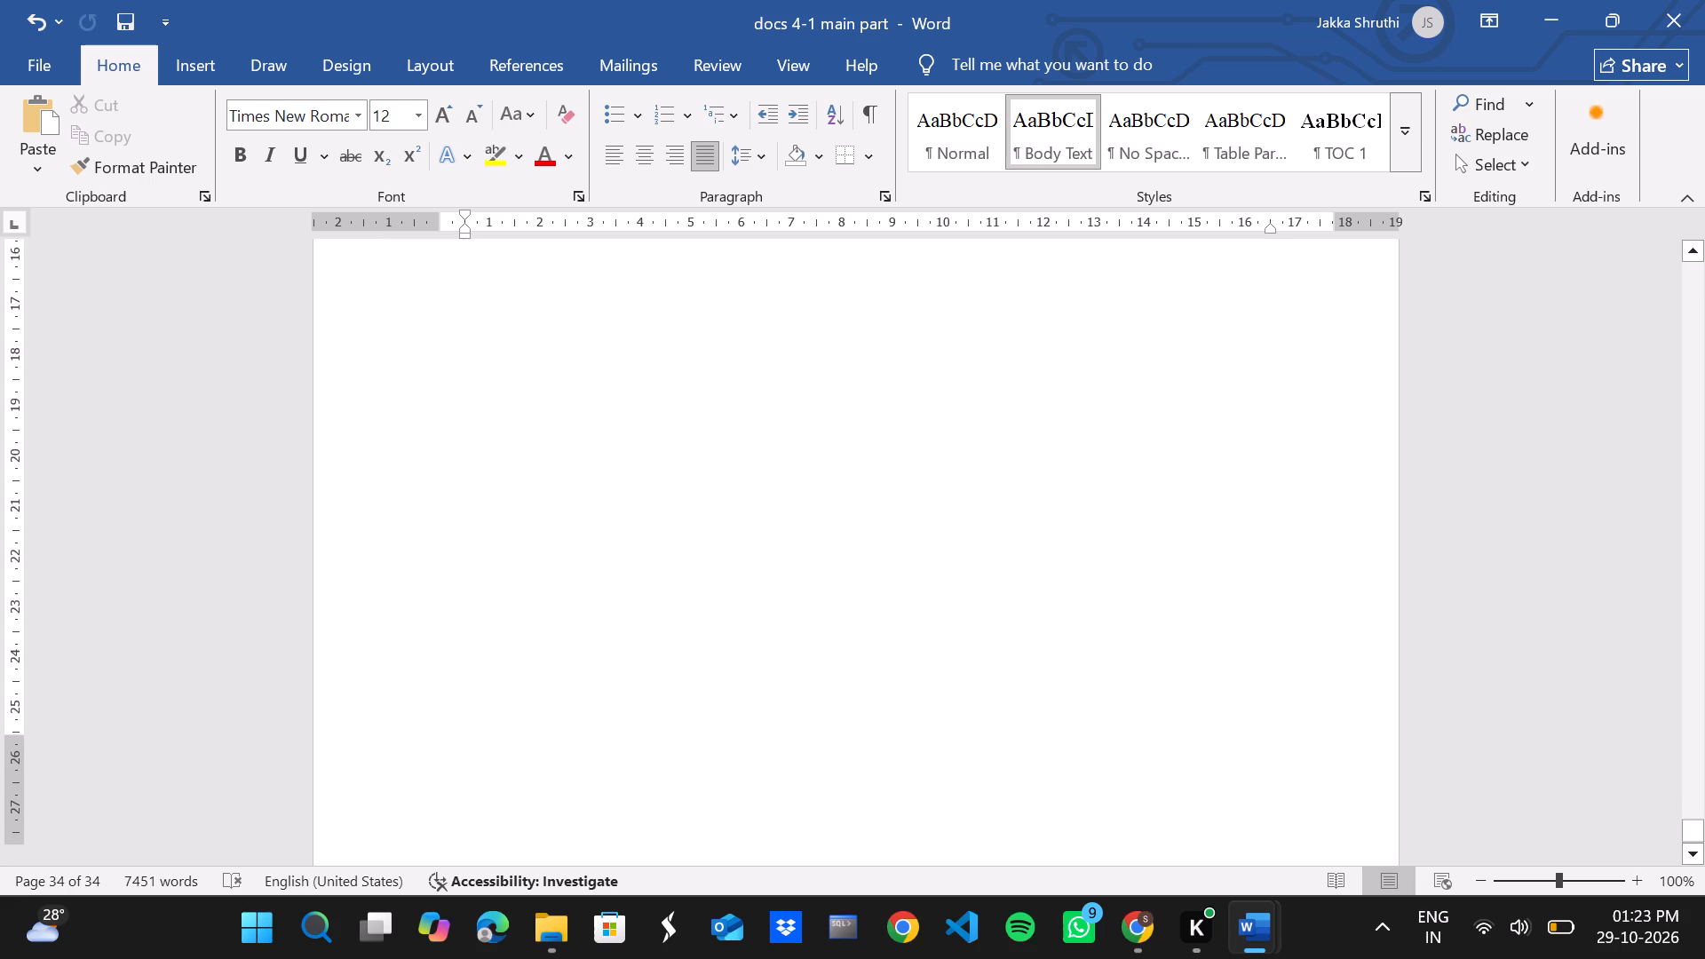
scroll(1054, 597, "down", 4)
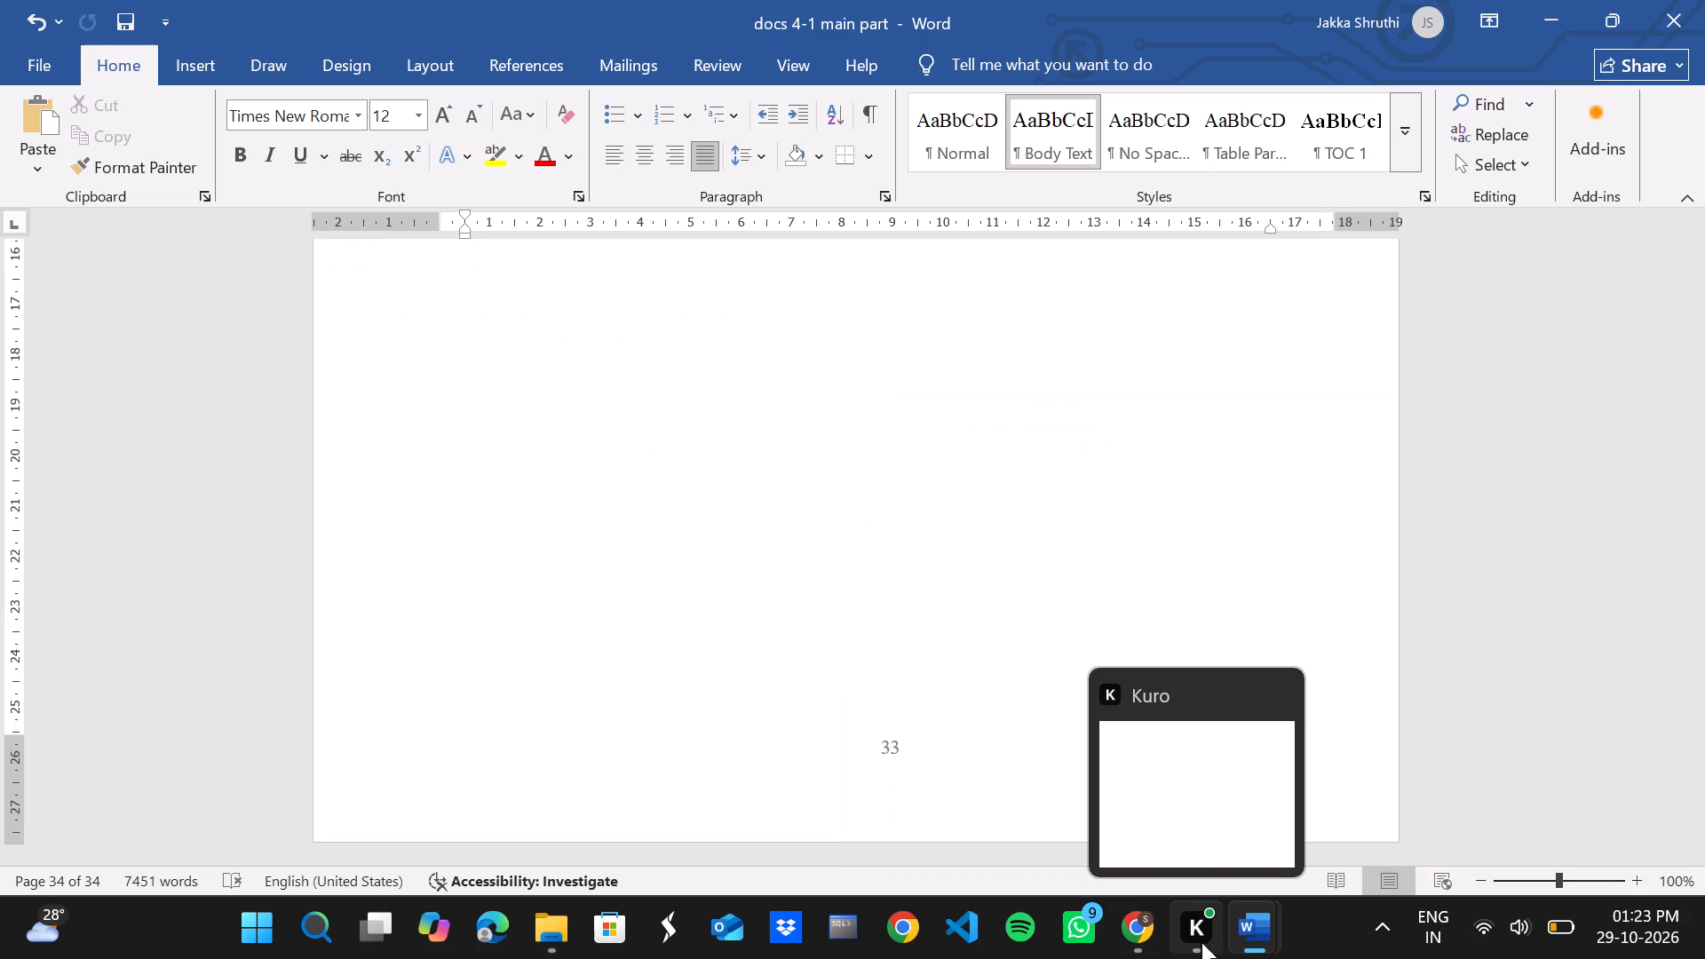
left_click(1144, 940)
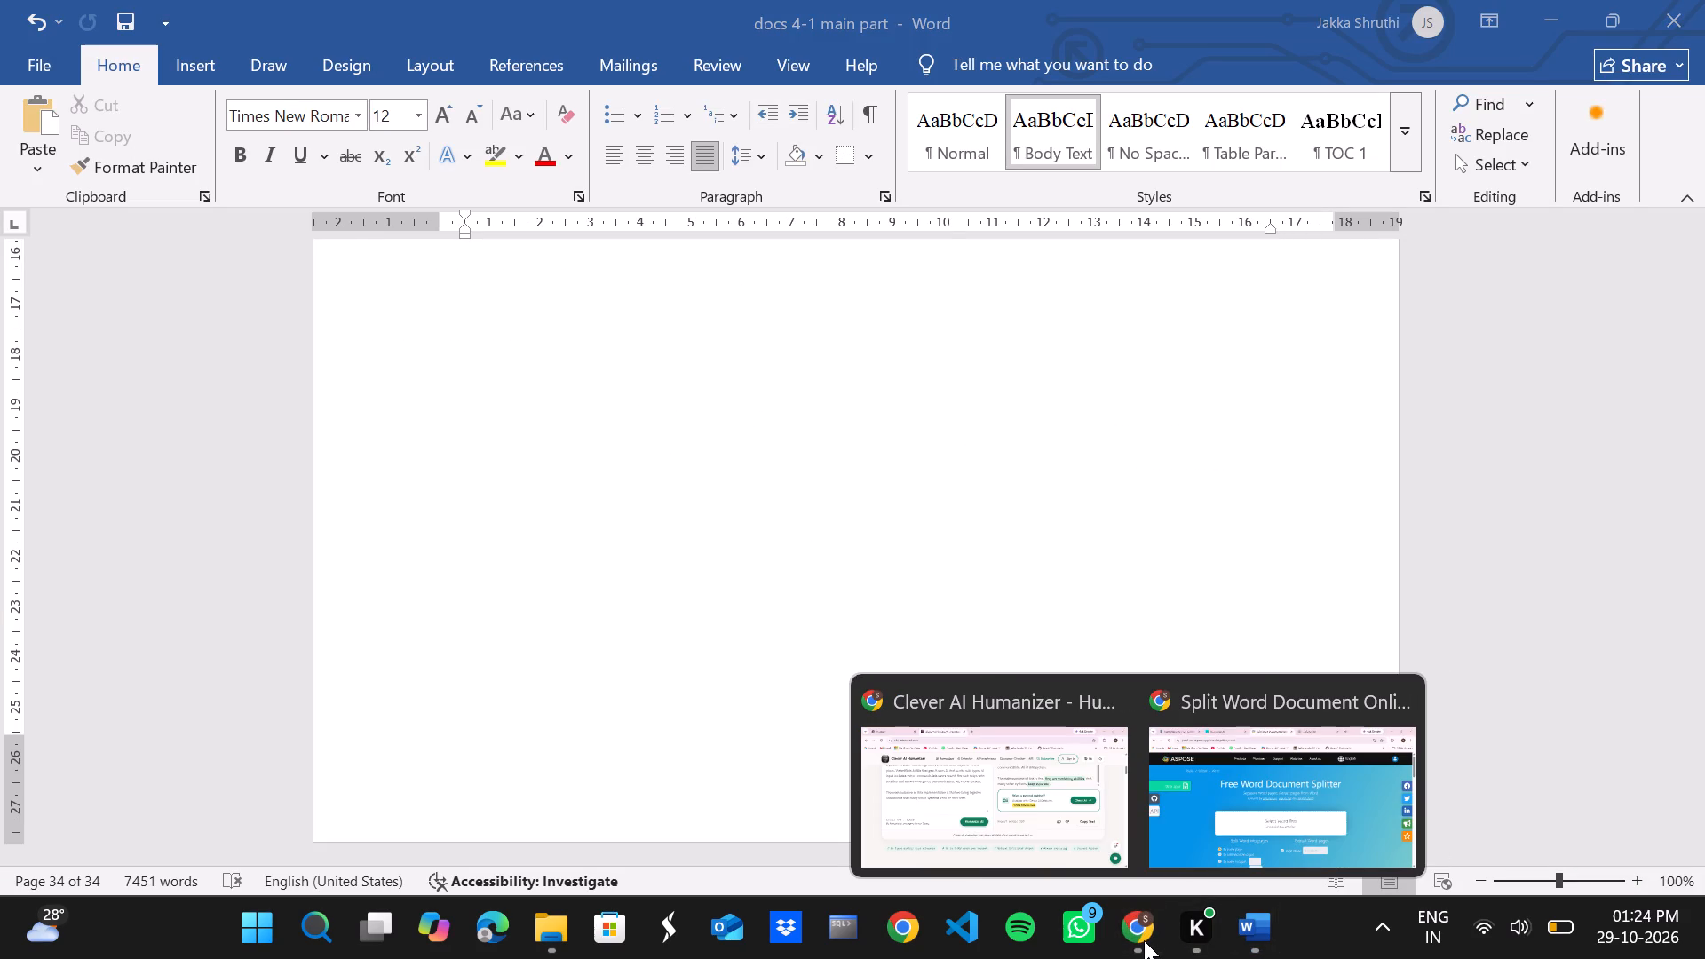
left_click(1217, 799)
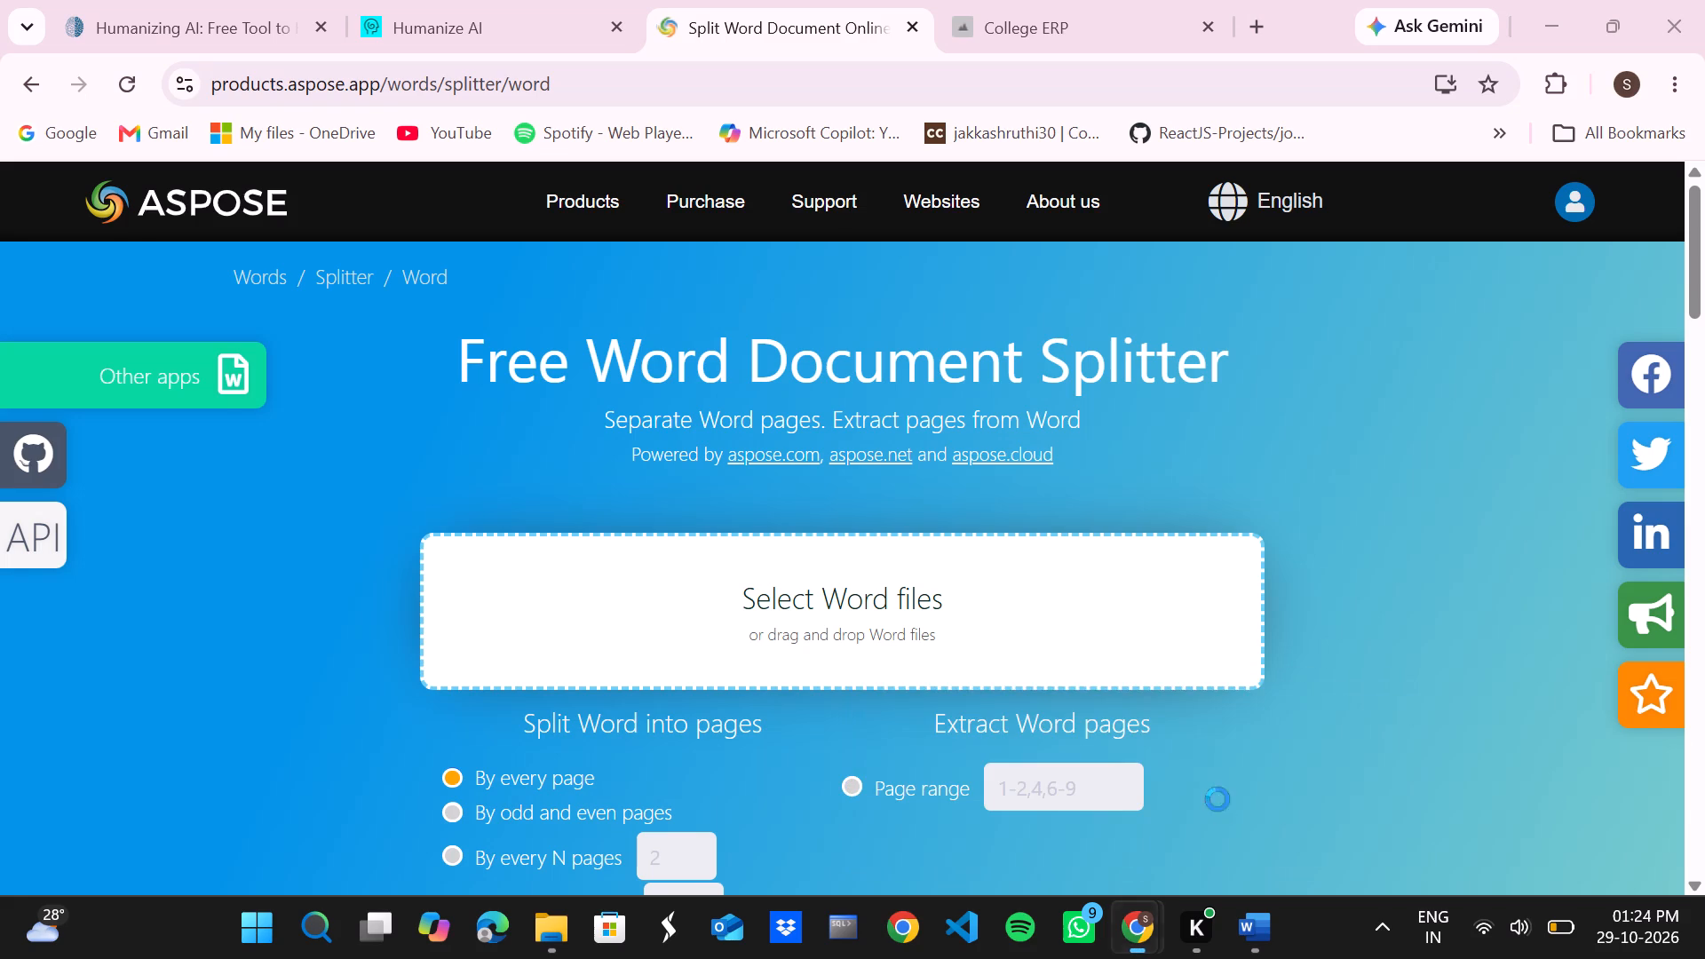
scroll(908, 642, "down", 2)
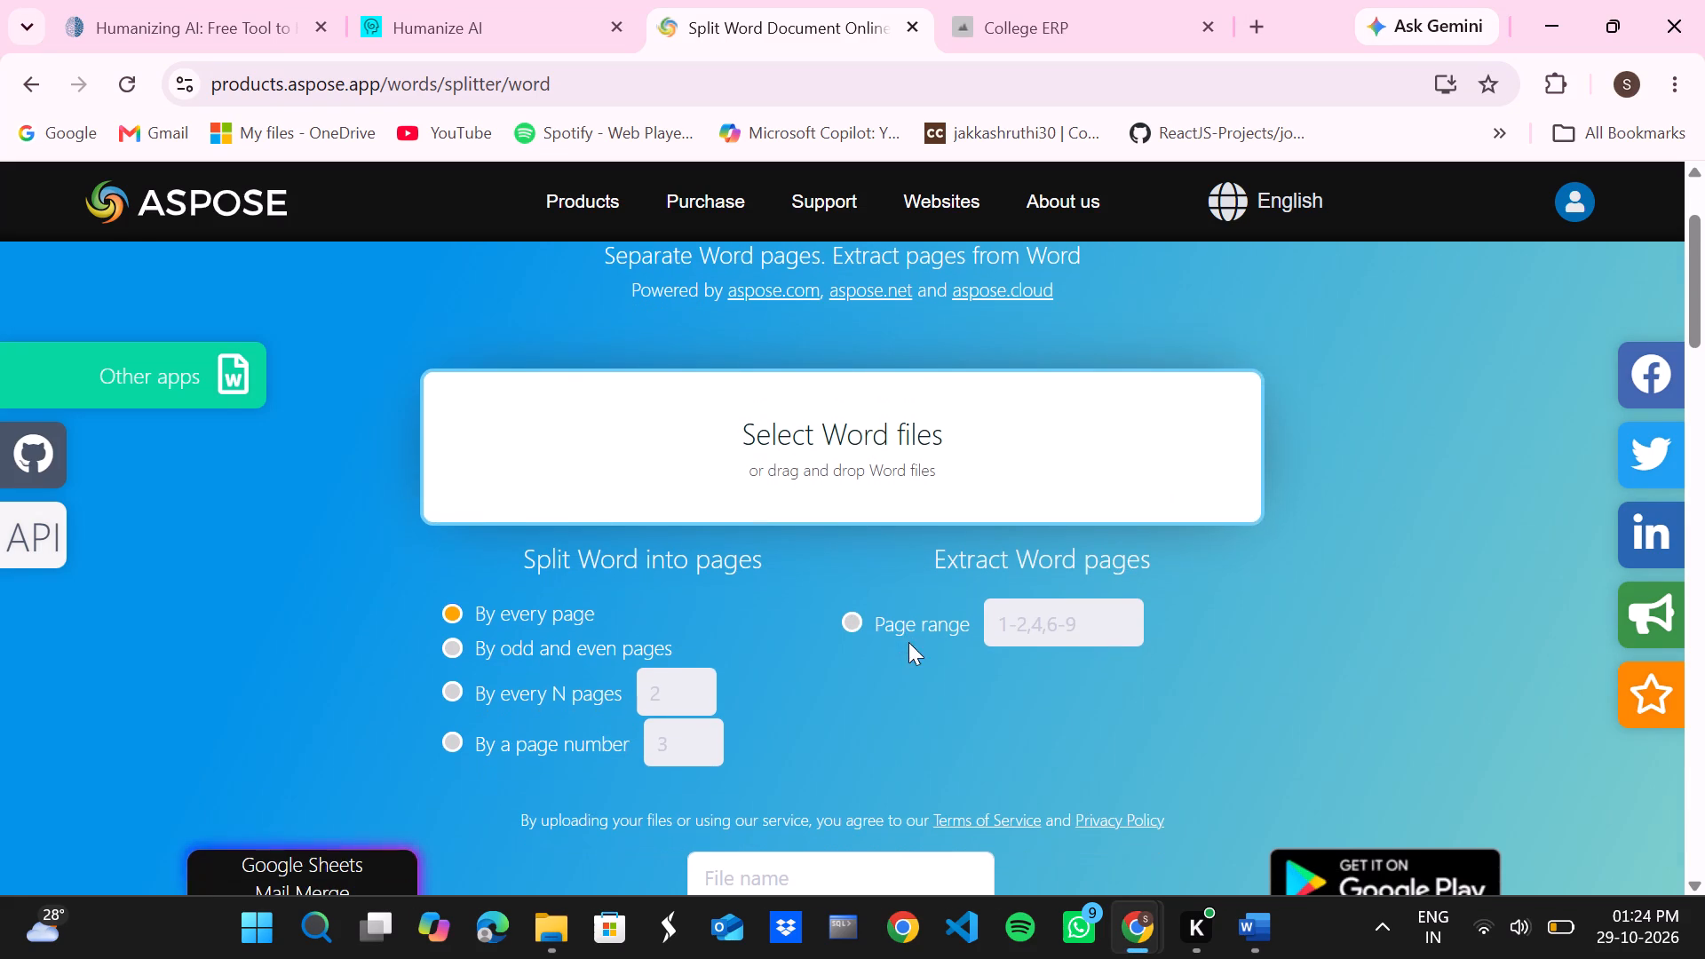
left_click(852, 456)
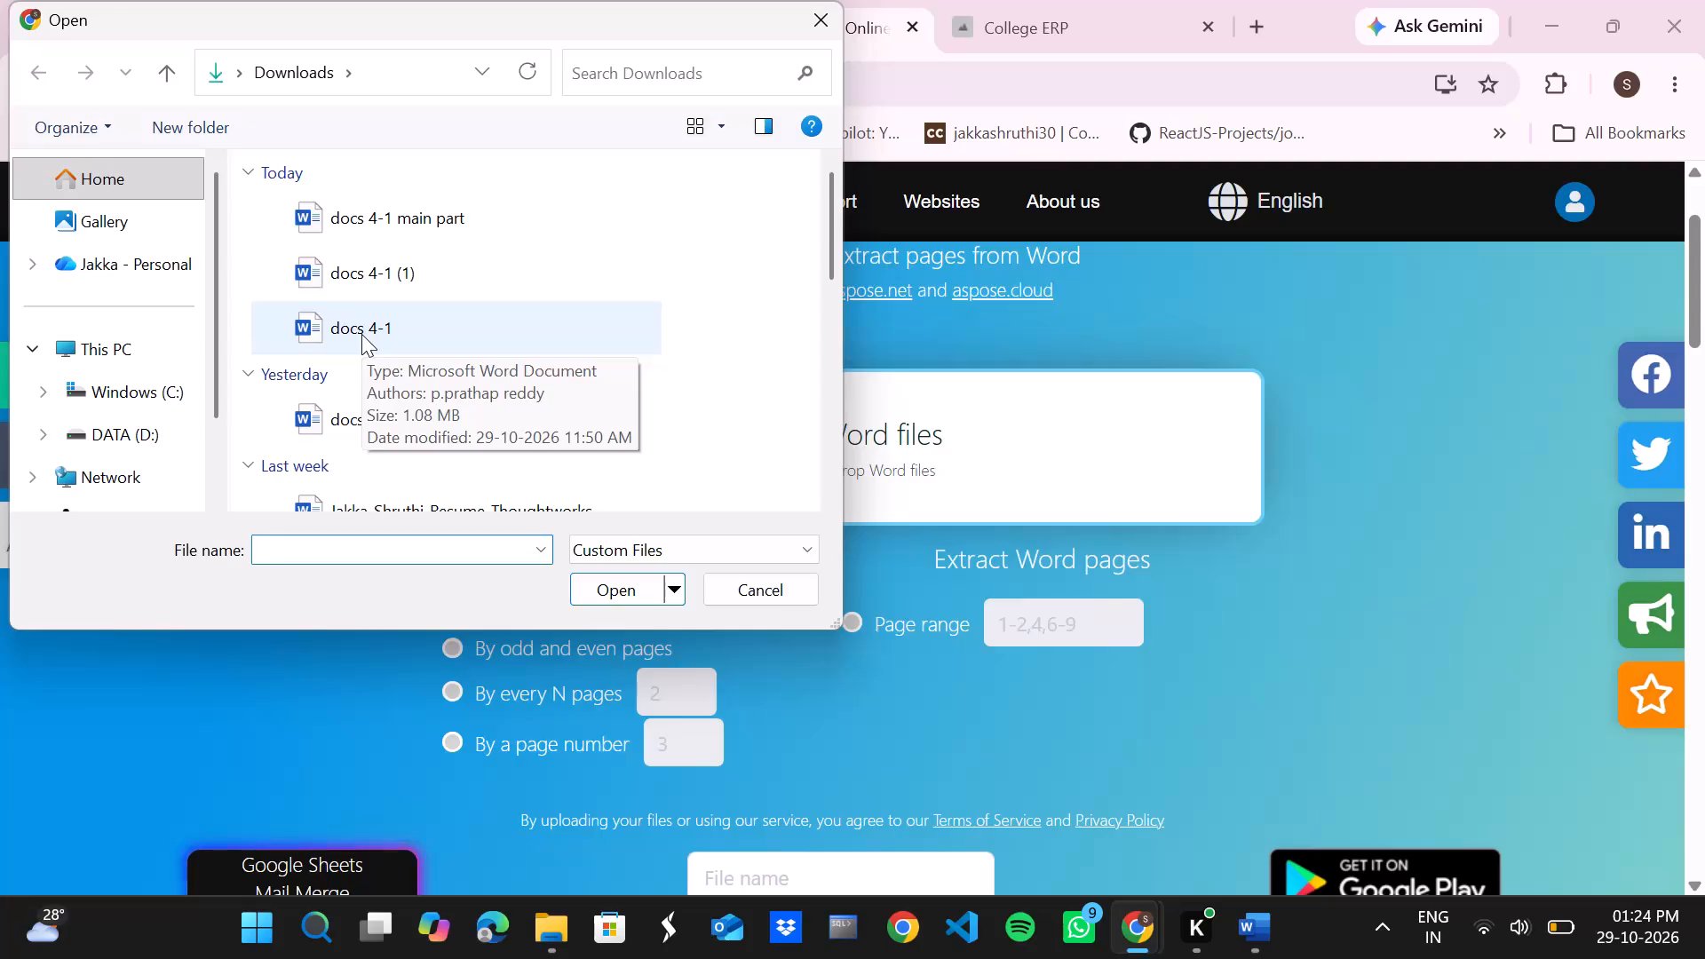
left_click(361, 334)
left_click(589, 585)
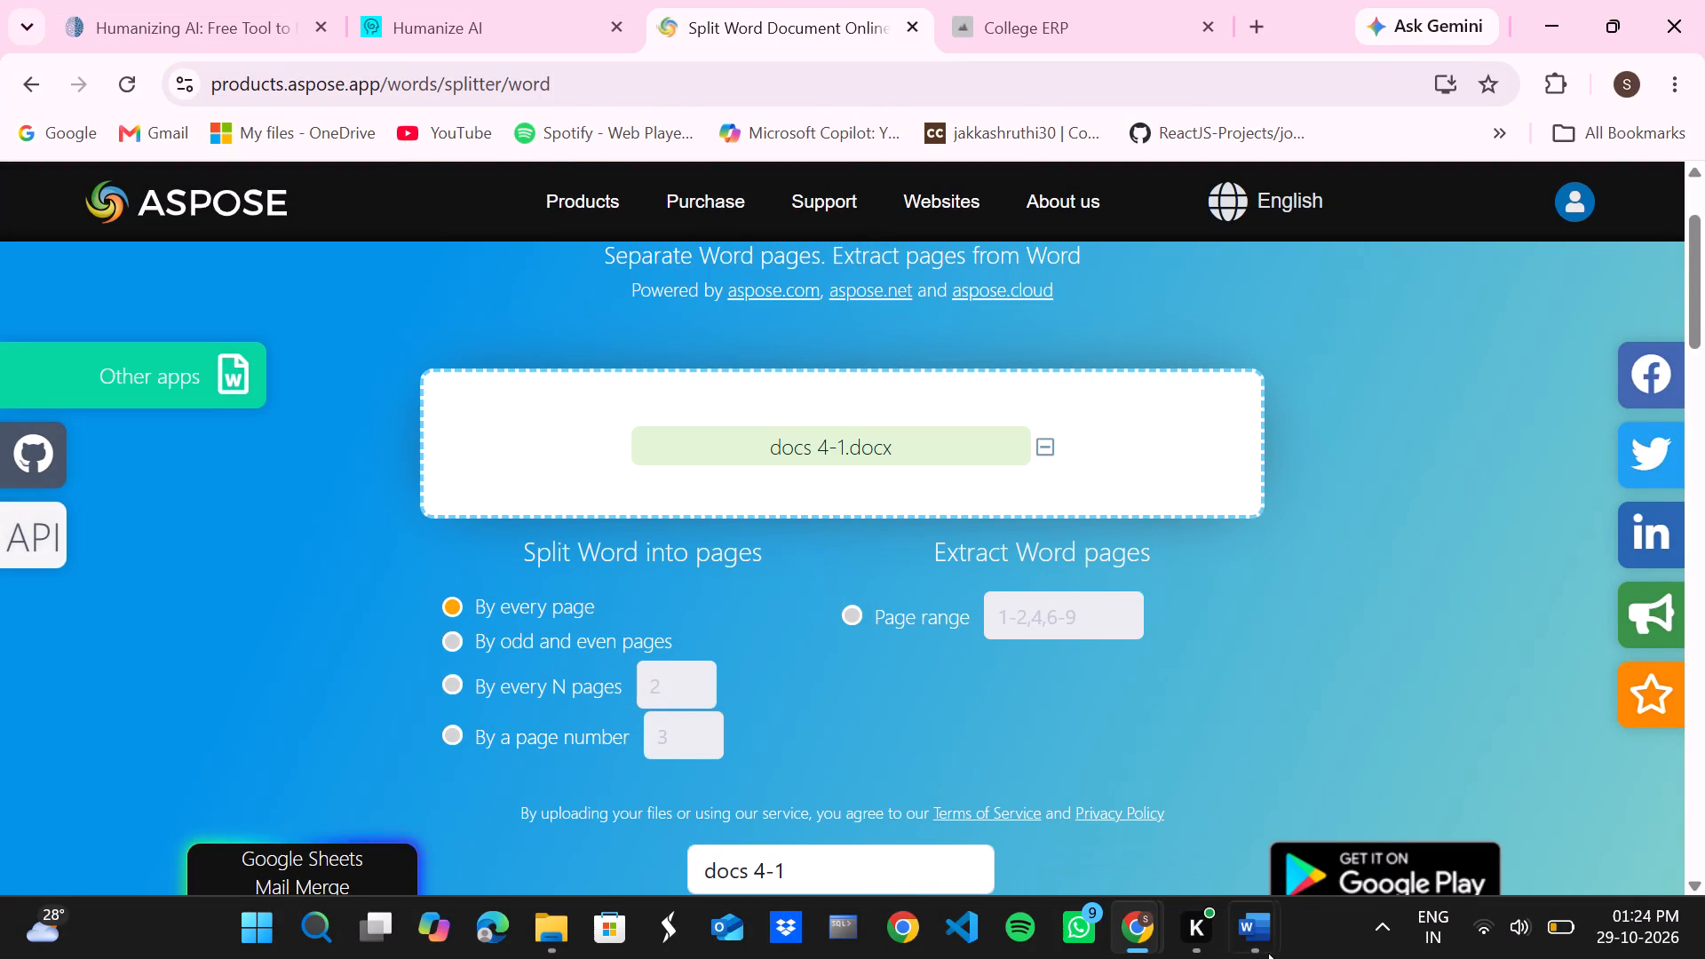
Switch to docs 4-1 in Word and examine the page numbers from the end of the main text through the references and abbreviations.
left_click(1141, 838)
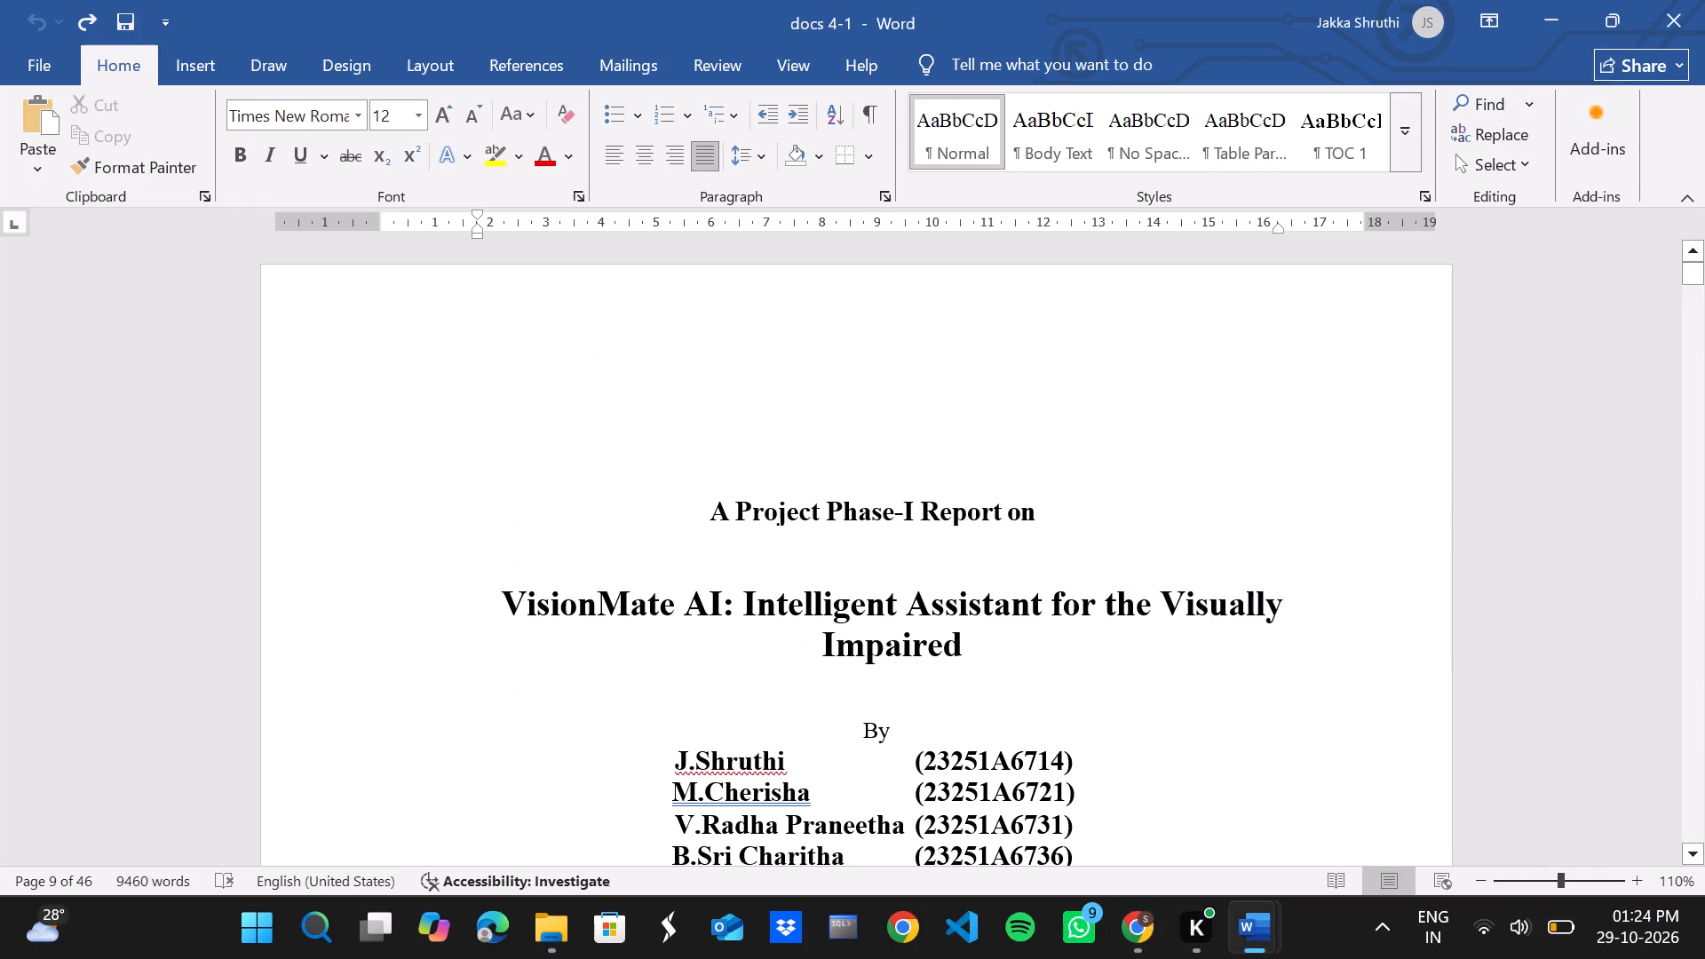
left_click_drag(1701, 280, 1701, 860)
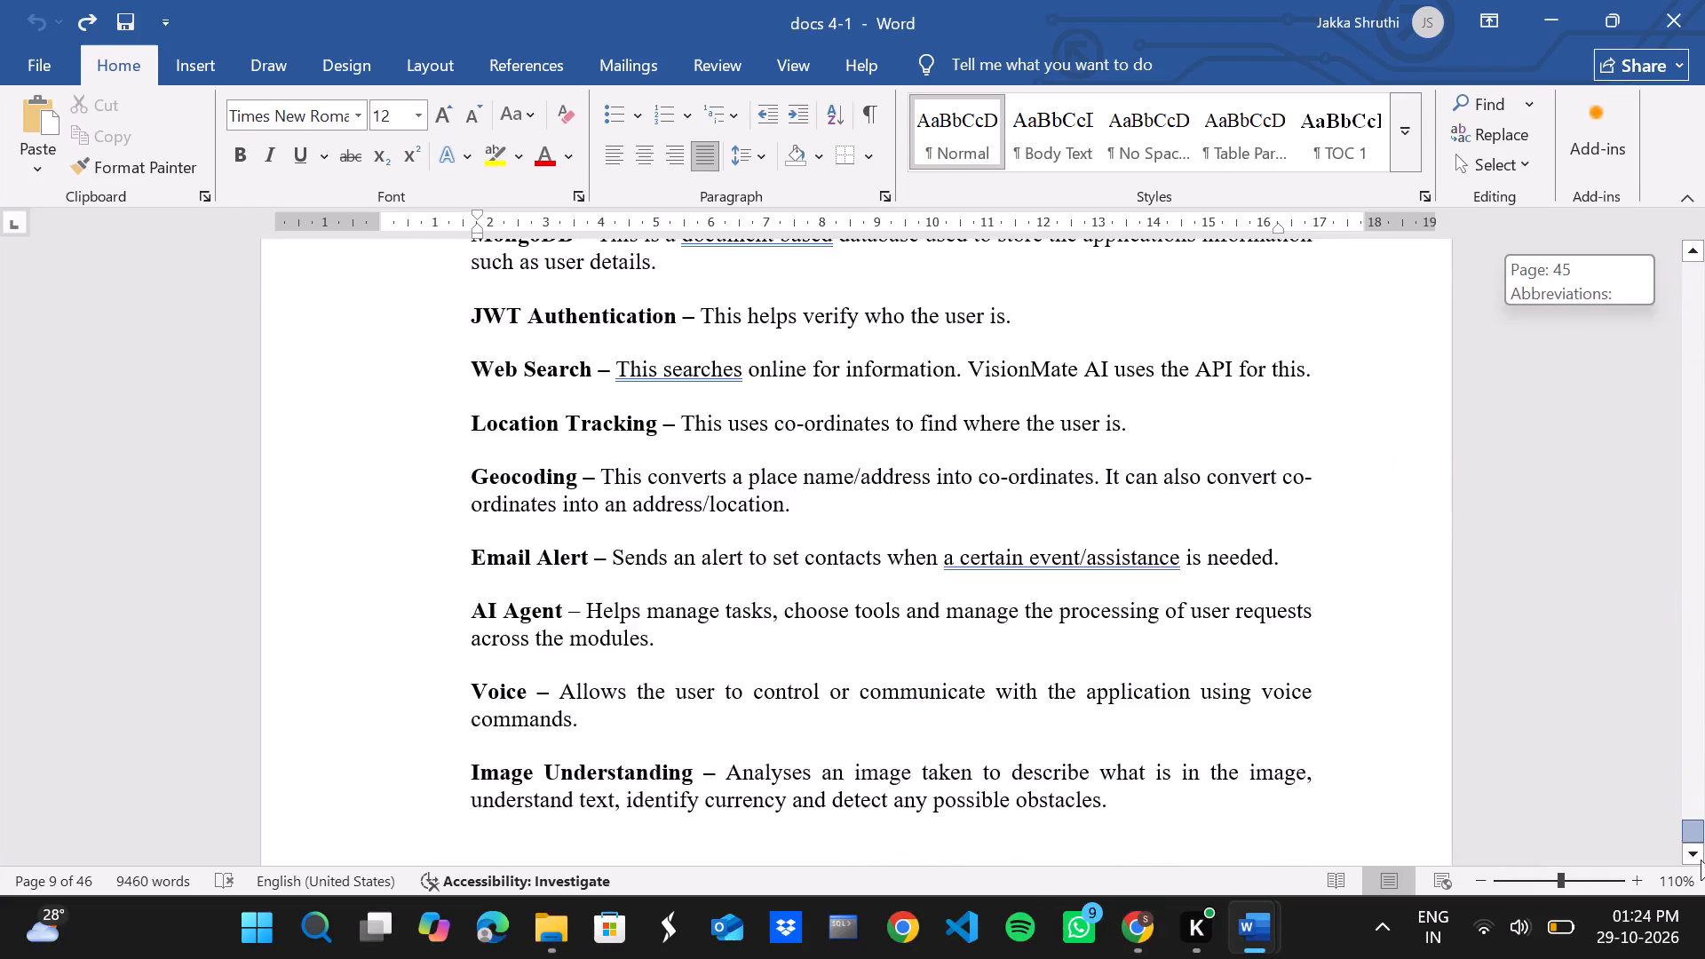
left_click_drag(1701, 860, 1701, 880)
scroll(961, 578, "up", 6)
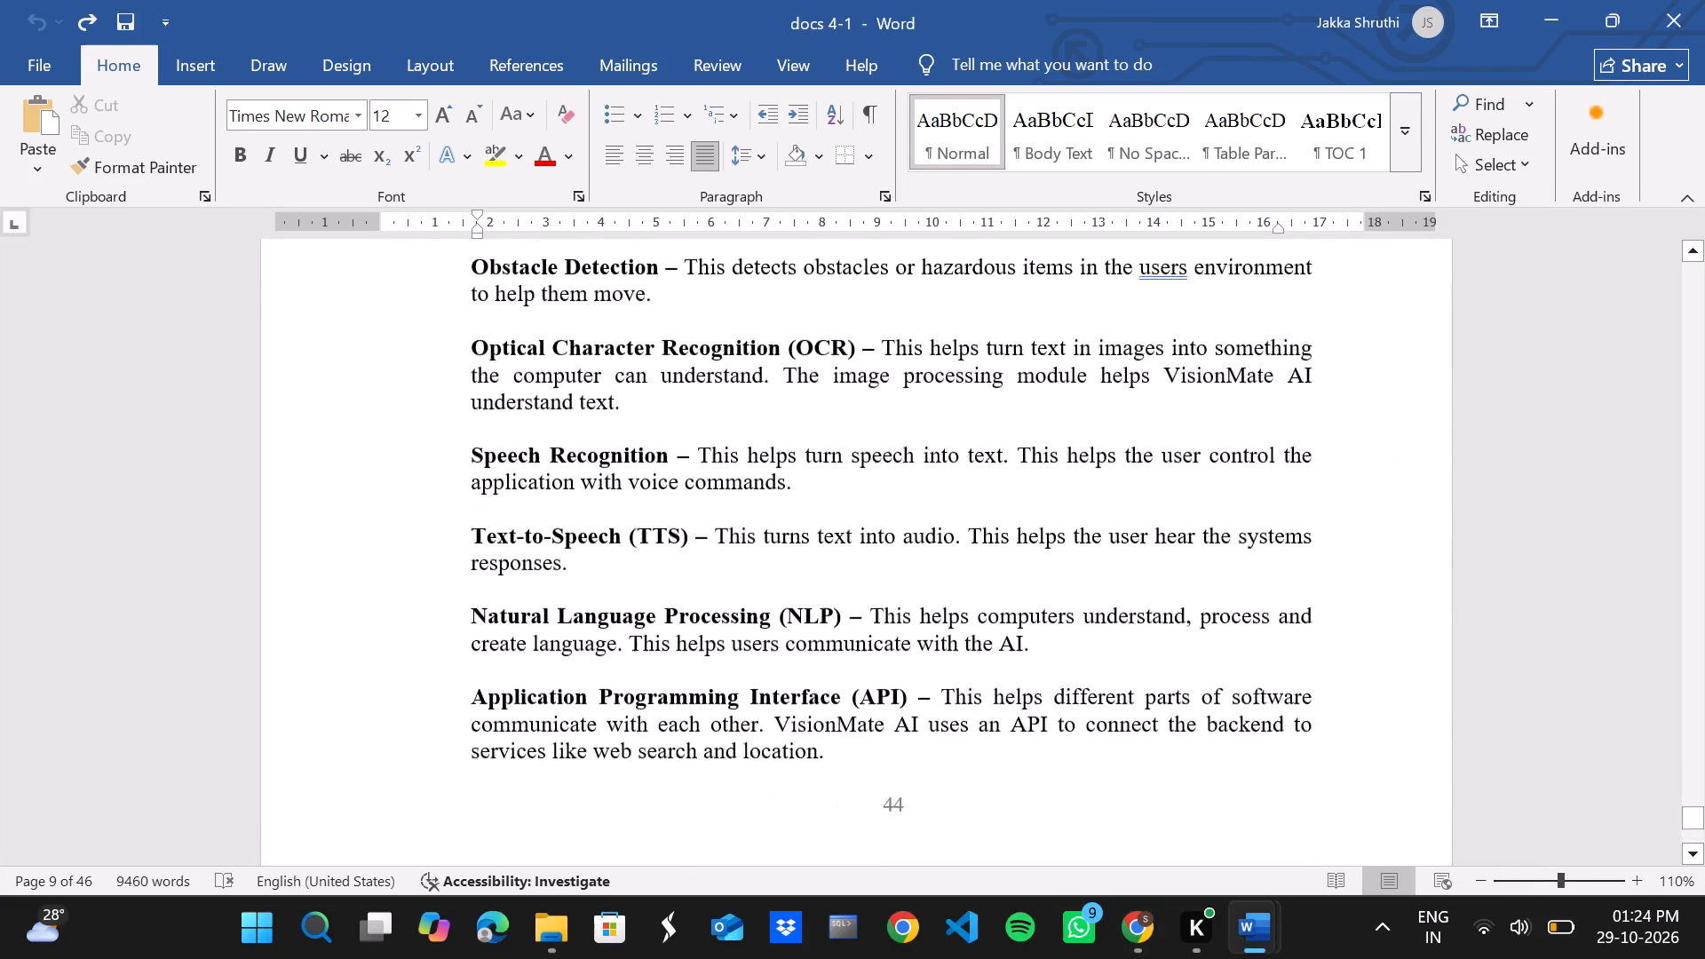
scroll(961, 578, "up", 1)
scroll(961, 578, "down", 5)
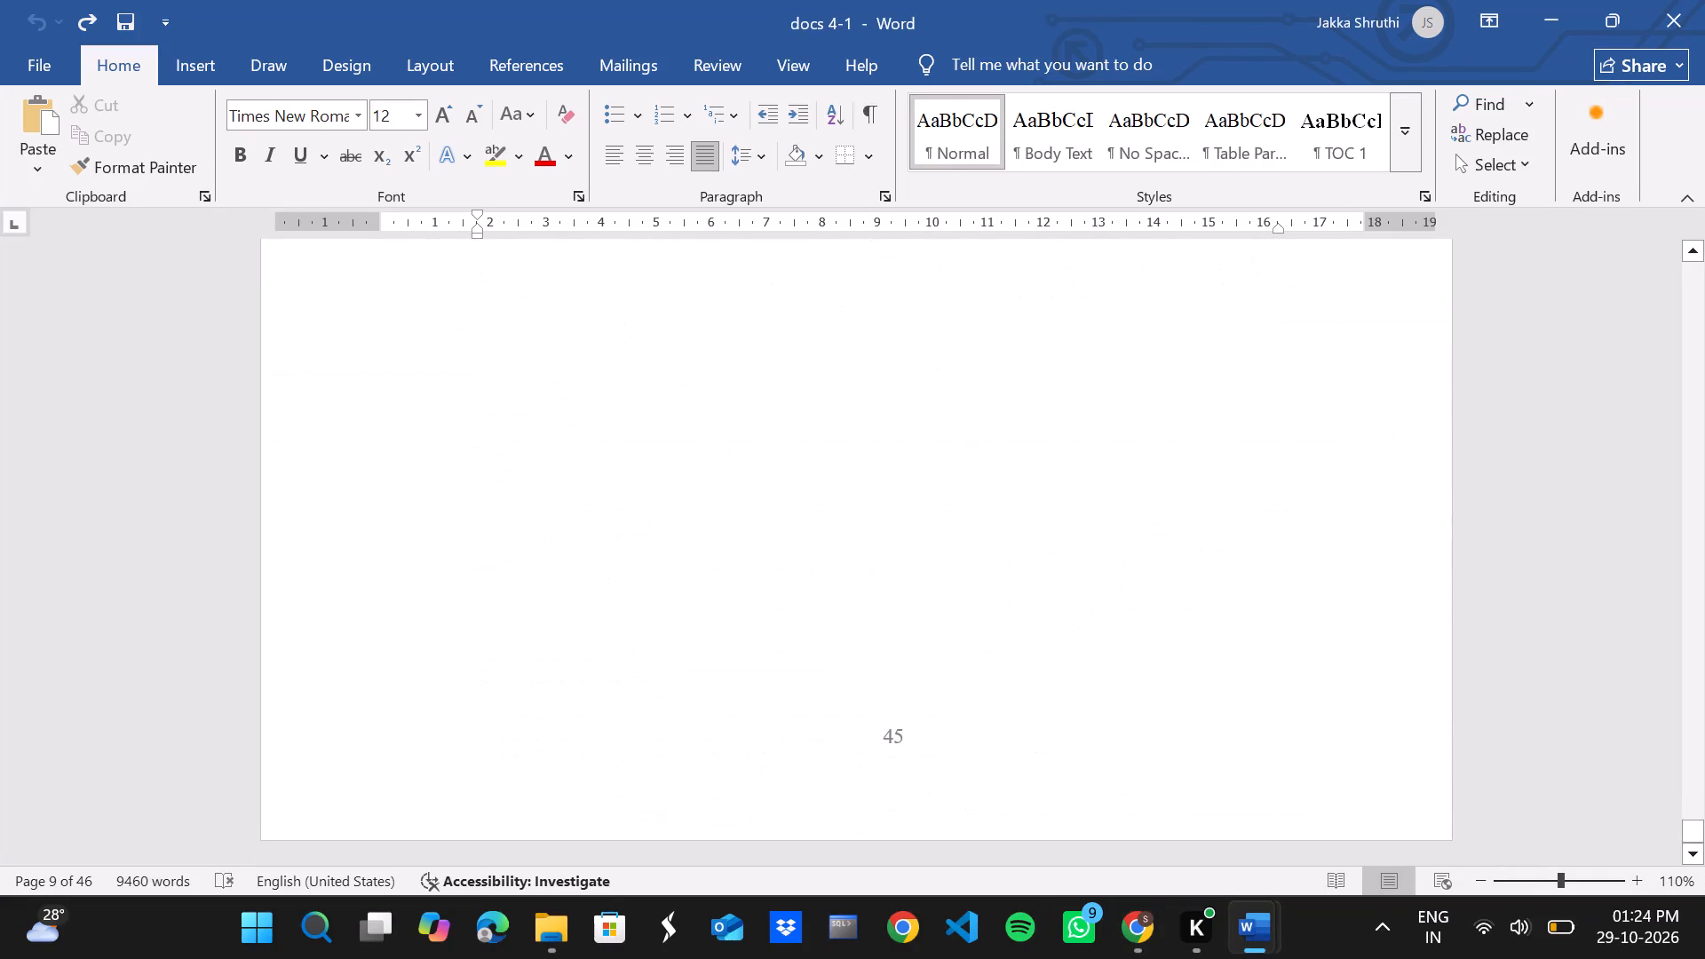
scroll(961, 578, "down", 2)
scroll(961, 578, "up", 3)
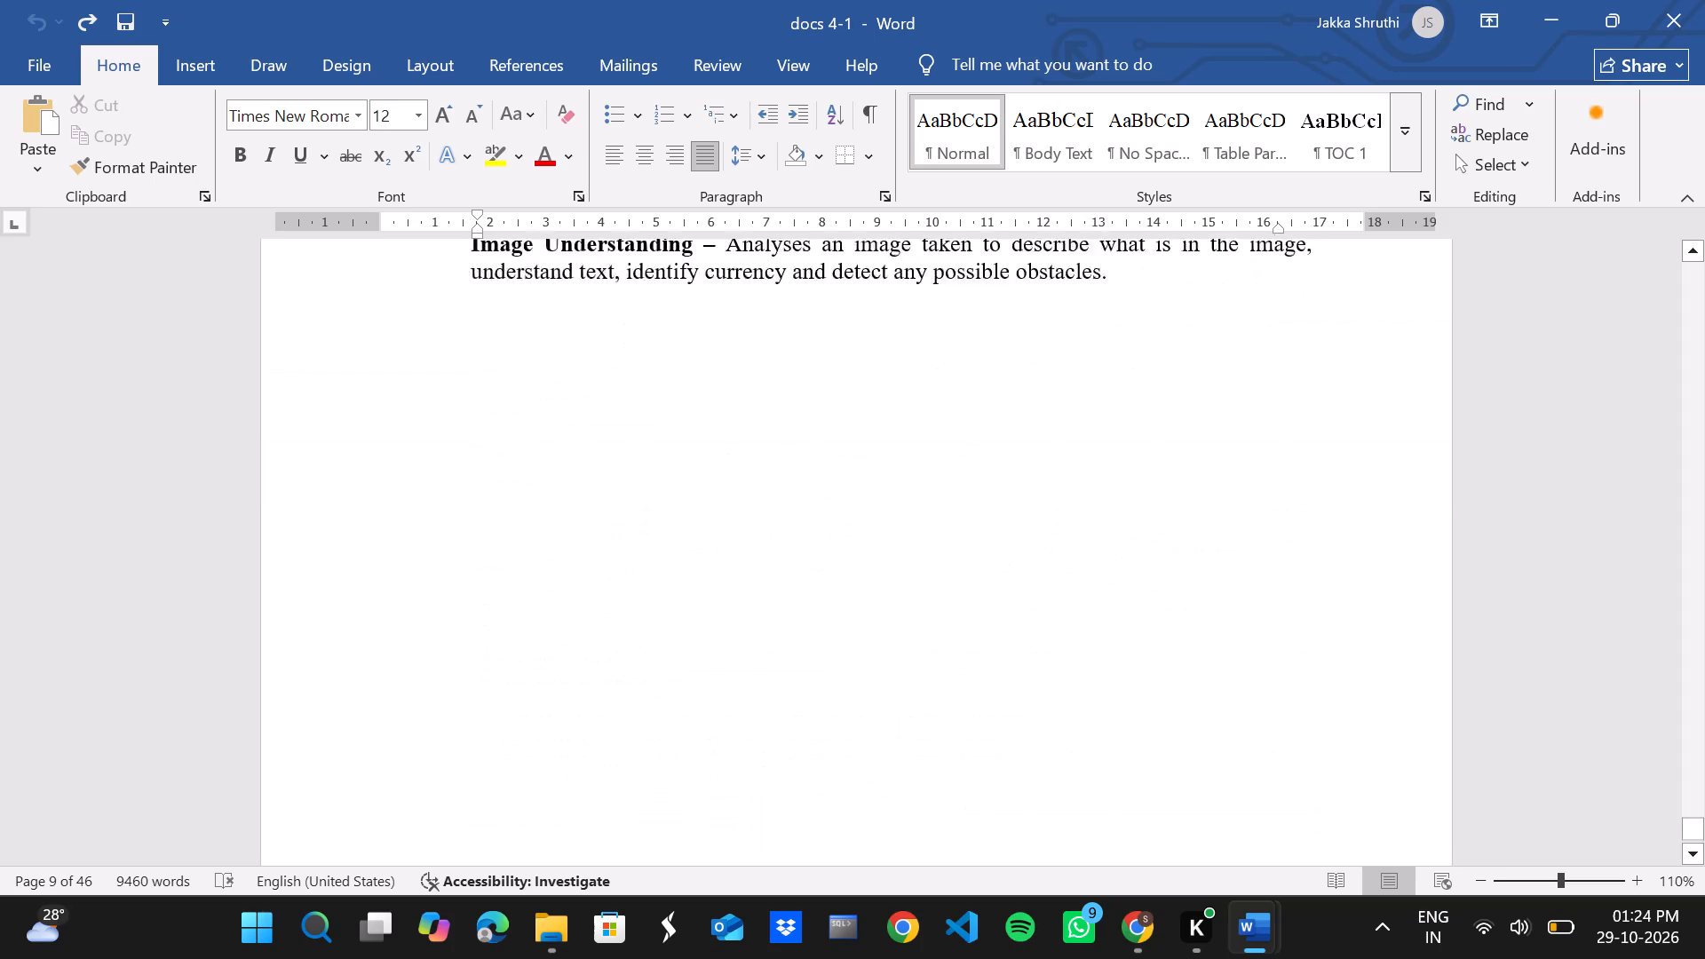
scroll(961, 578, "up", 6)
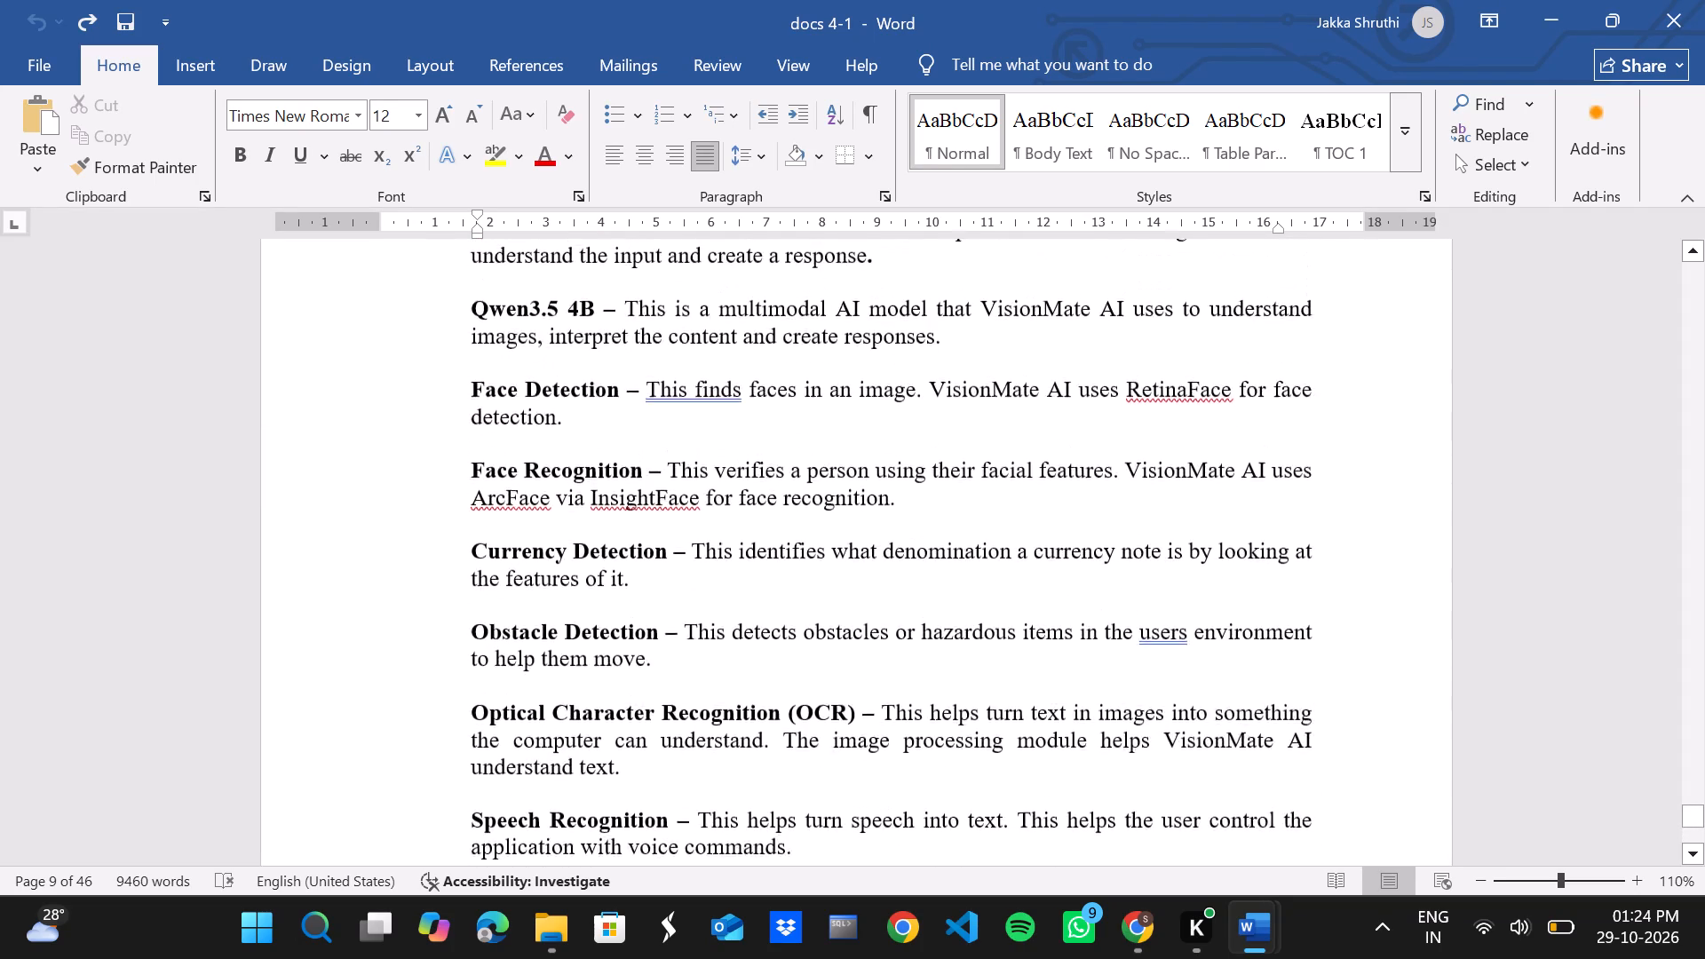
scroll(961, 578, "up", 7)
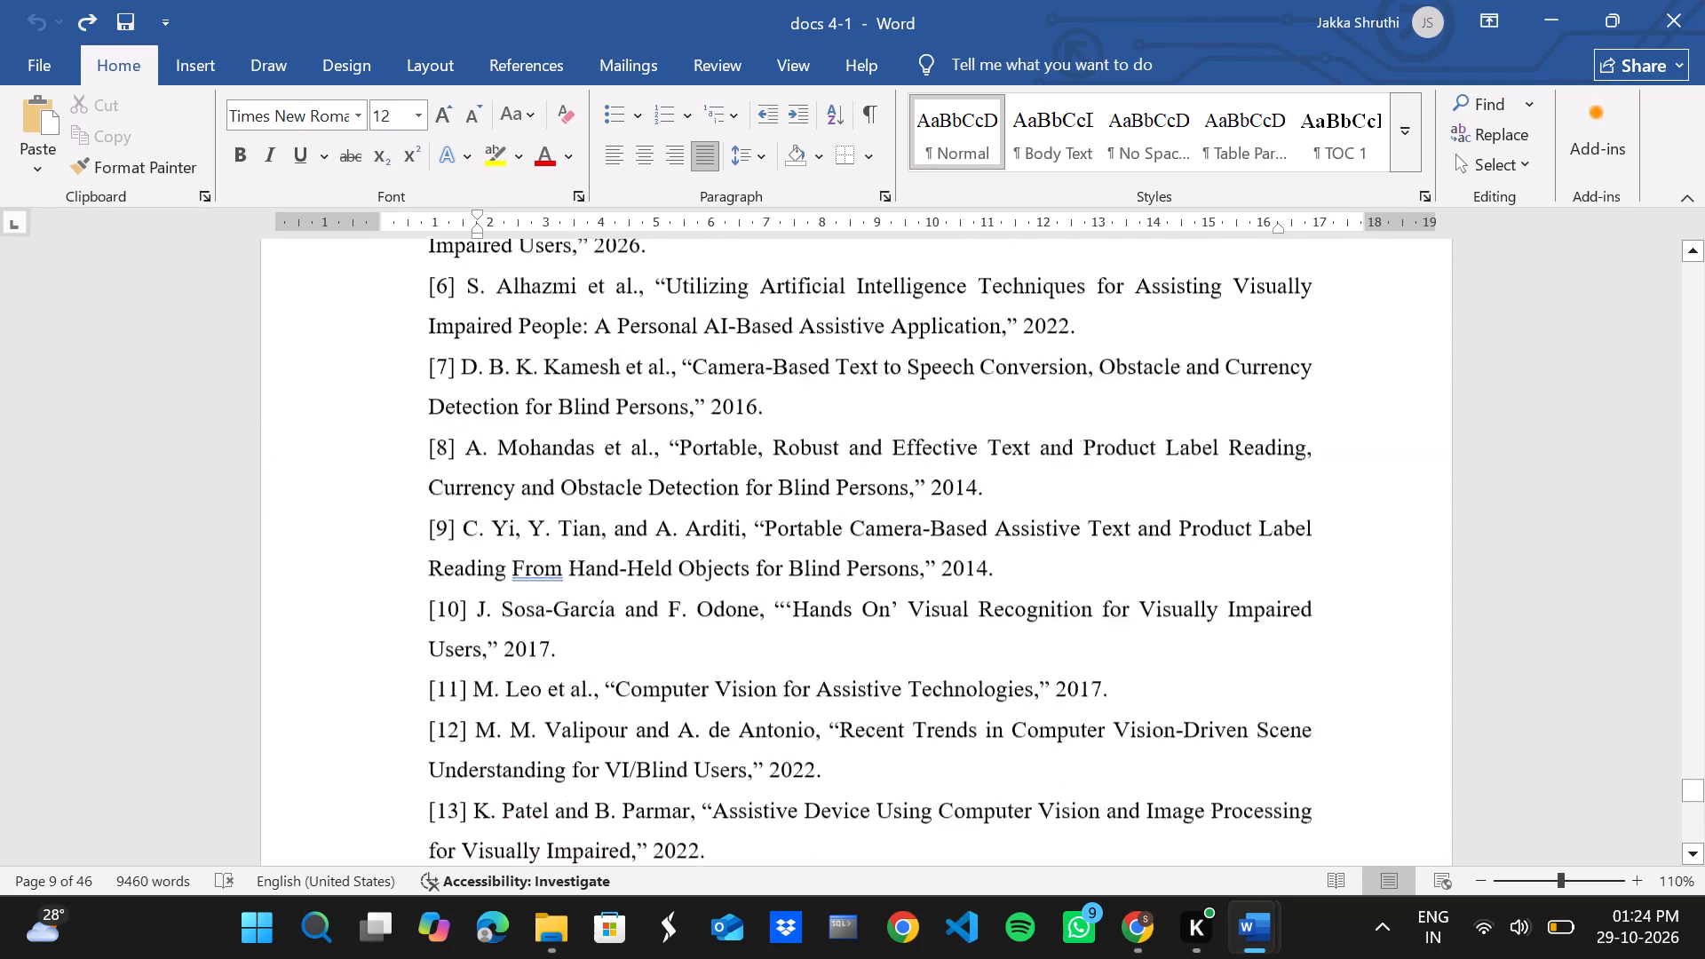
scroll(961, 578, "up", 6)
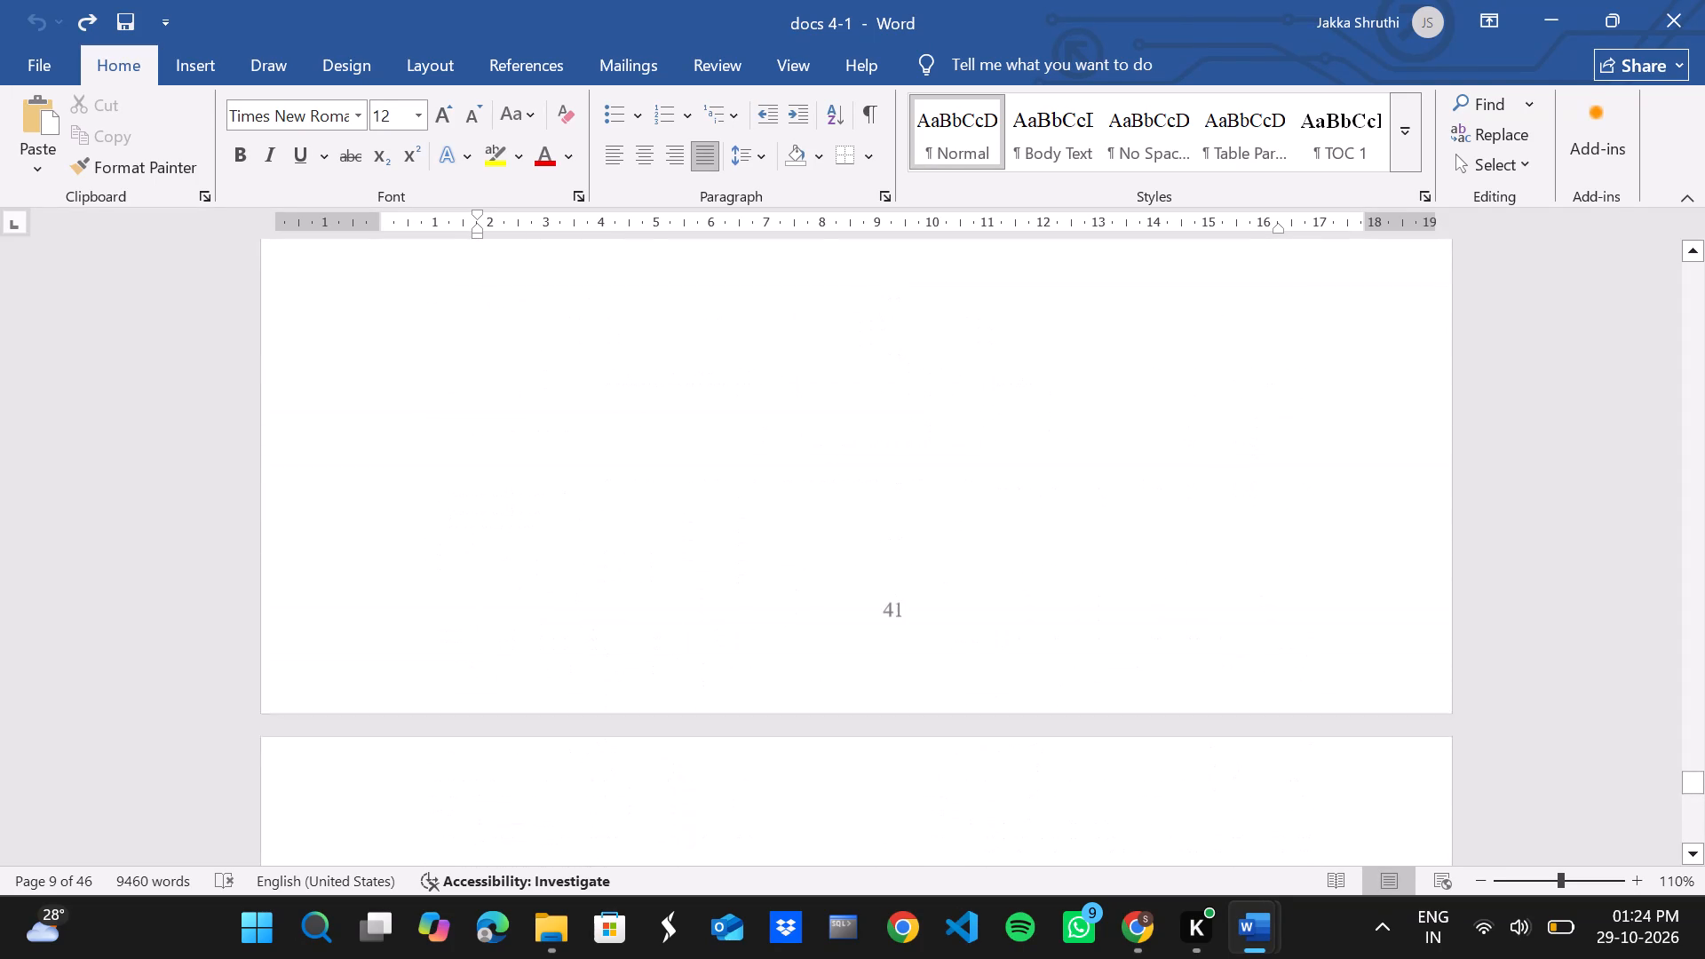
left_click(961, 578)
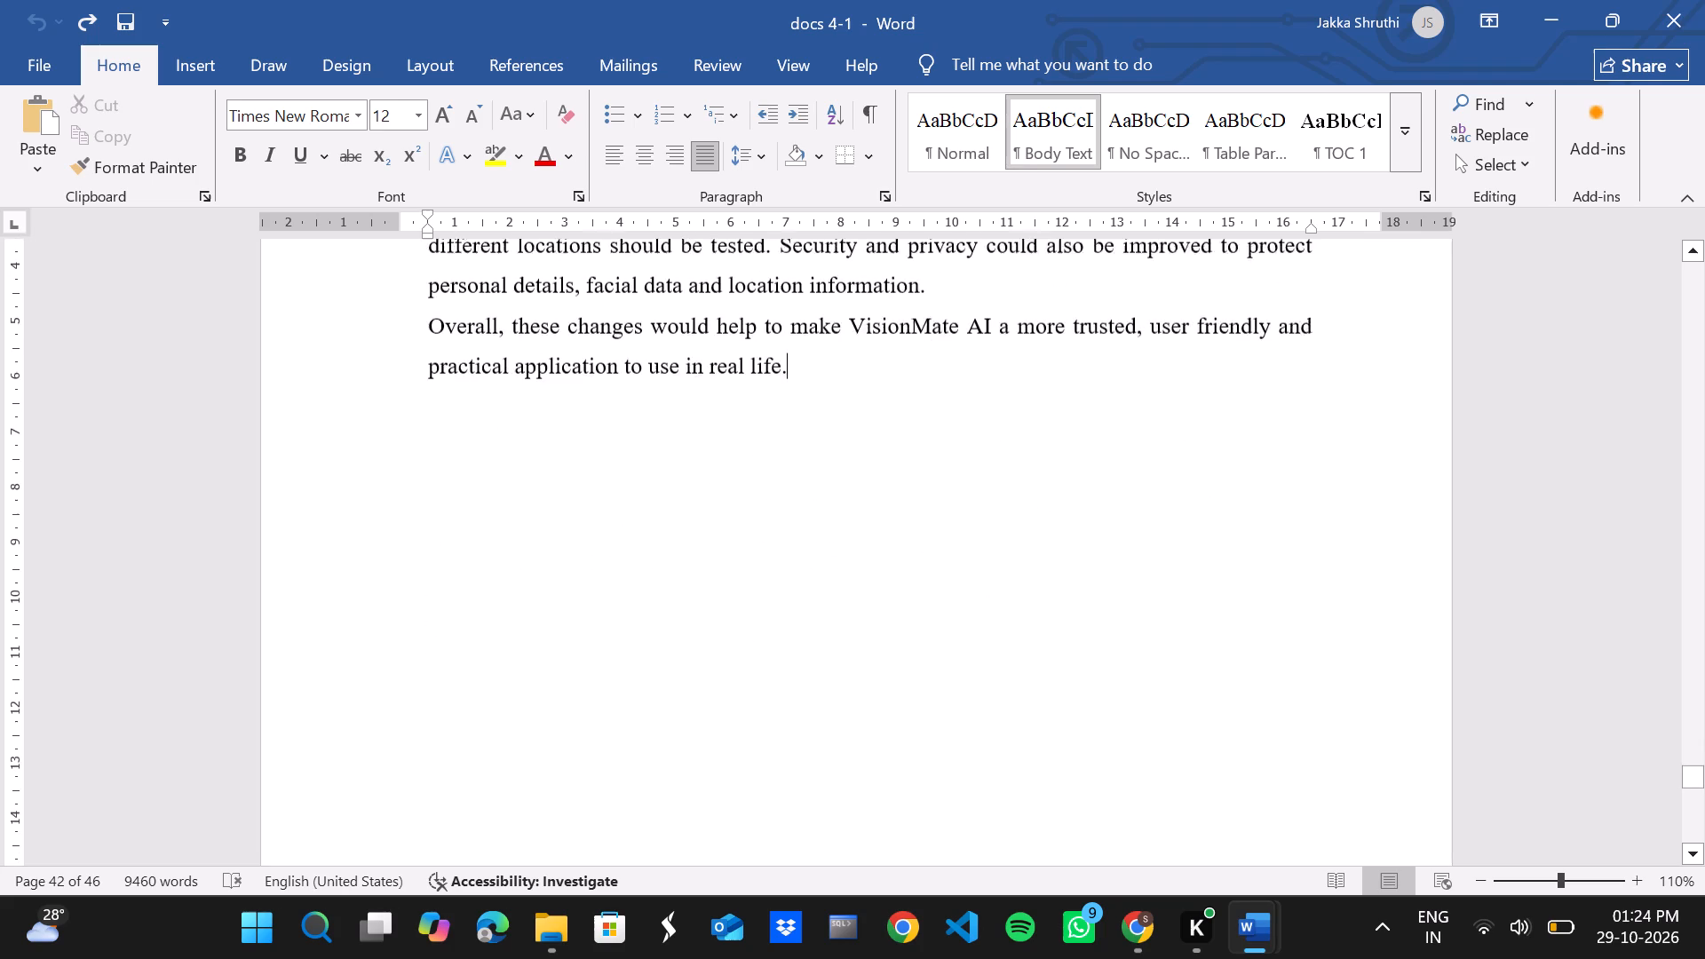
scroll(961, 578, "down", 7)
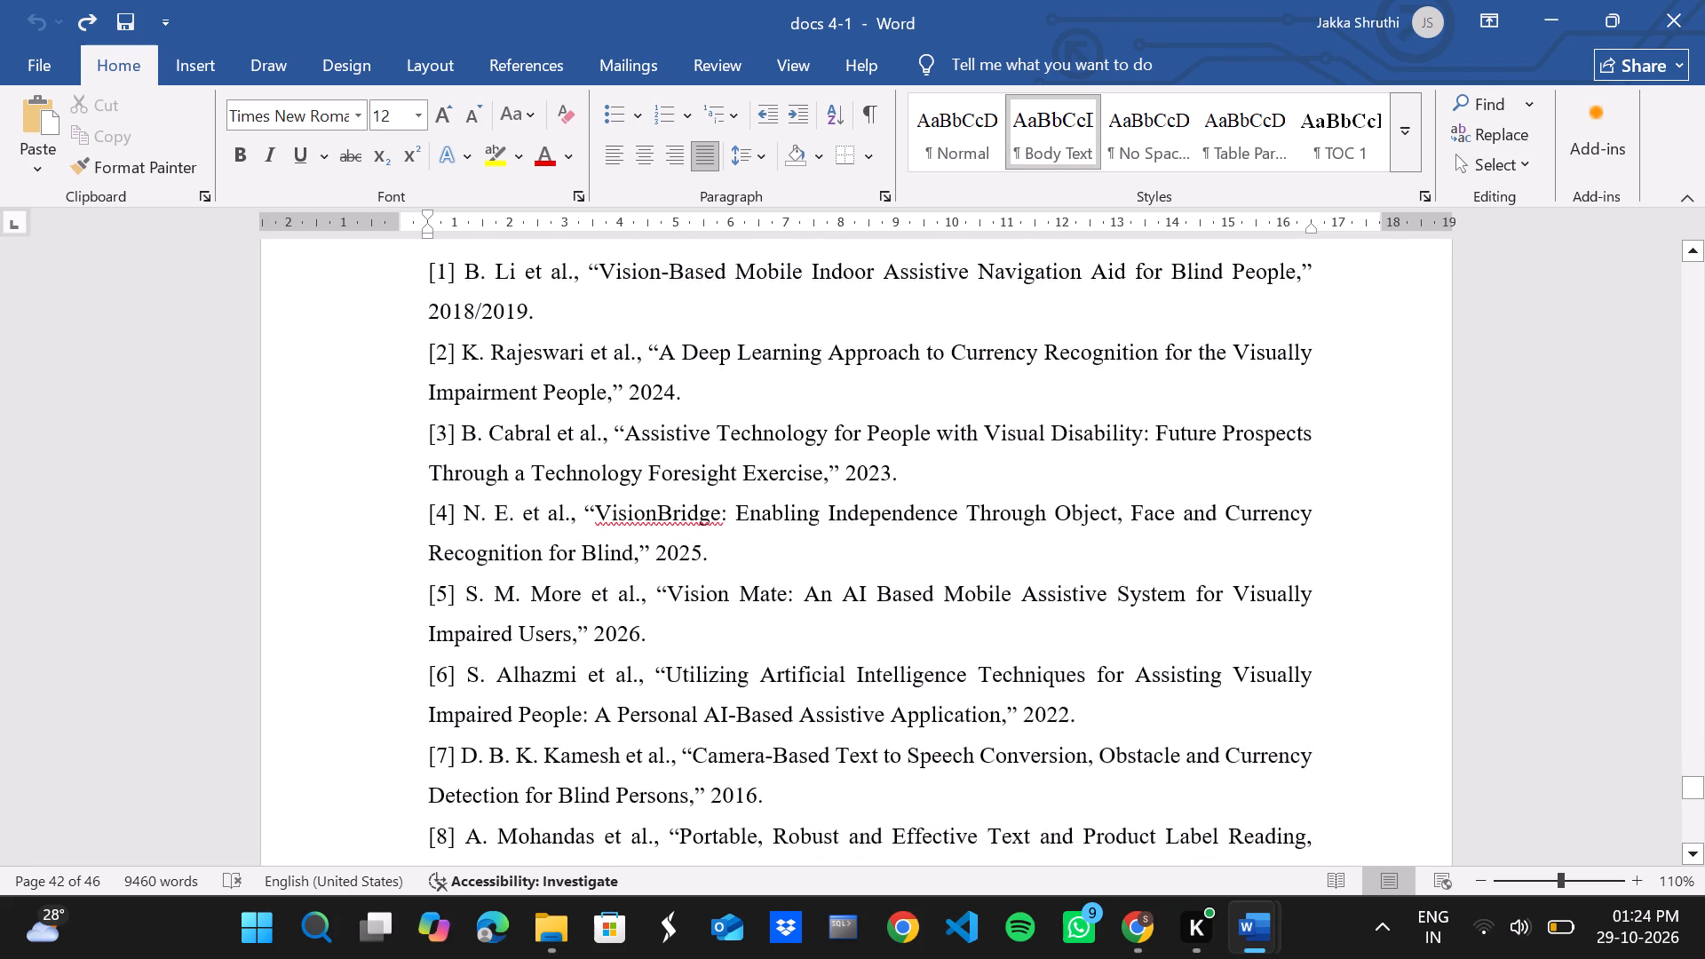
scroll(961, 578, "down", 6)
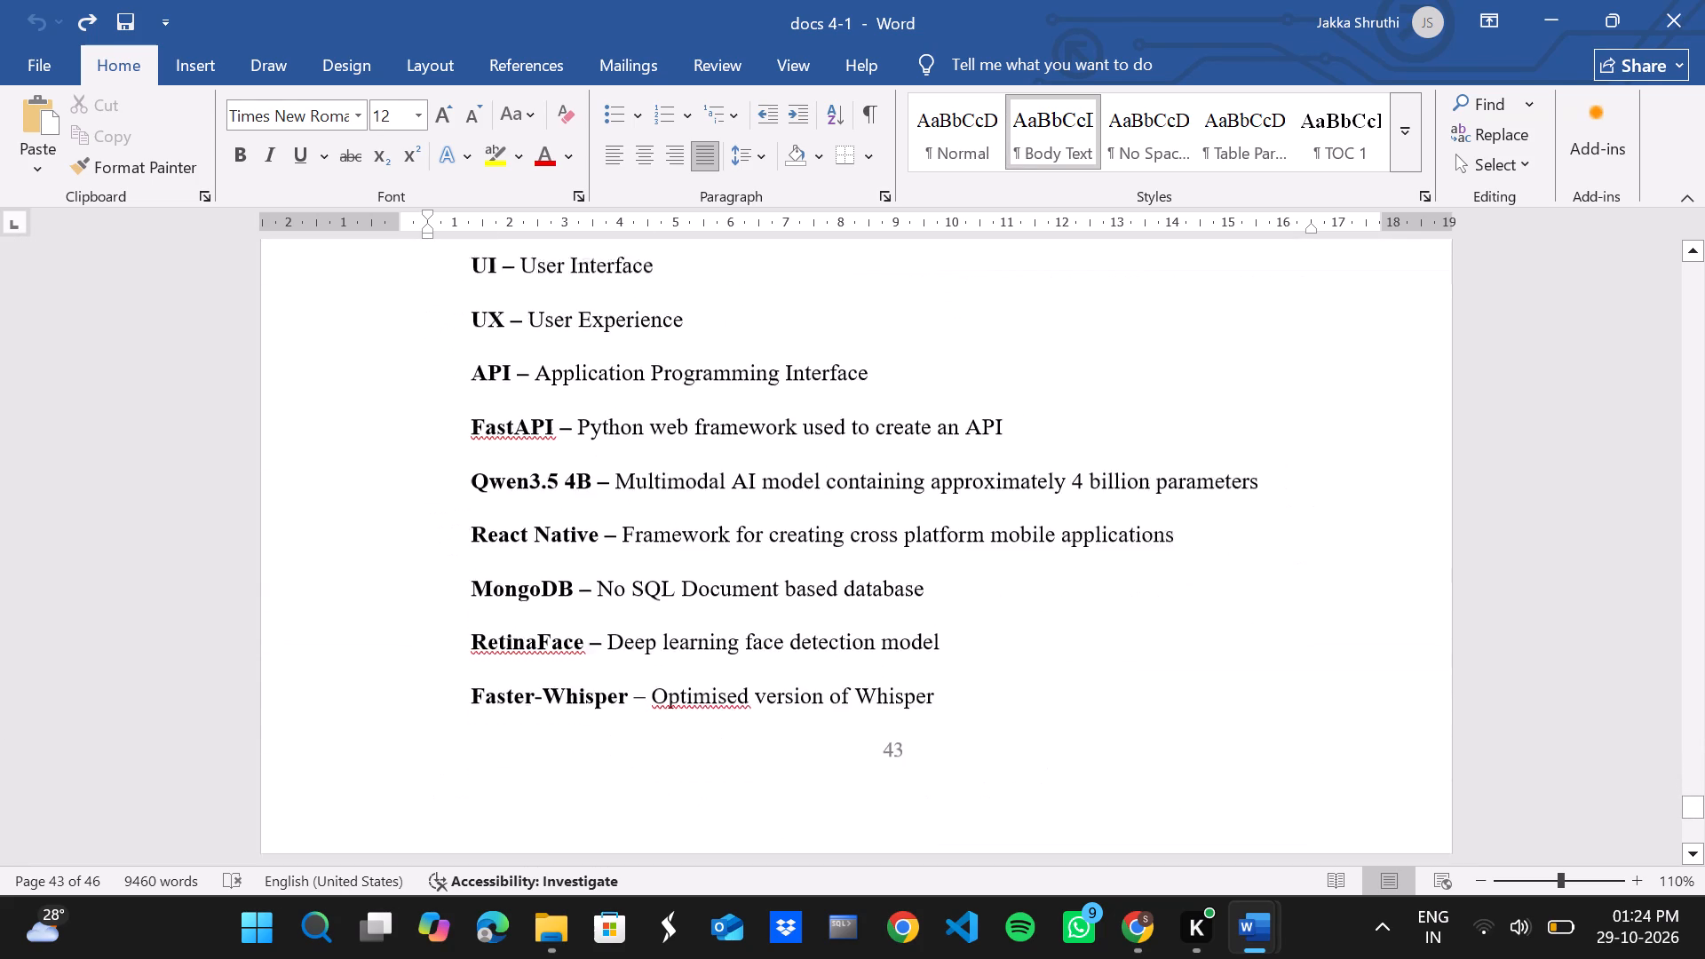
scroll(961, 578, "down", 6)
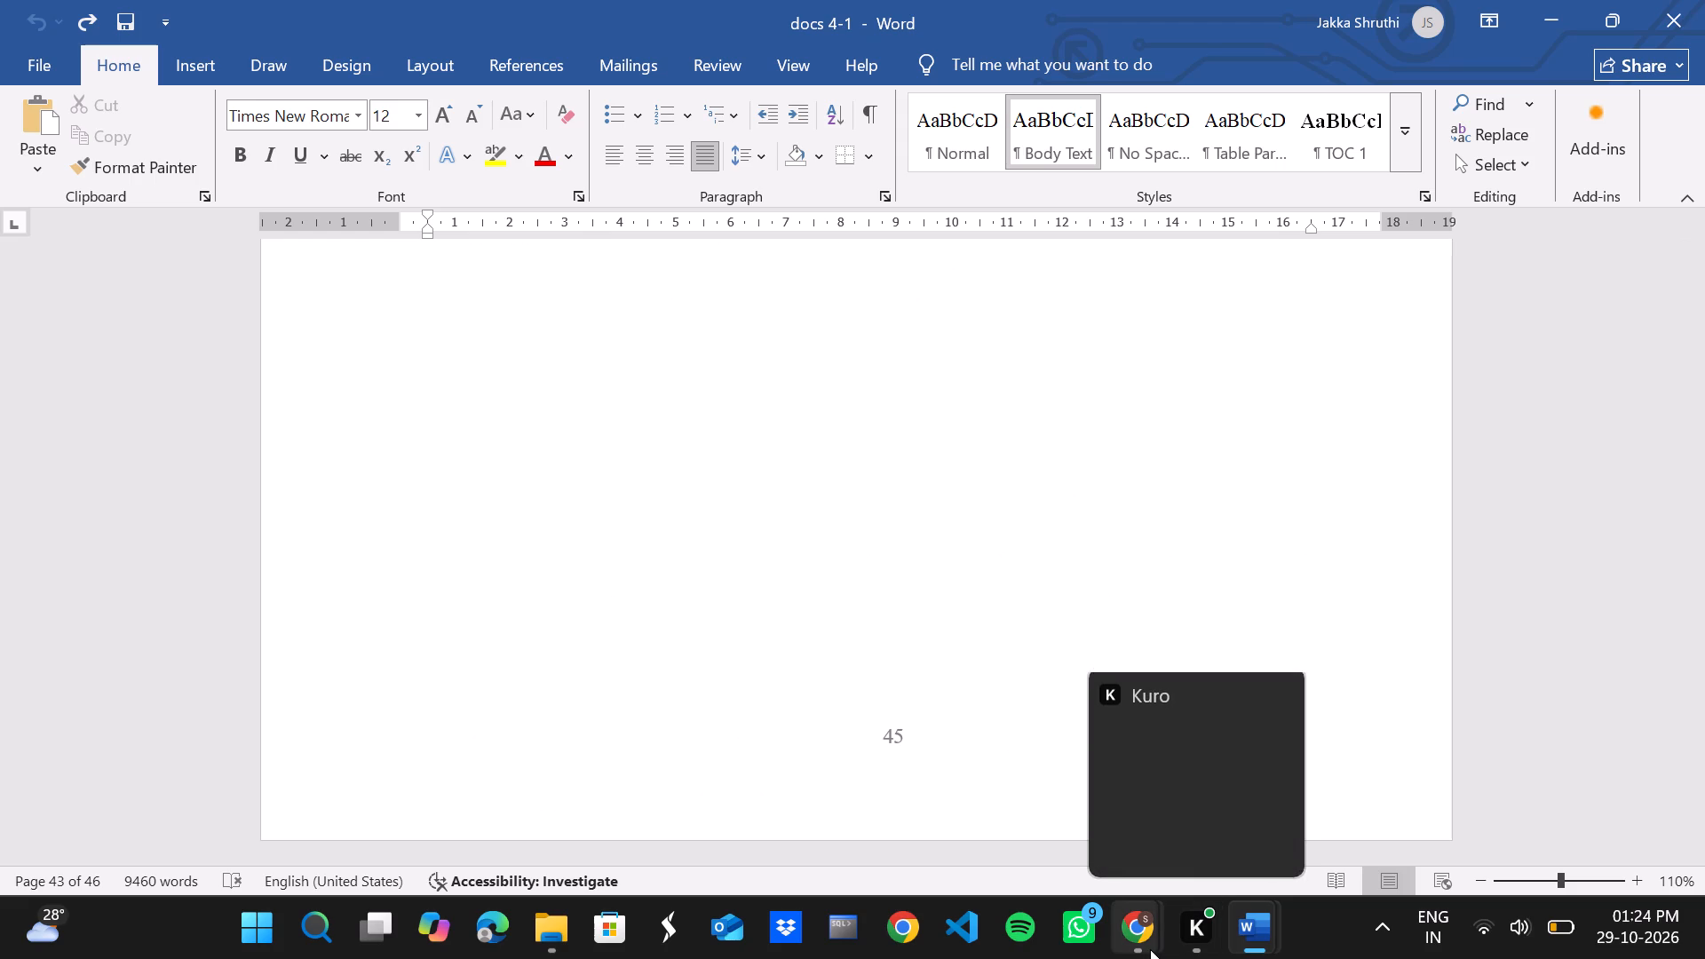
Return to the Aspose splitter in Chrome and set it to extract the page range 43-46.
left_click(1222, 854)
left_click(1049, 616)
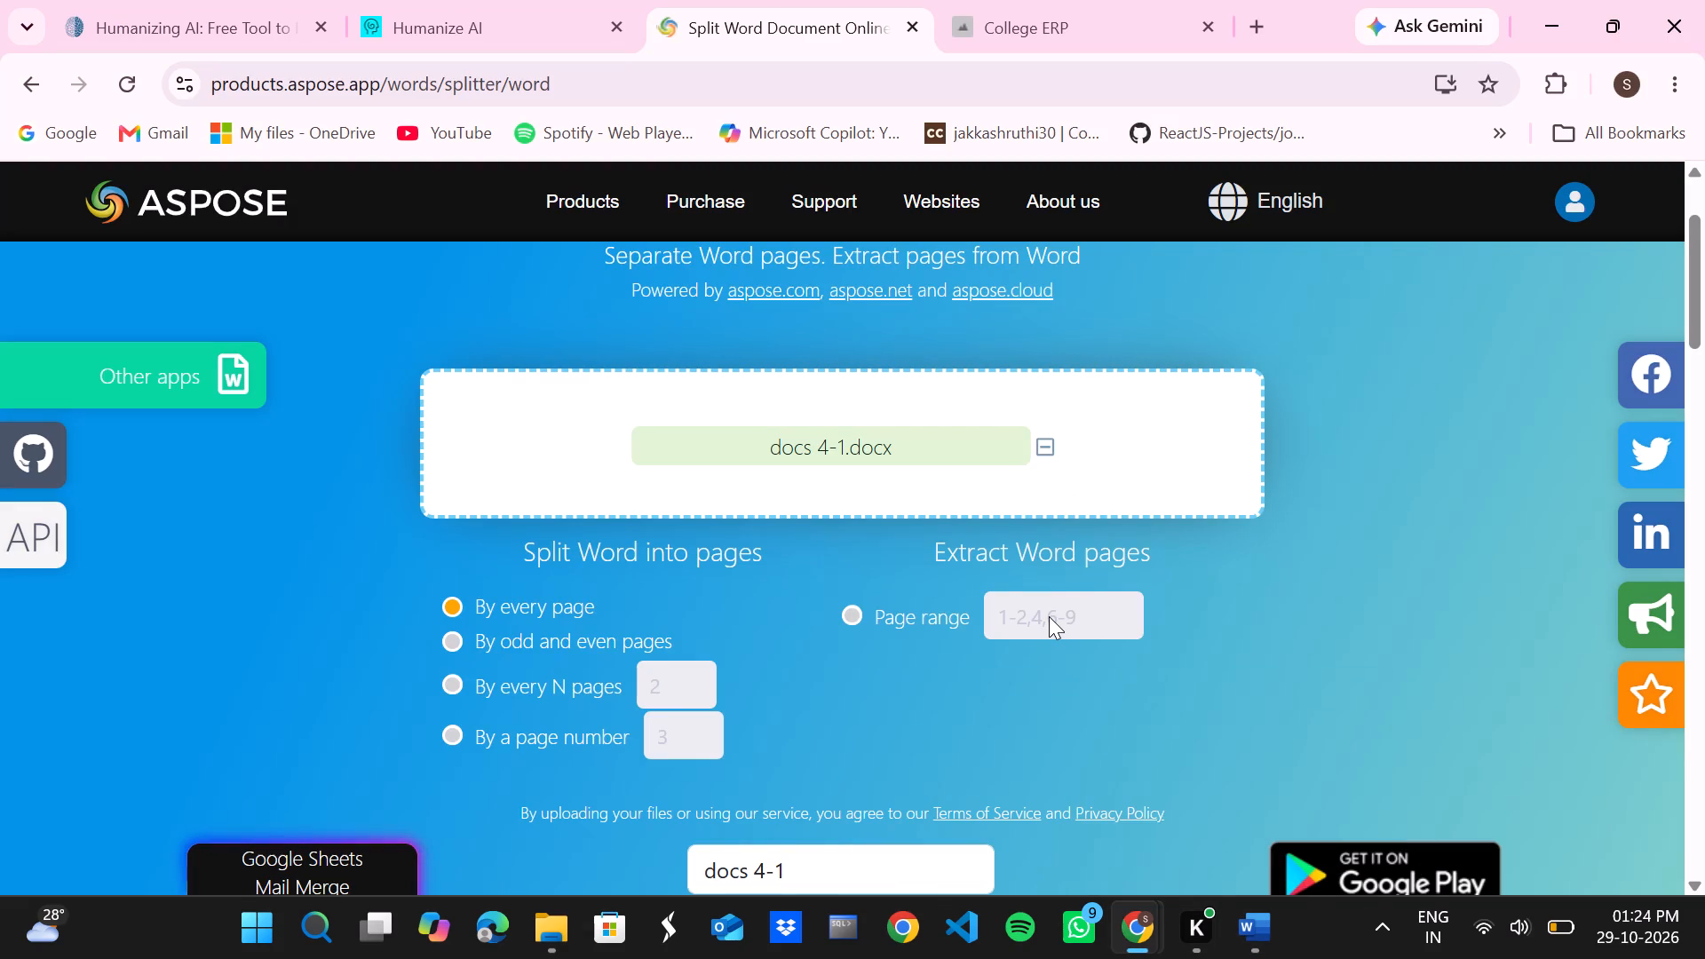
triple_click(1036, 614)
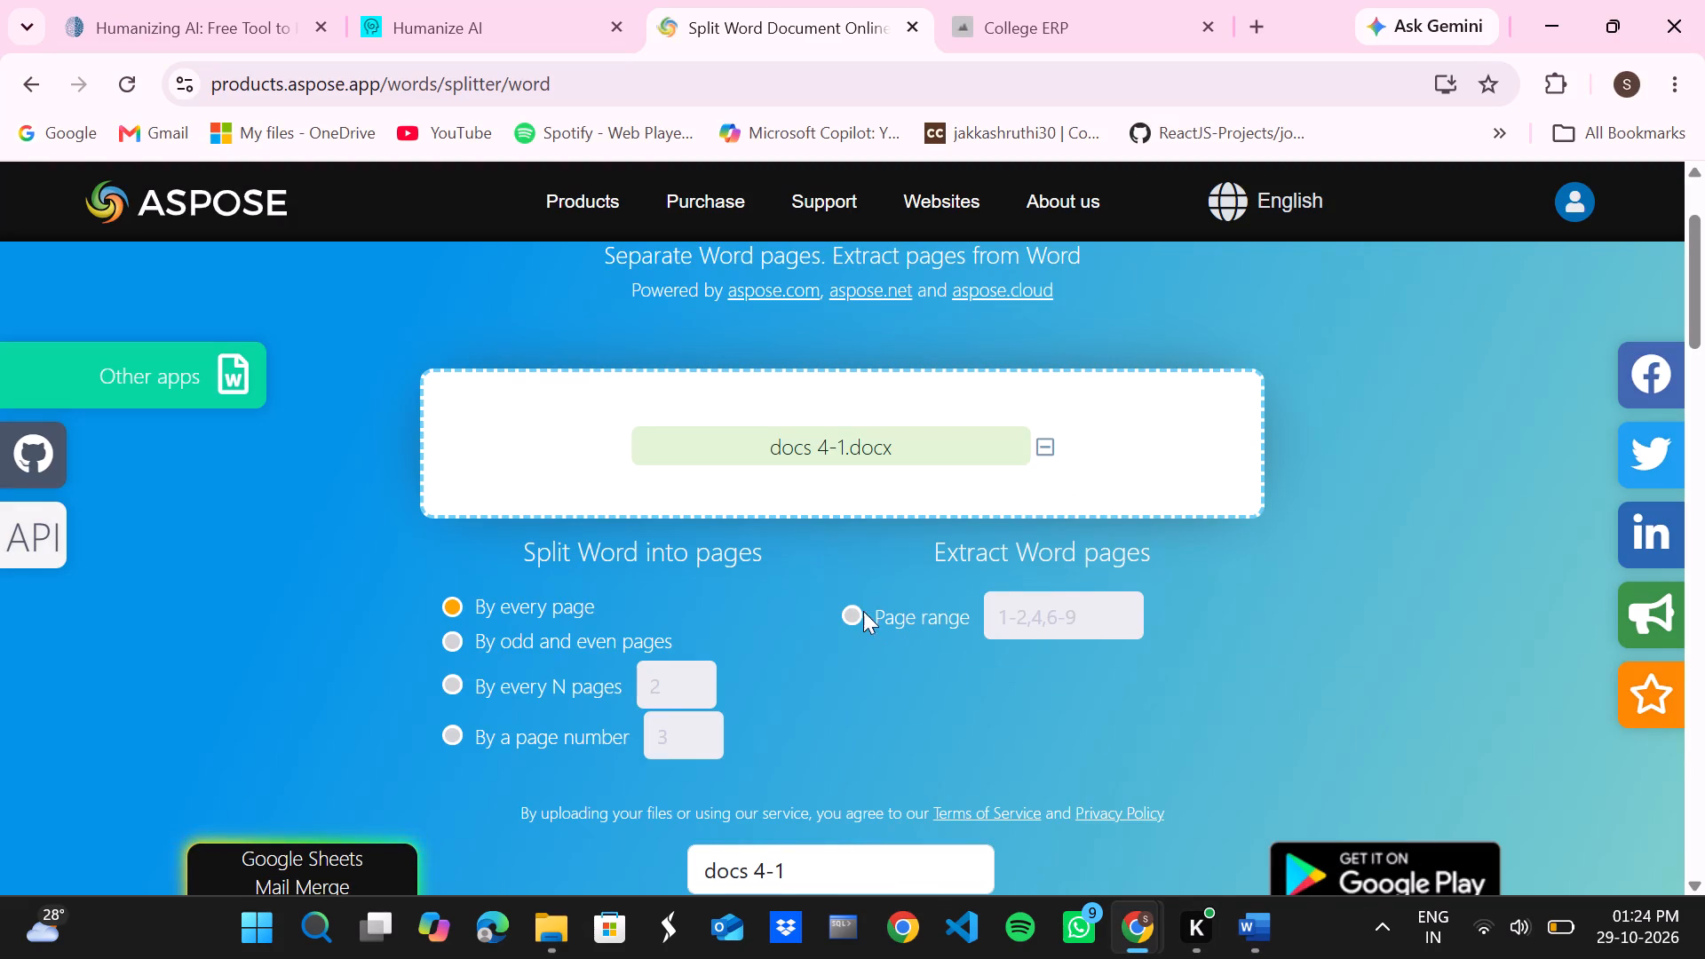
left_click(854, 613)
left_click(1122, 617)
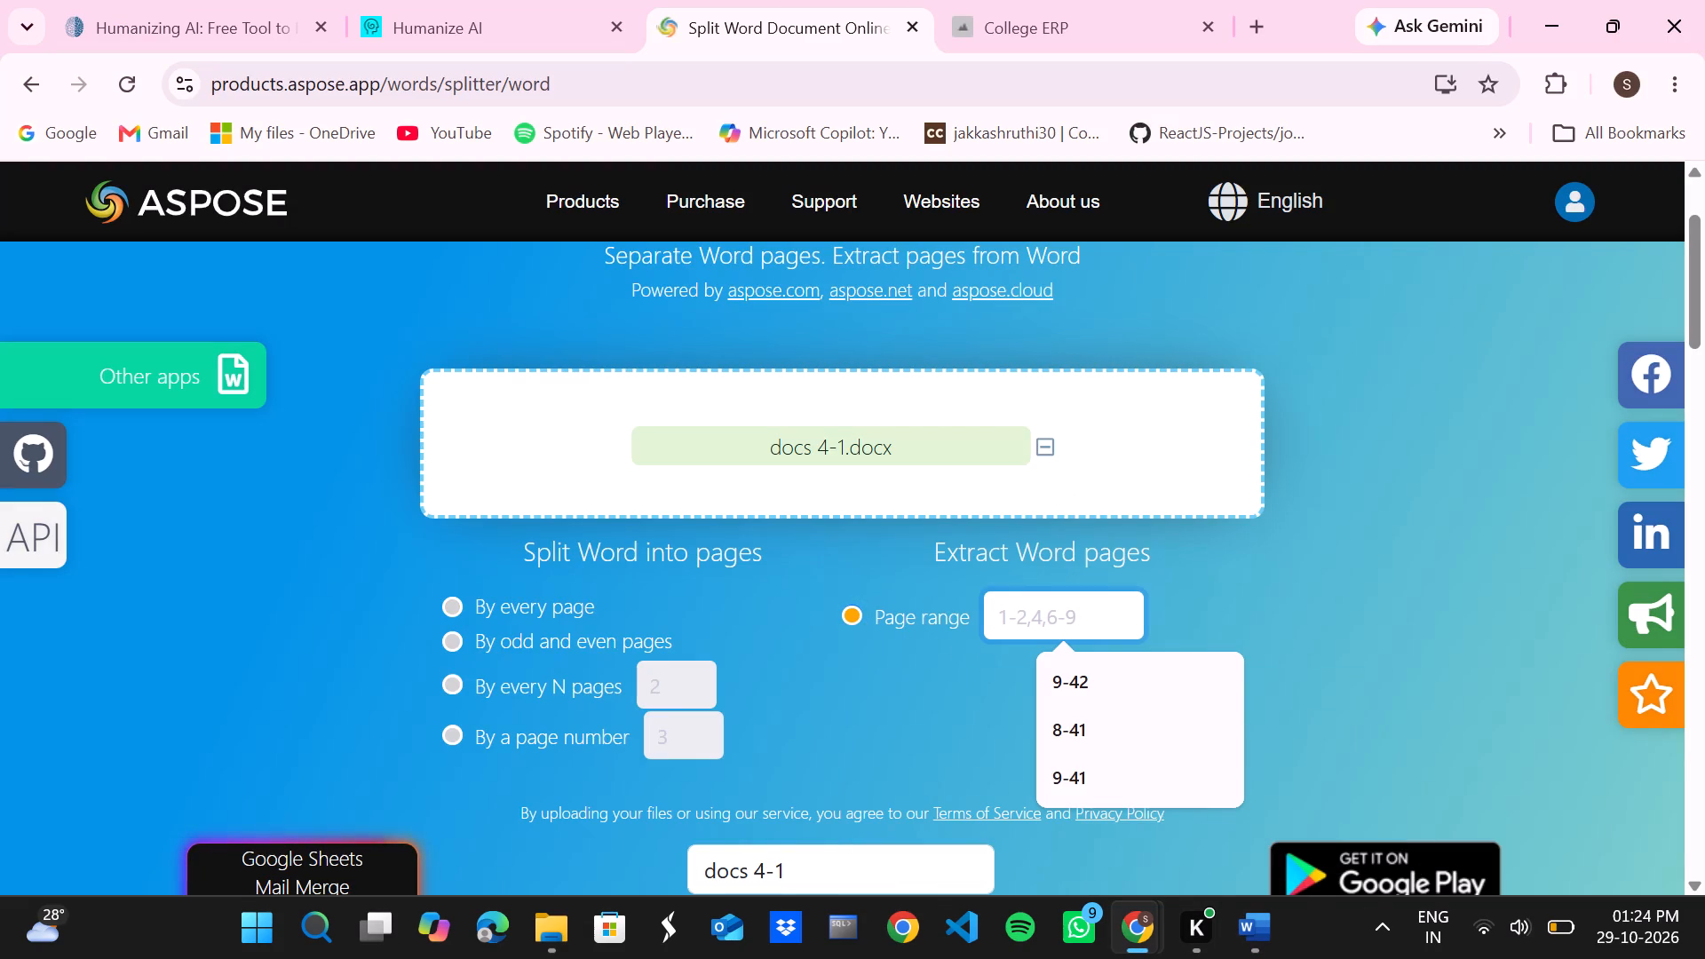
type("43")
type("-46")
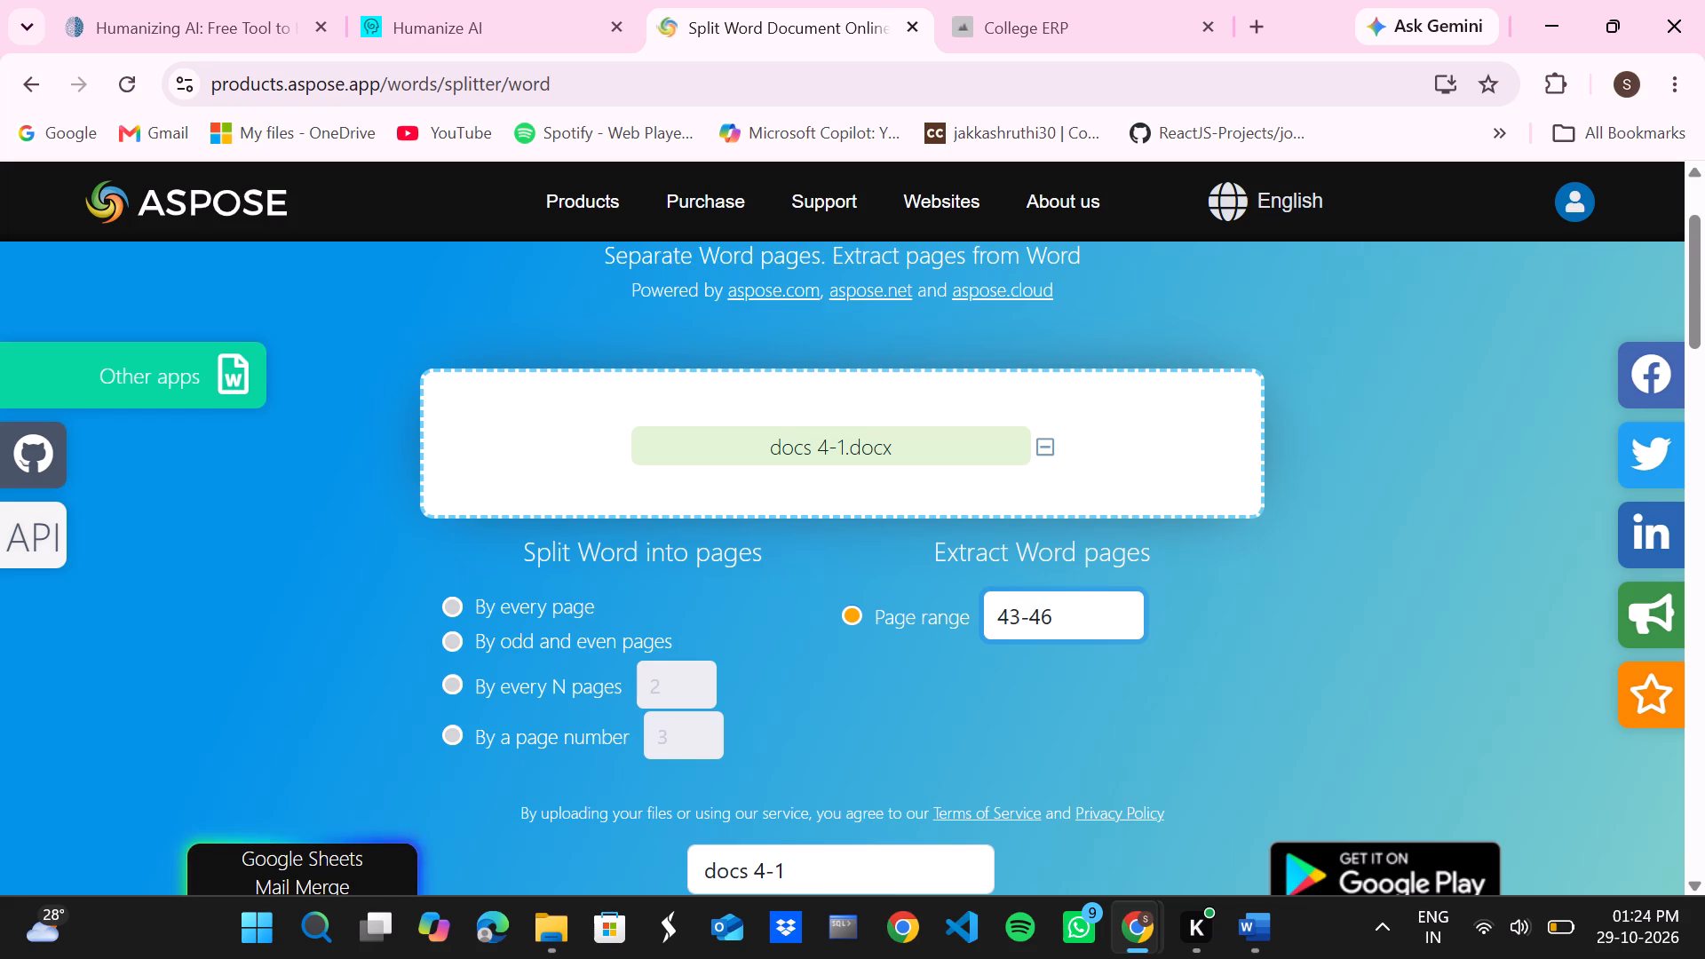
Set the split output to DOCX format with the file name docs 4-1 last.
scroll(1012, 745, "down", 4)
scroll(885, 472, "up", 1)
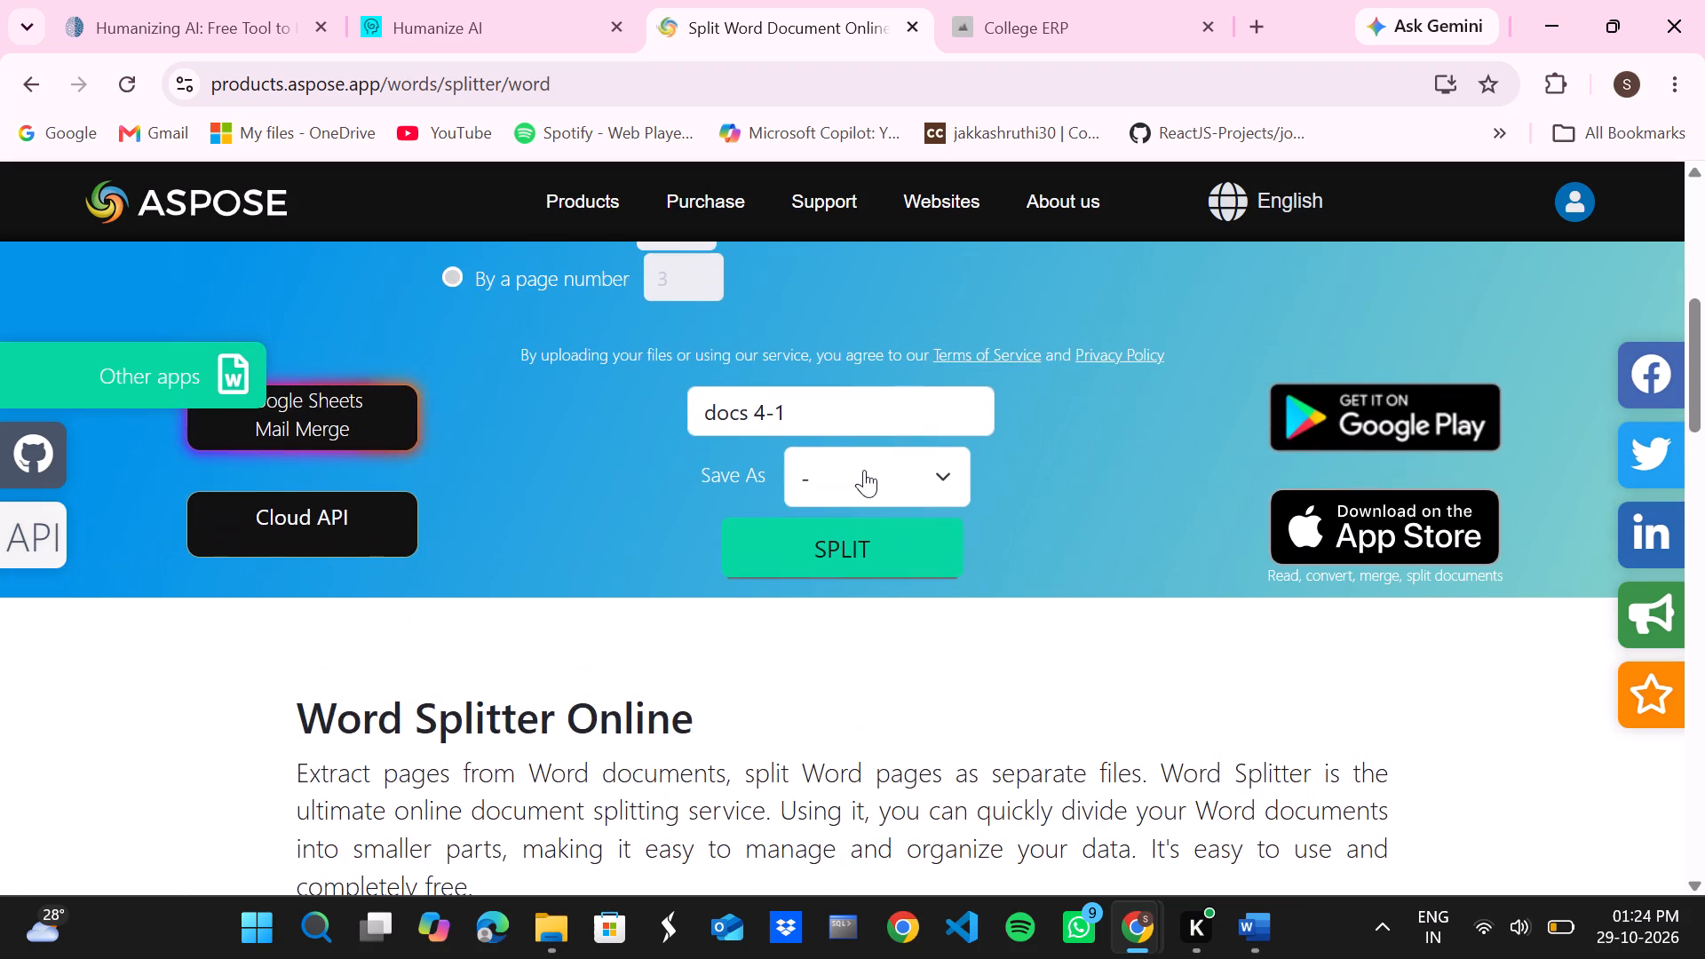
left_click(847, 479)
left_click(846, 218)
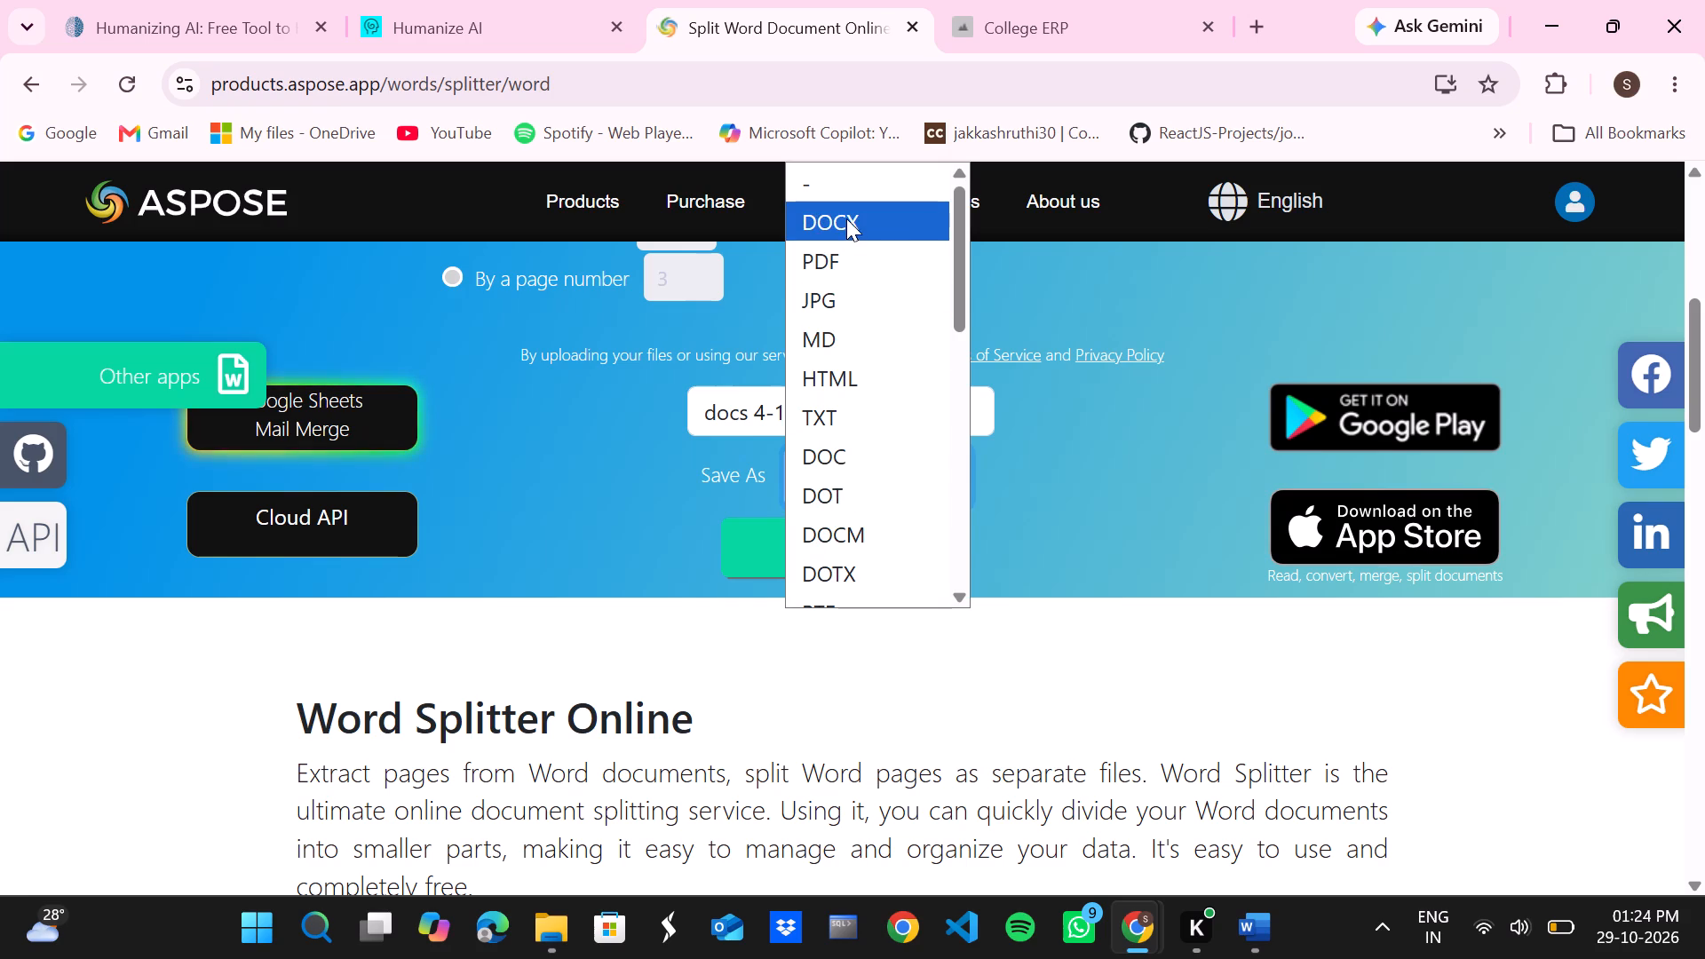
left_click(805, 409)
key("space")
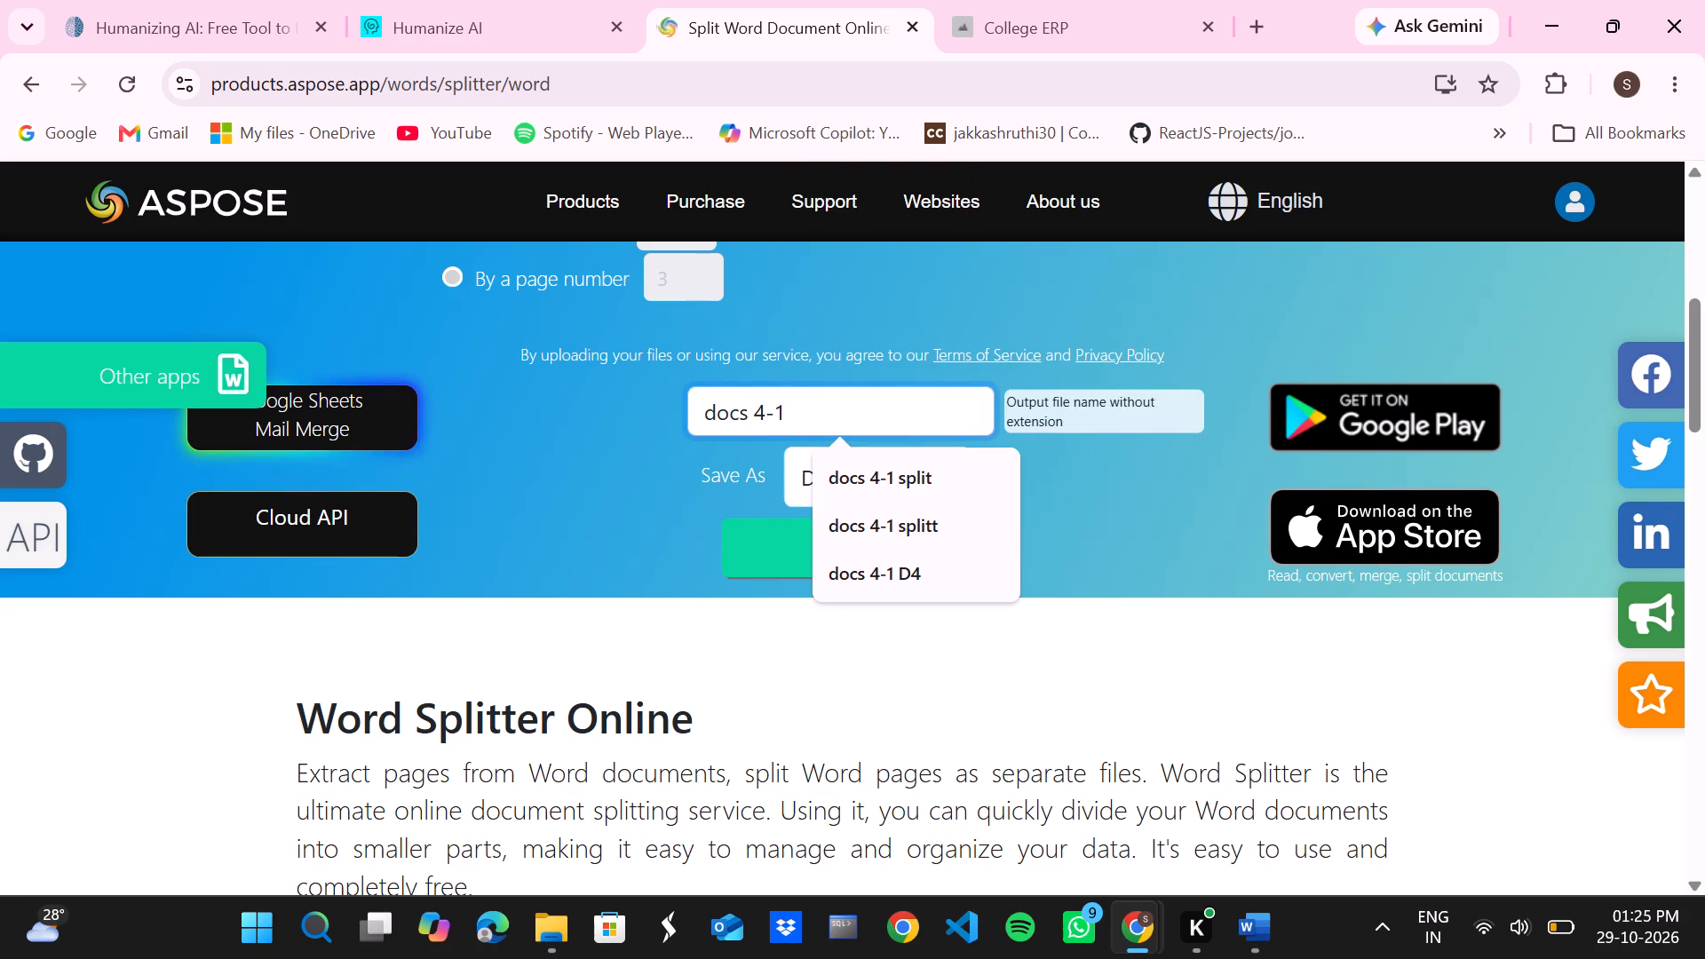
type("last")
scroll(896, 545, "right", 1)
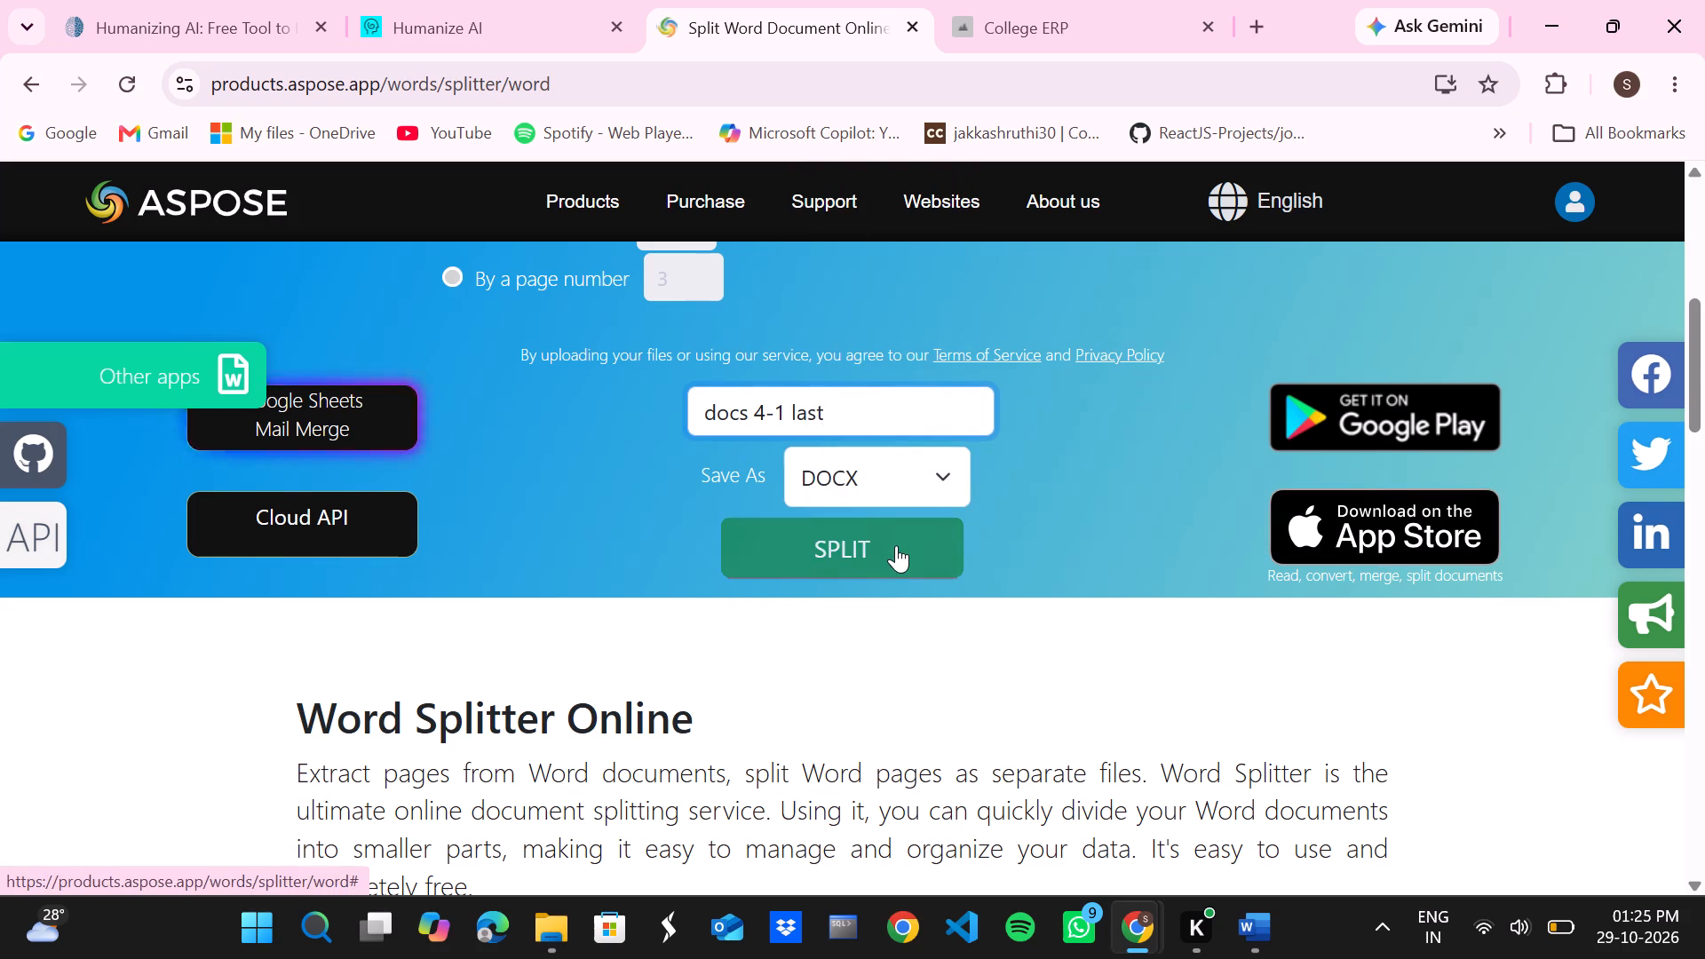
Split the loaded document and download the resulting docs 4-1 last file.
scroll(896, 545, "right", 1)
left_click(878, 622)
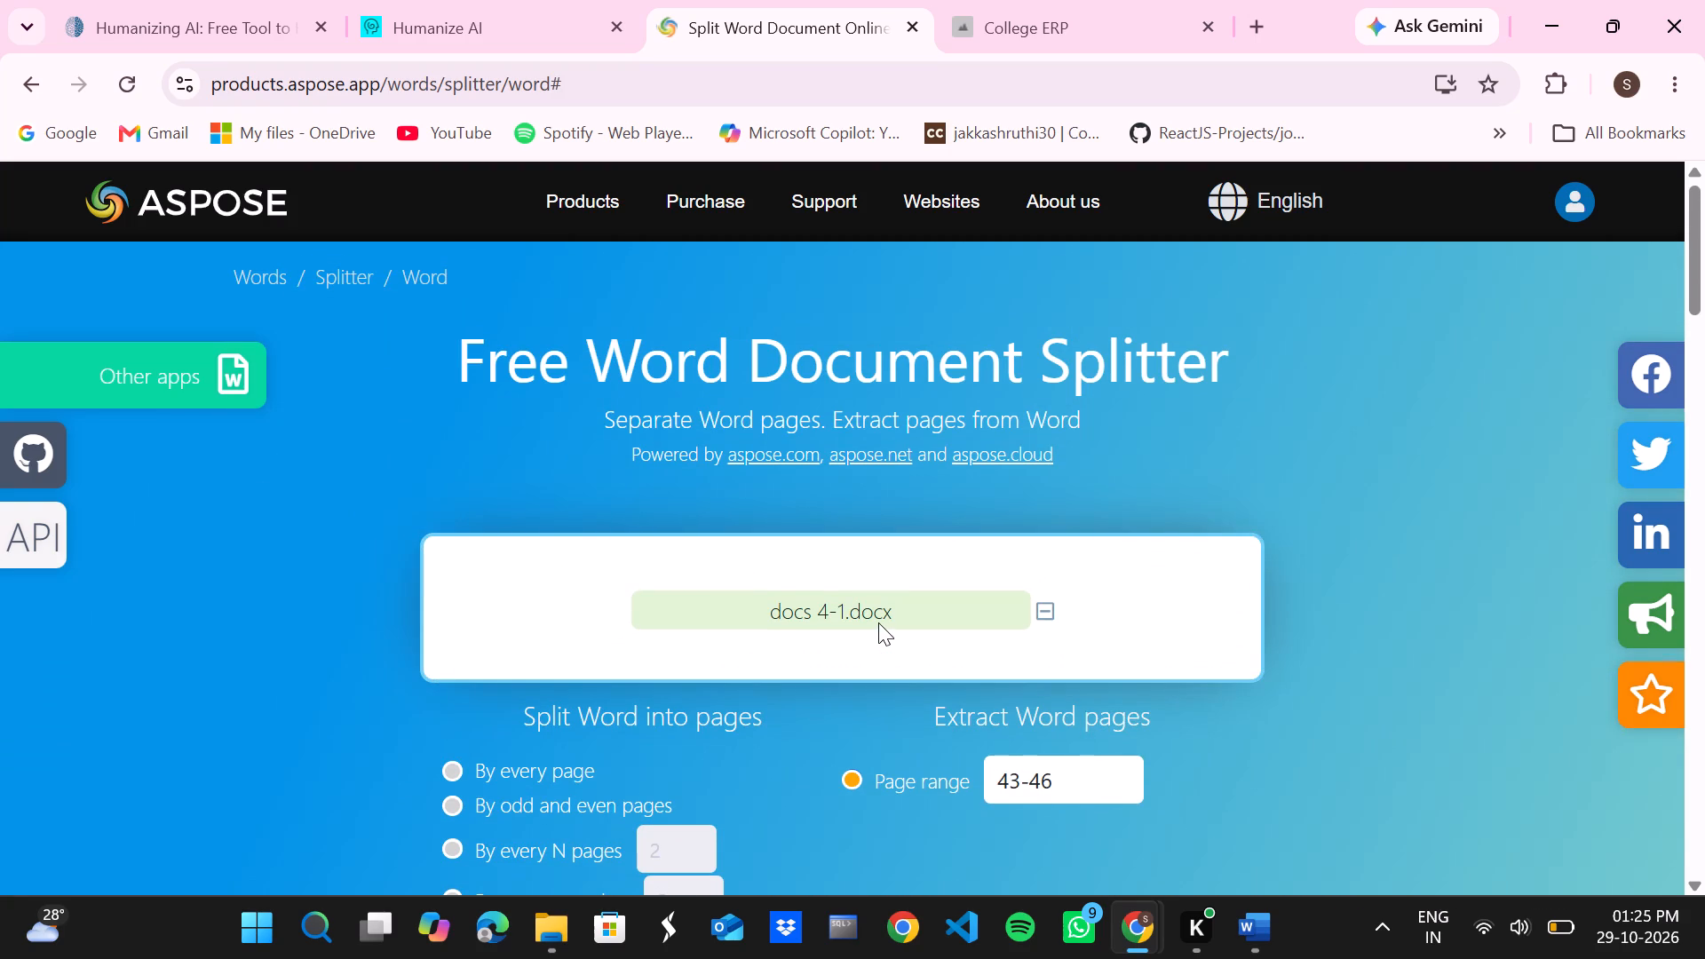
scroll(878, 622, "down", 3)
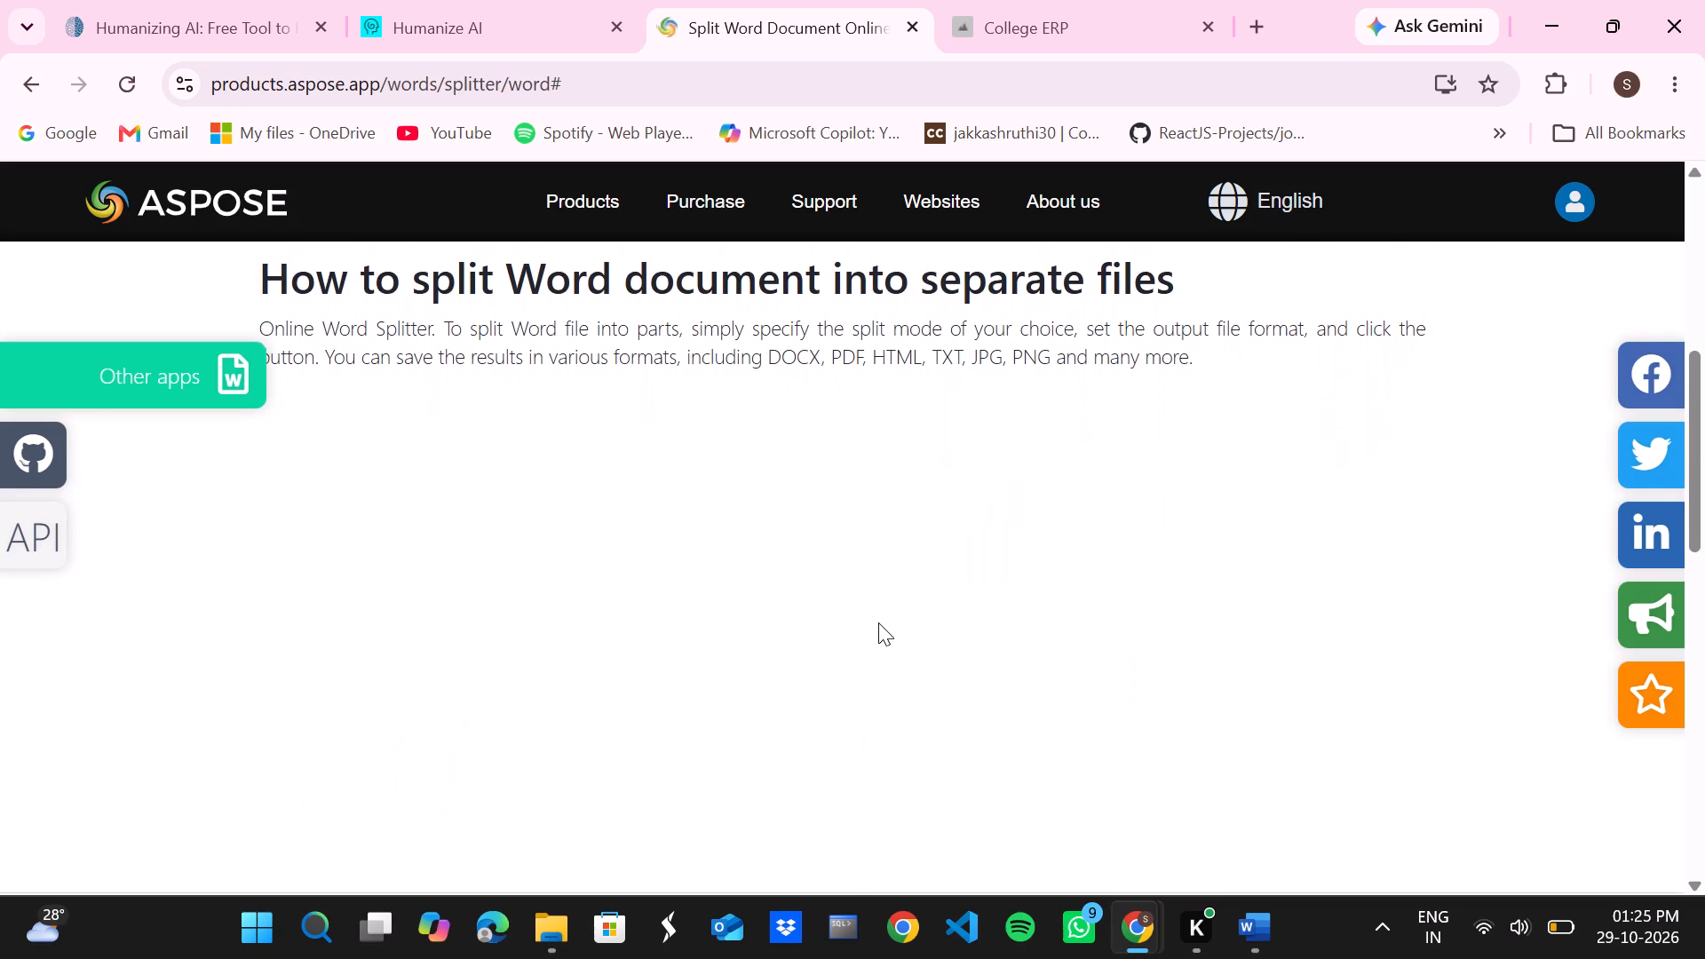
scroll(878, 622, "up", 6)
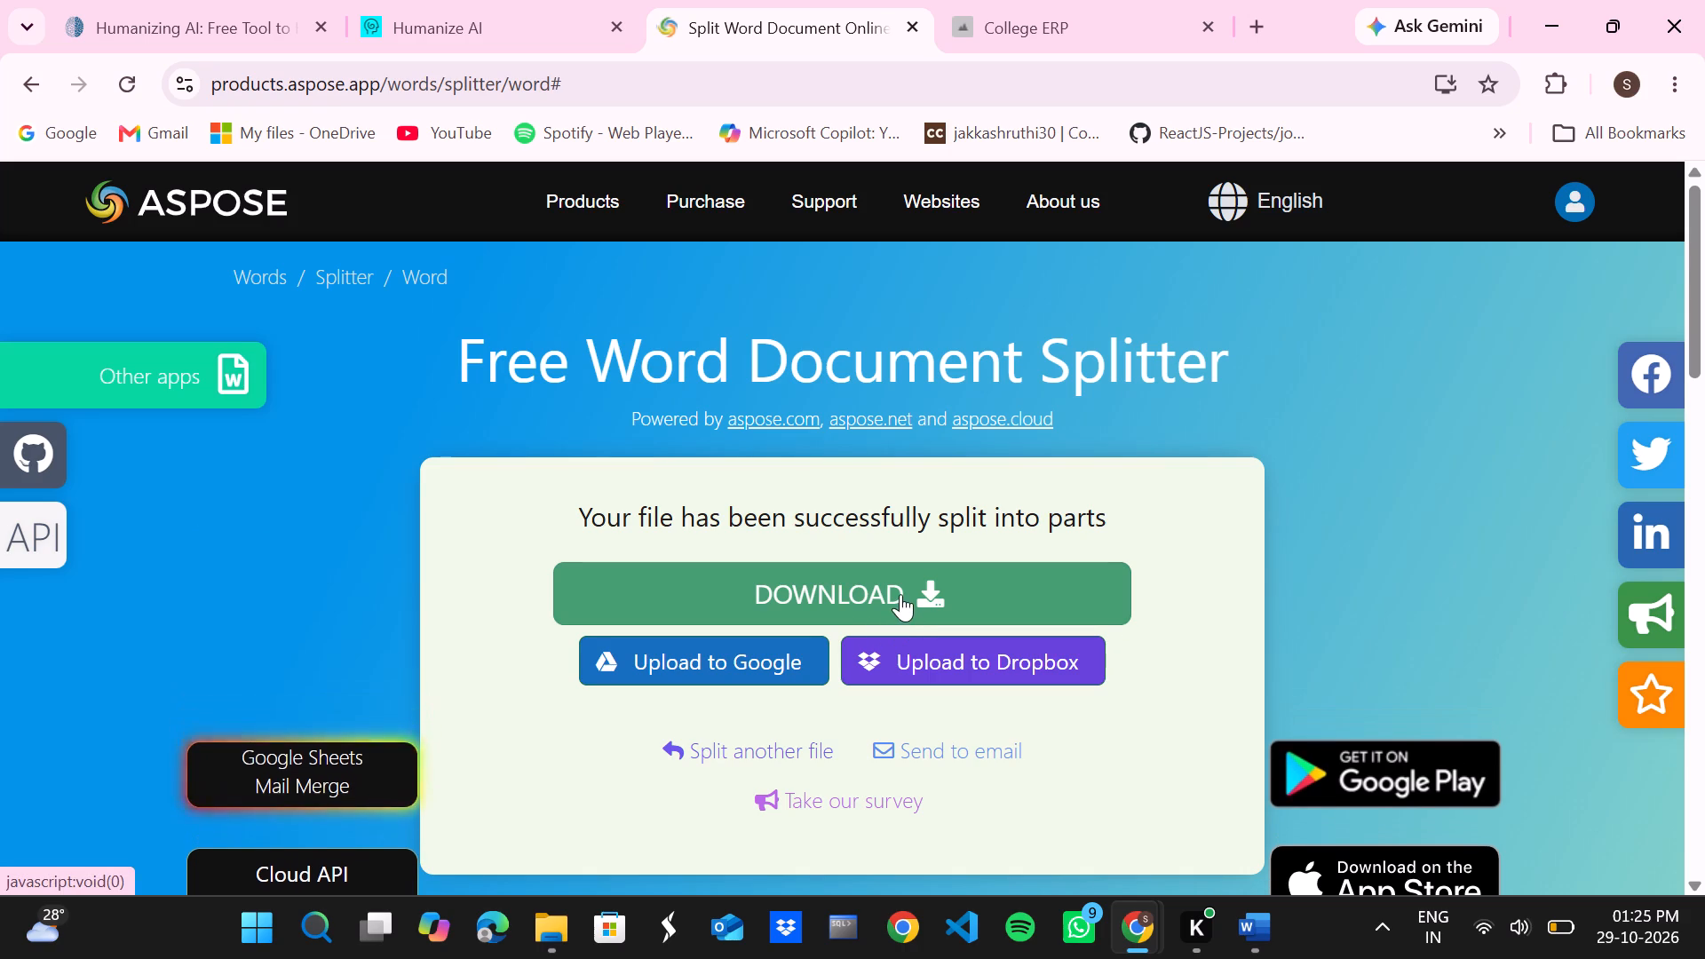
left_click(900, 594)
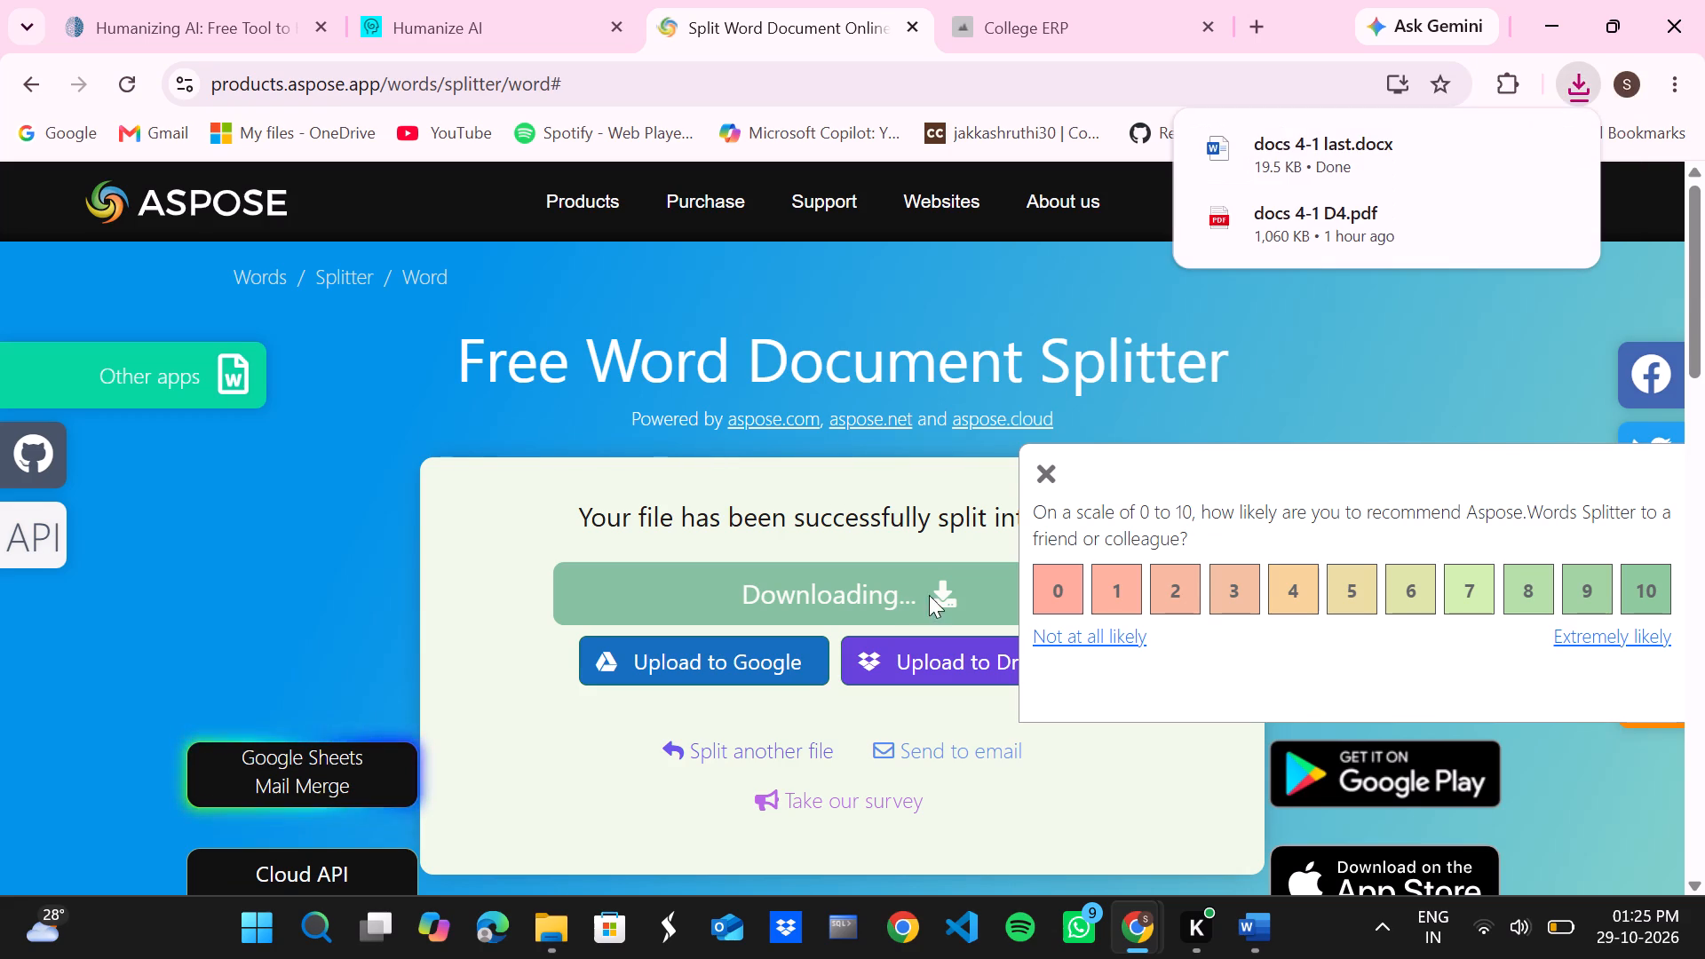
Open the downloaded docs 4-1 last document in Word and enable editing.
left_click(1364, 162)
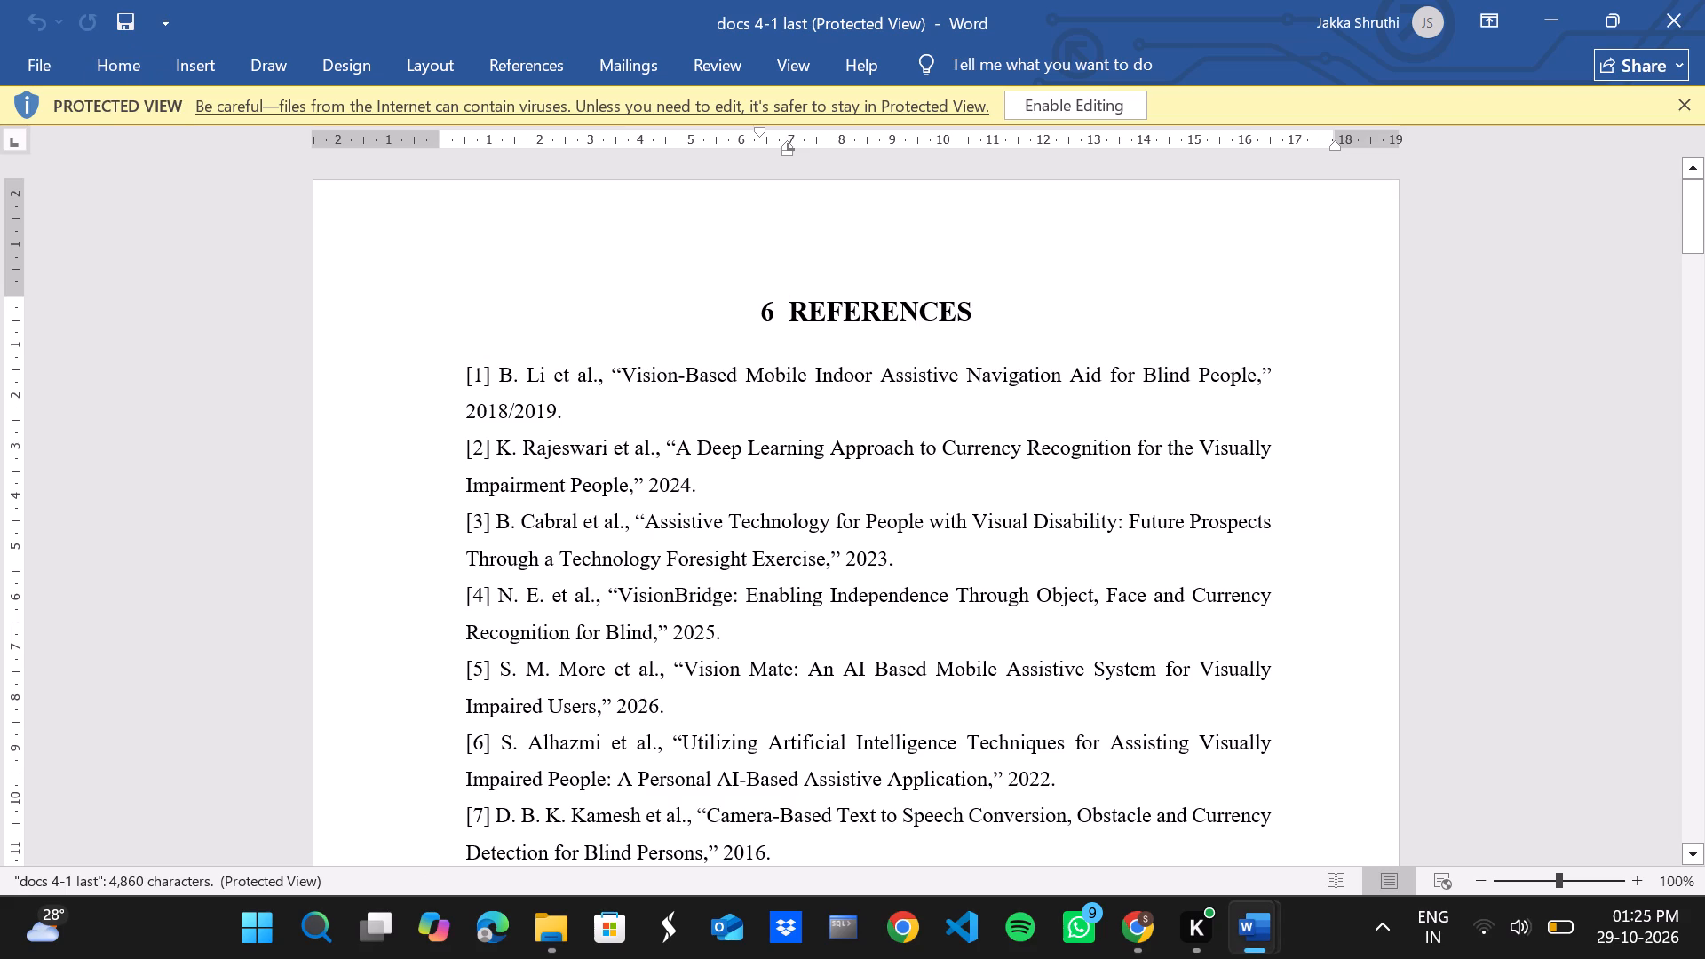
left_click(1122, 104)
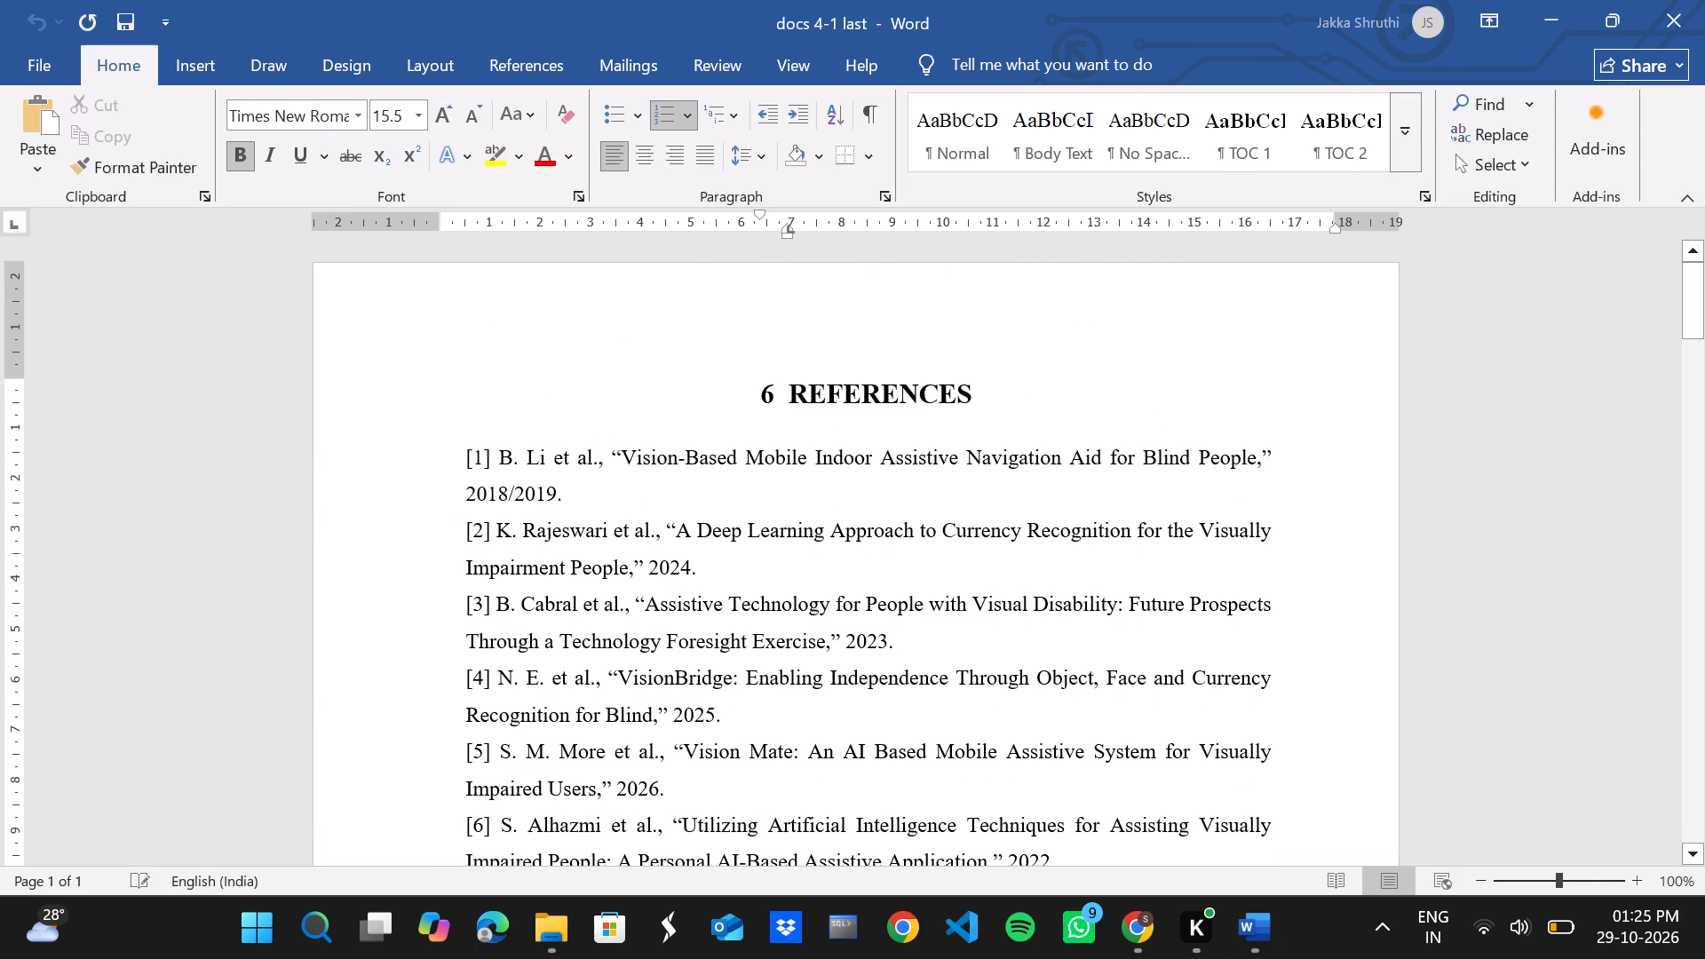
Change the footer page number below the references to 34.
scroll(892, 759, "down", 20)
scroll(892, 759, "down", 8)
scroll(892, 759, "up", 1)
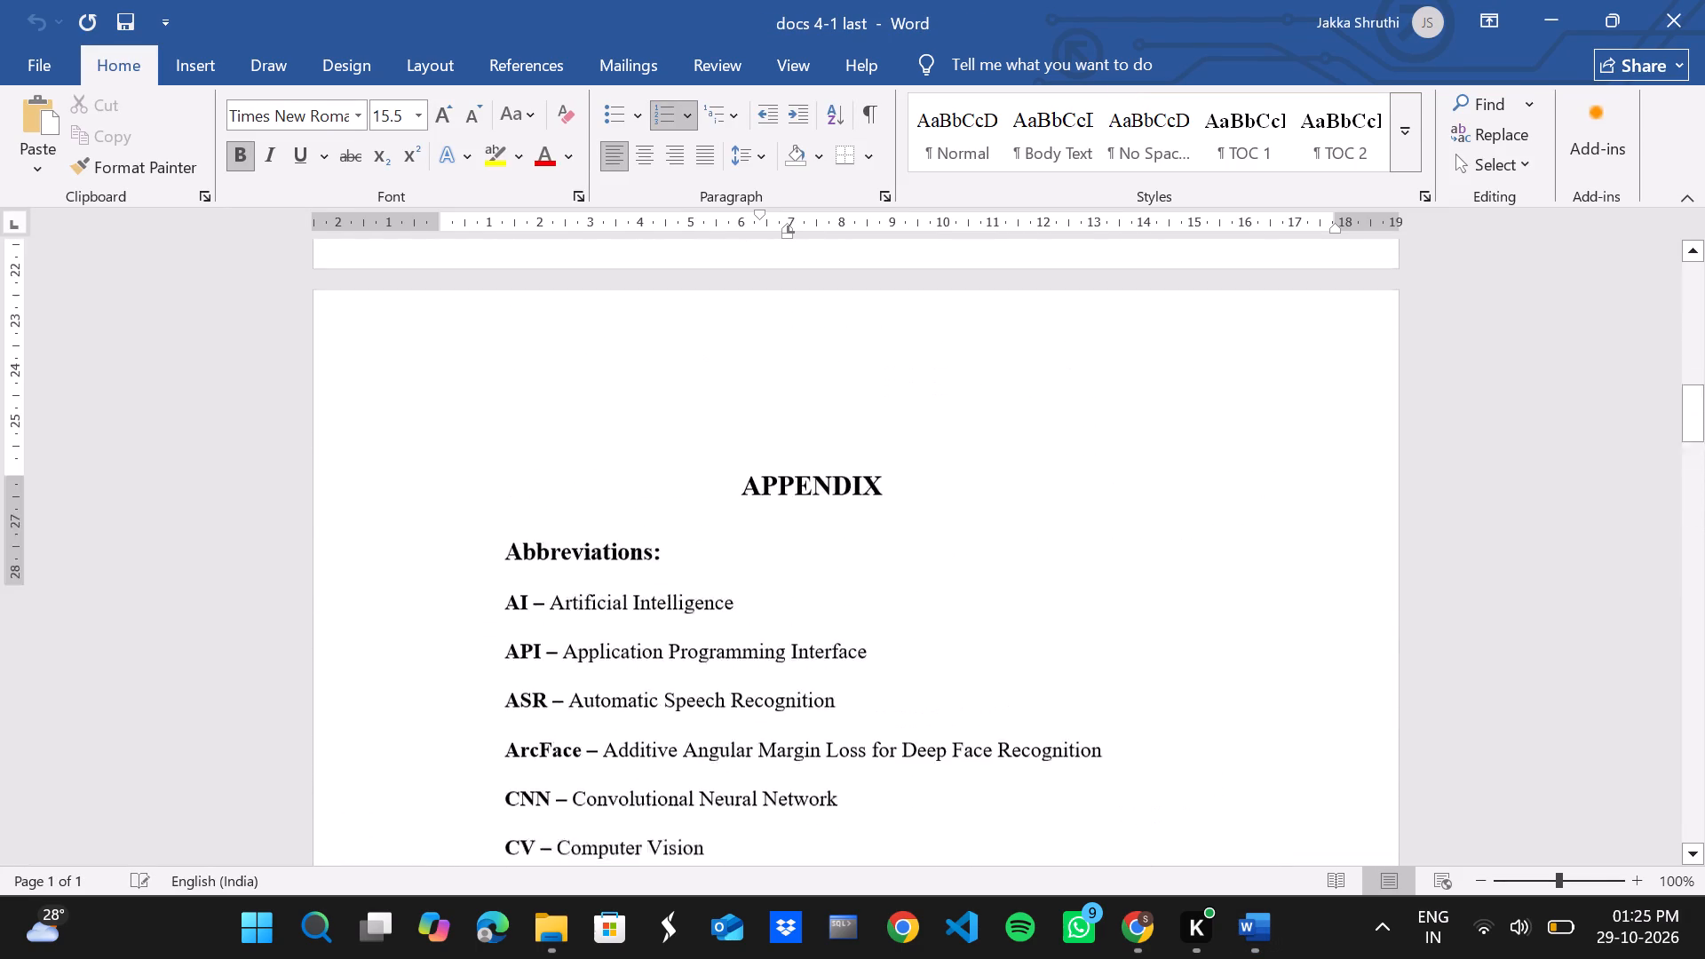
scroll(892, 759, "up", 1)
scroll(884, 860, "down", 1)
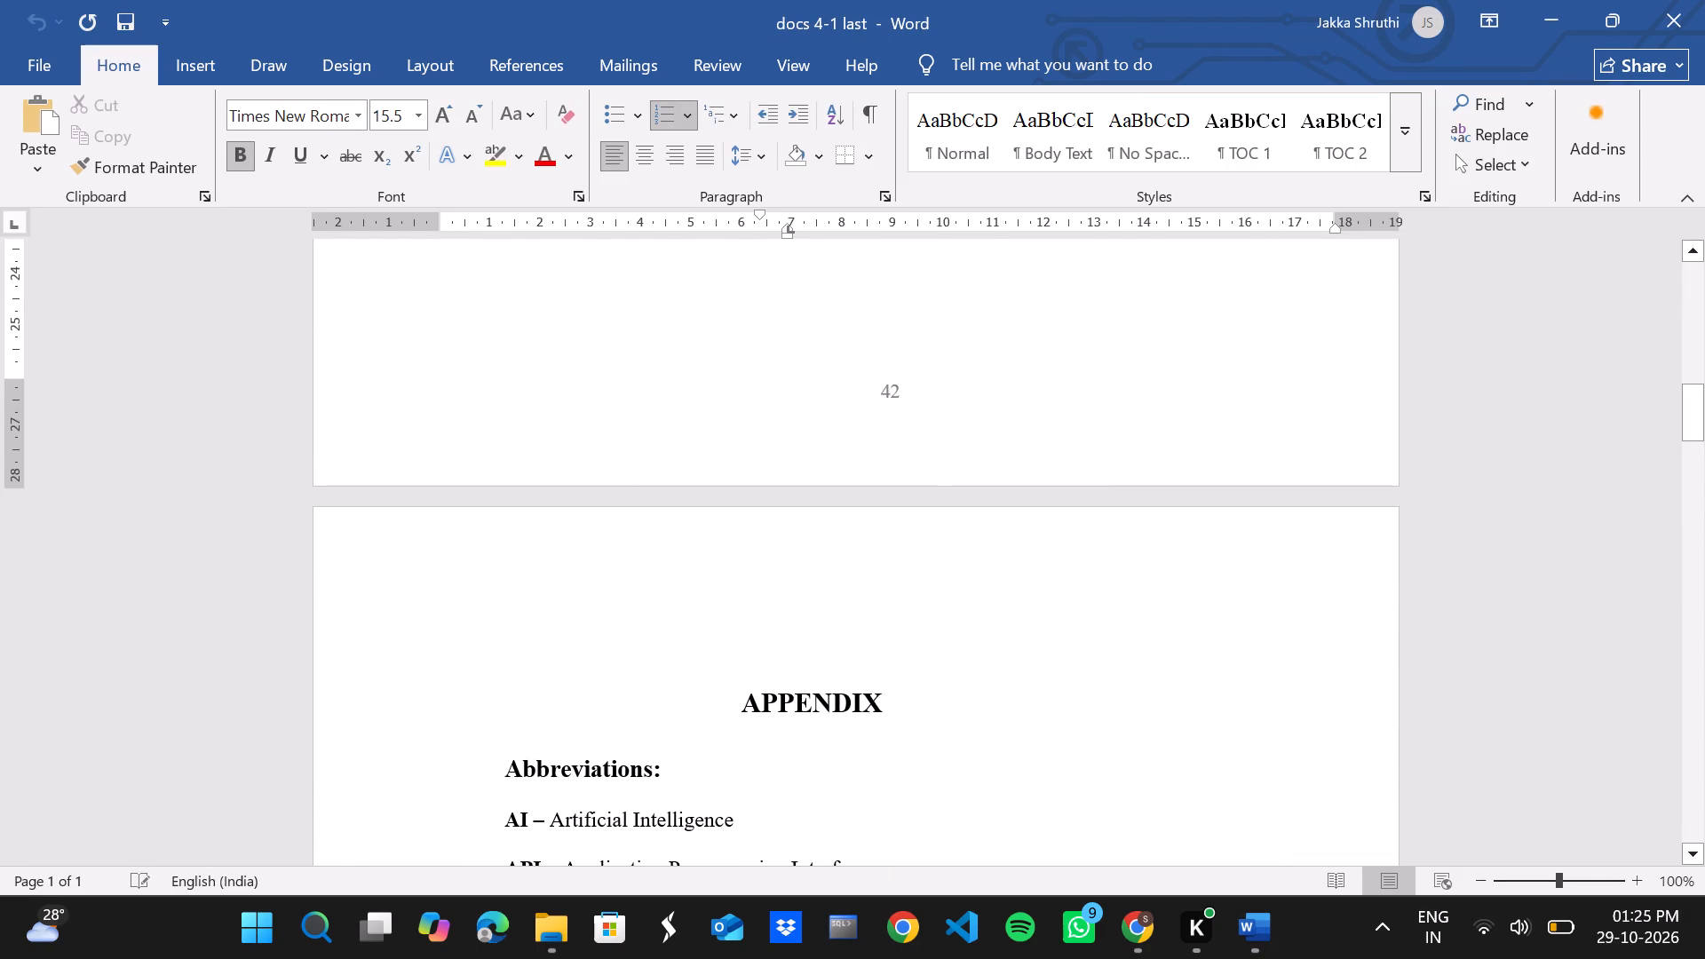
triple_click(911, 386)
double_click(907, 388)
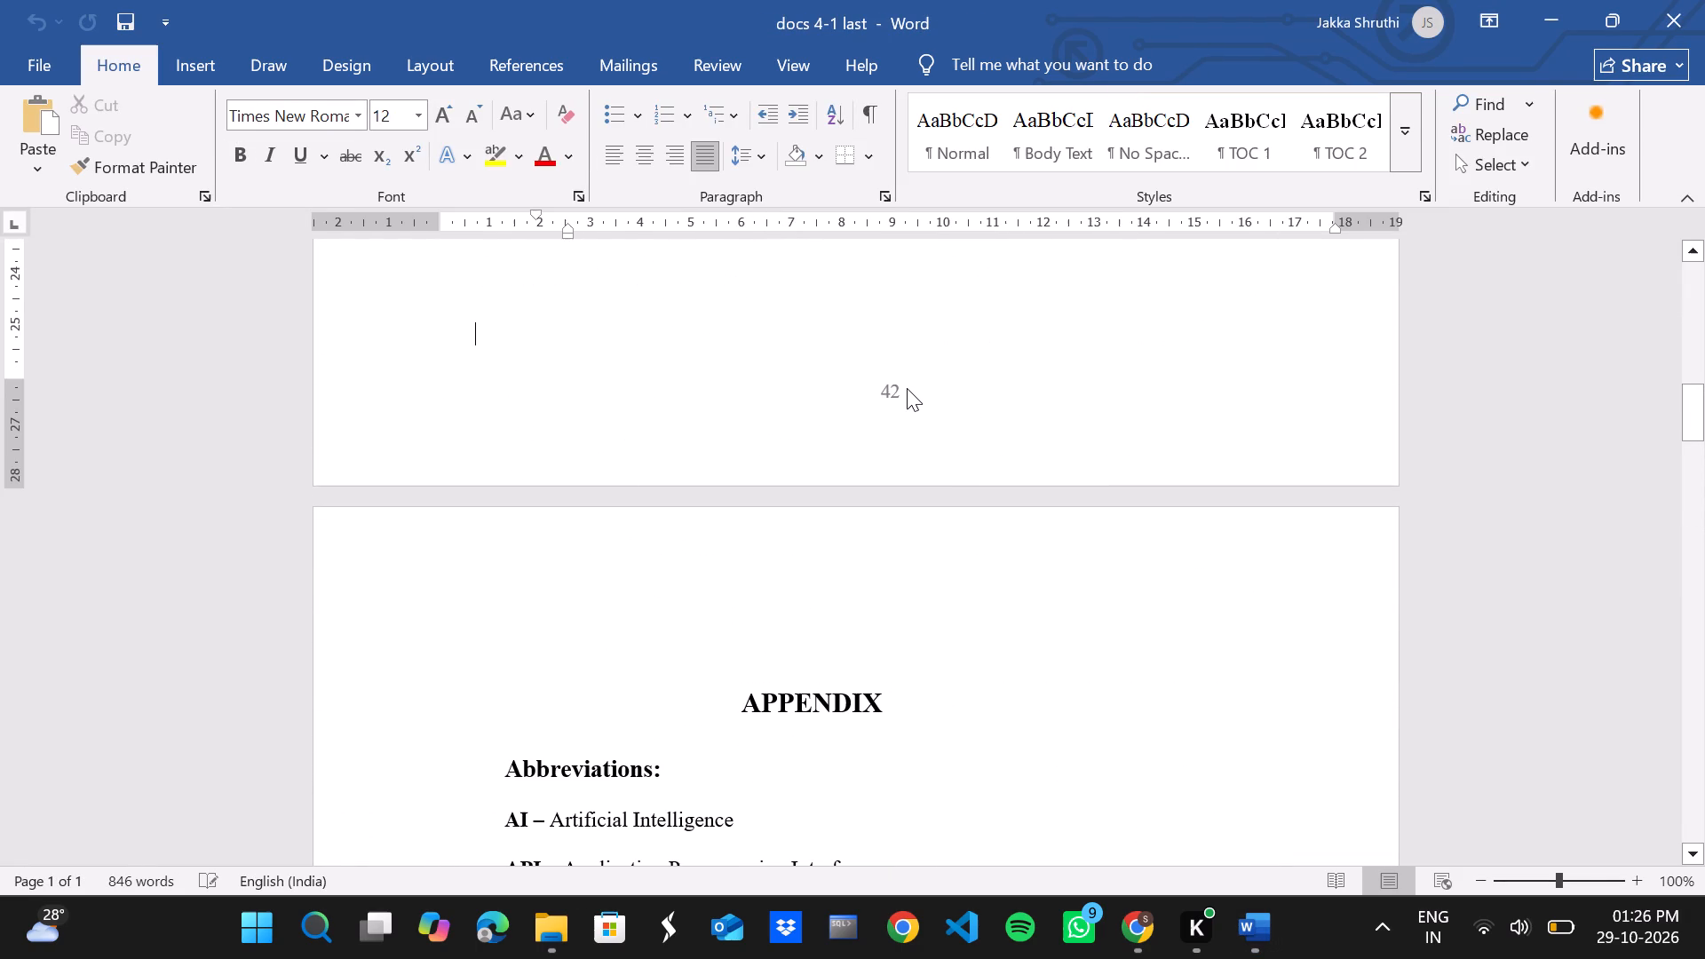
left_click(907, 388)
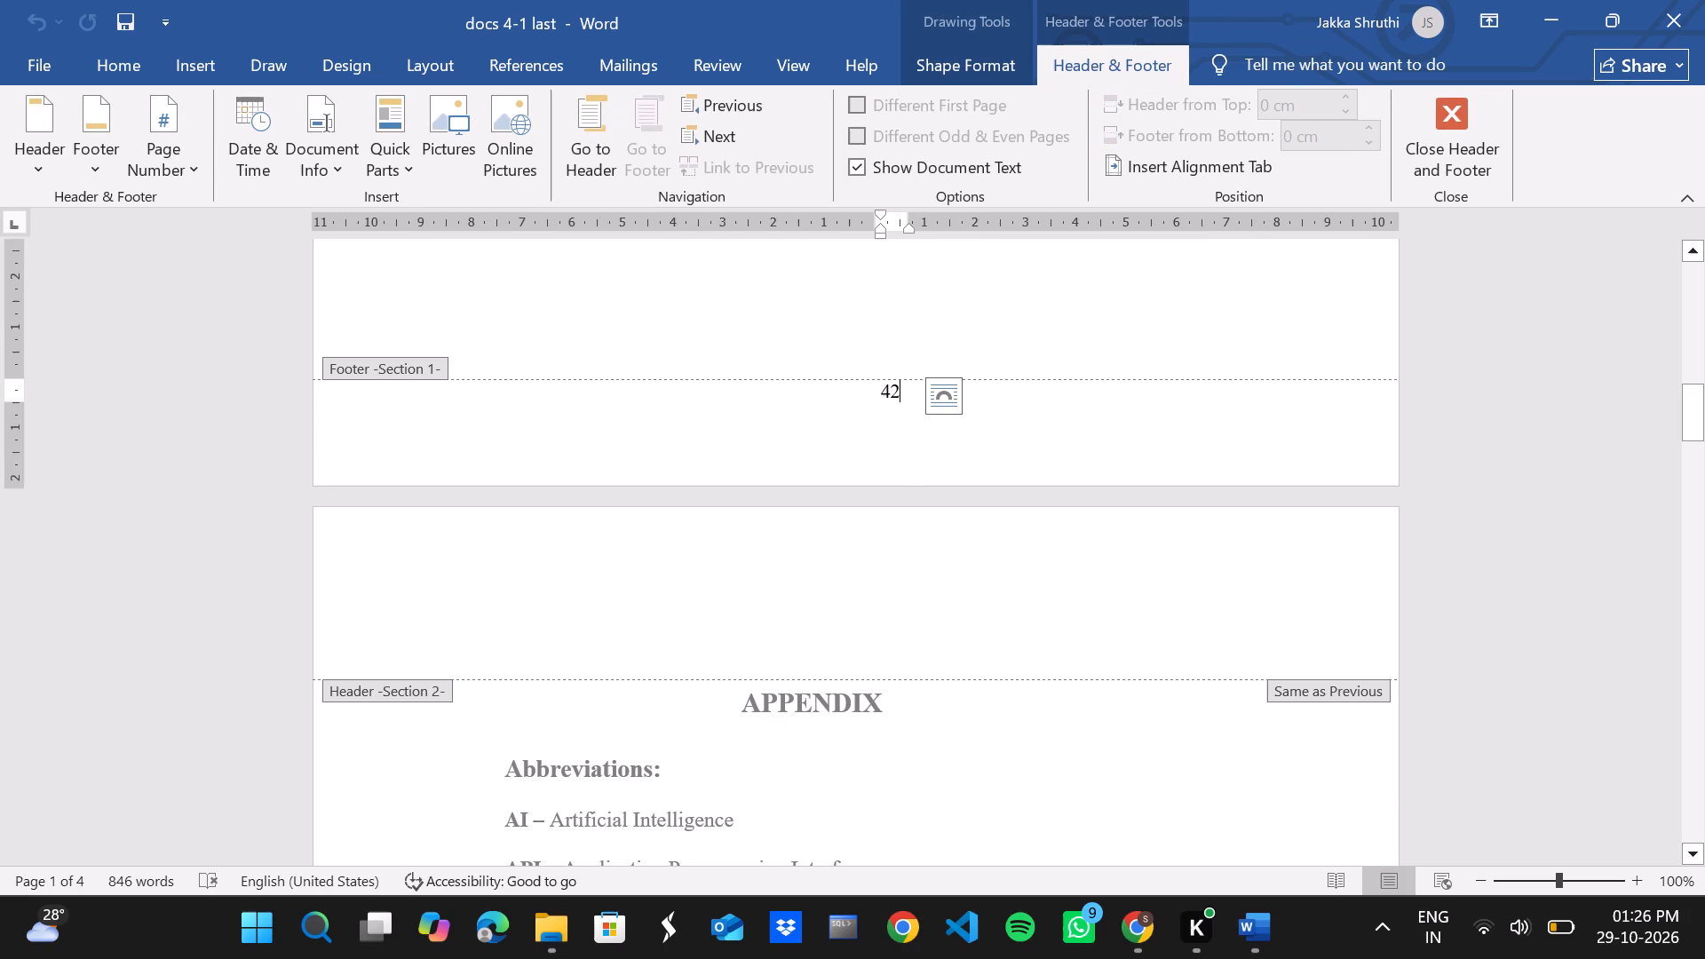
key("BackSpace")
key("BackSpace")
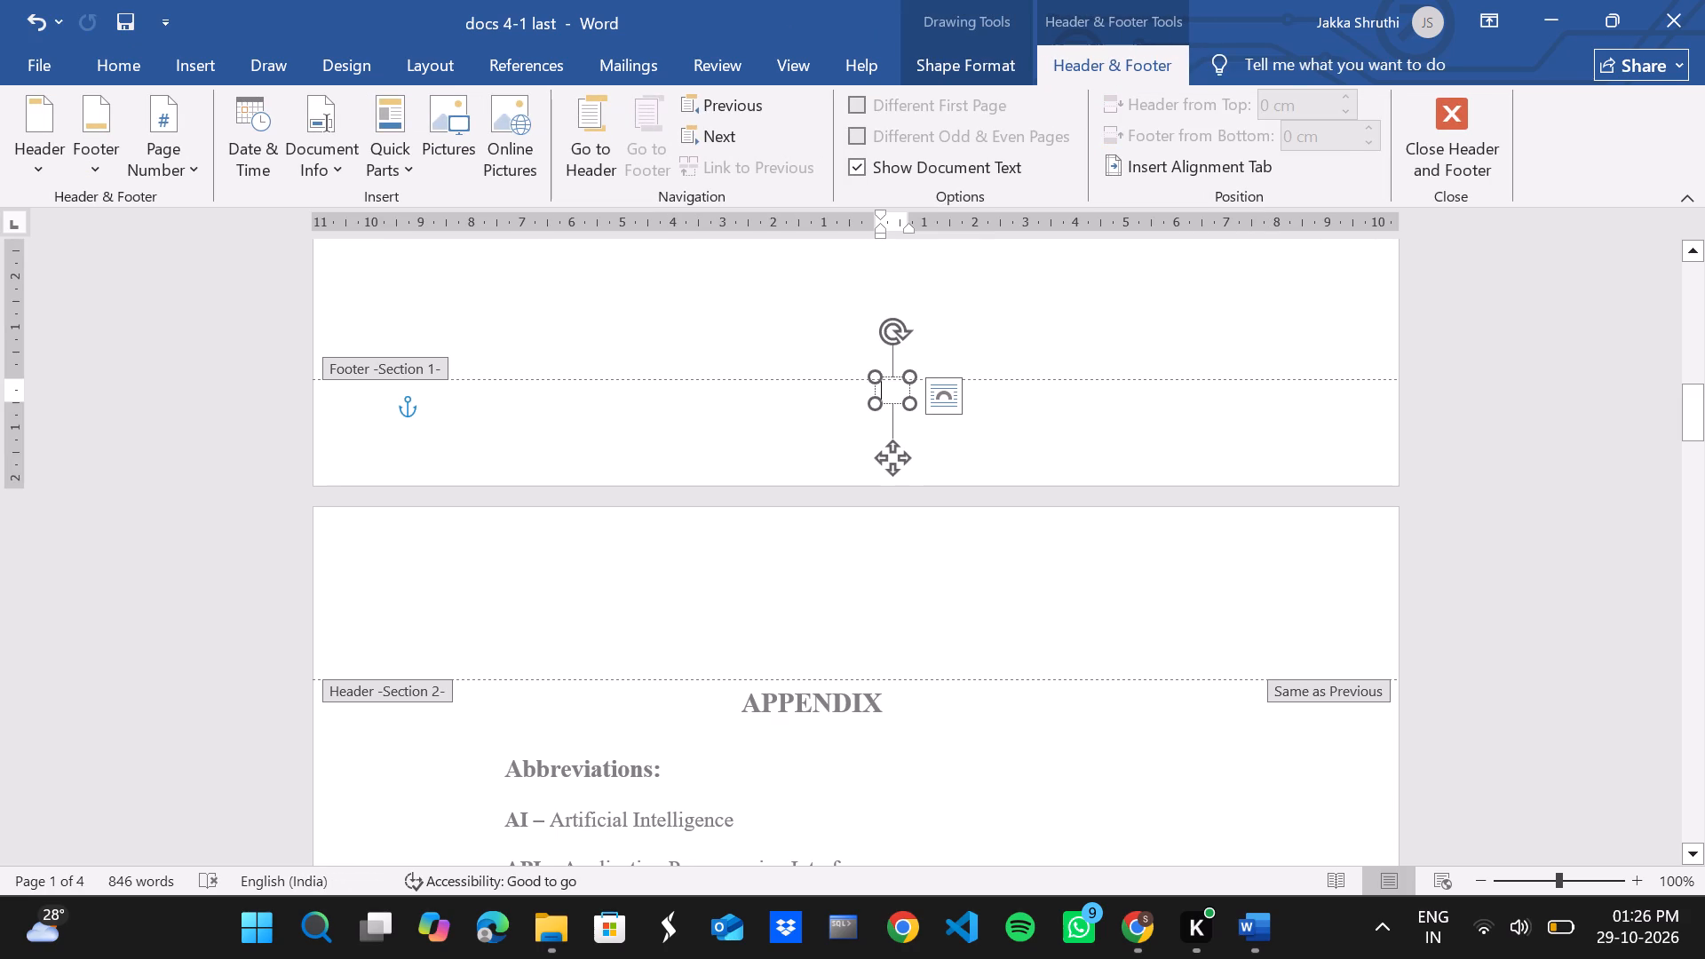
type("34")
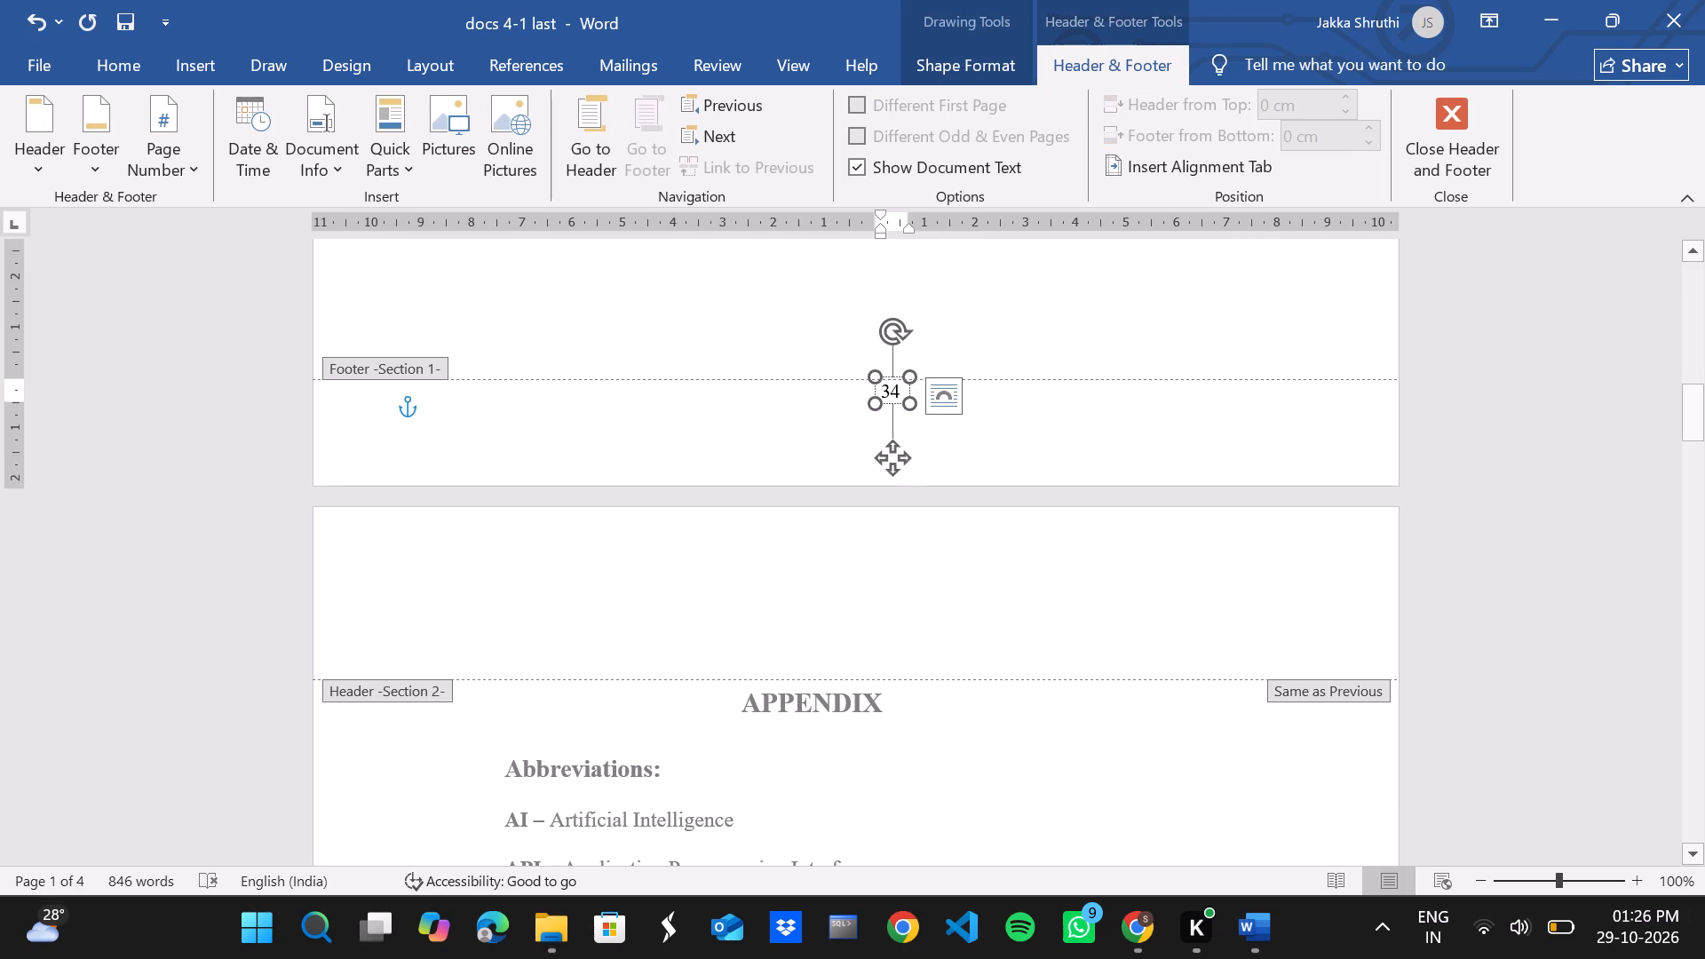
left_click(1035, 637)
Examine the footer page numbers across the references, appendix and glossary pages, leaving footer editing.
scroll(1035, 637, "down", 6)
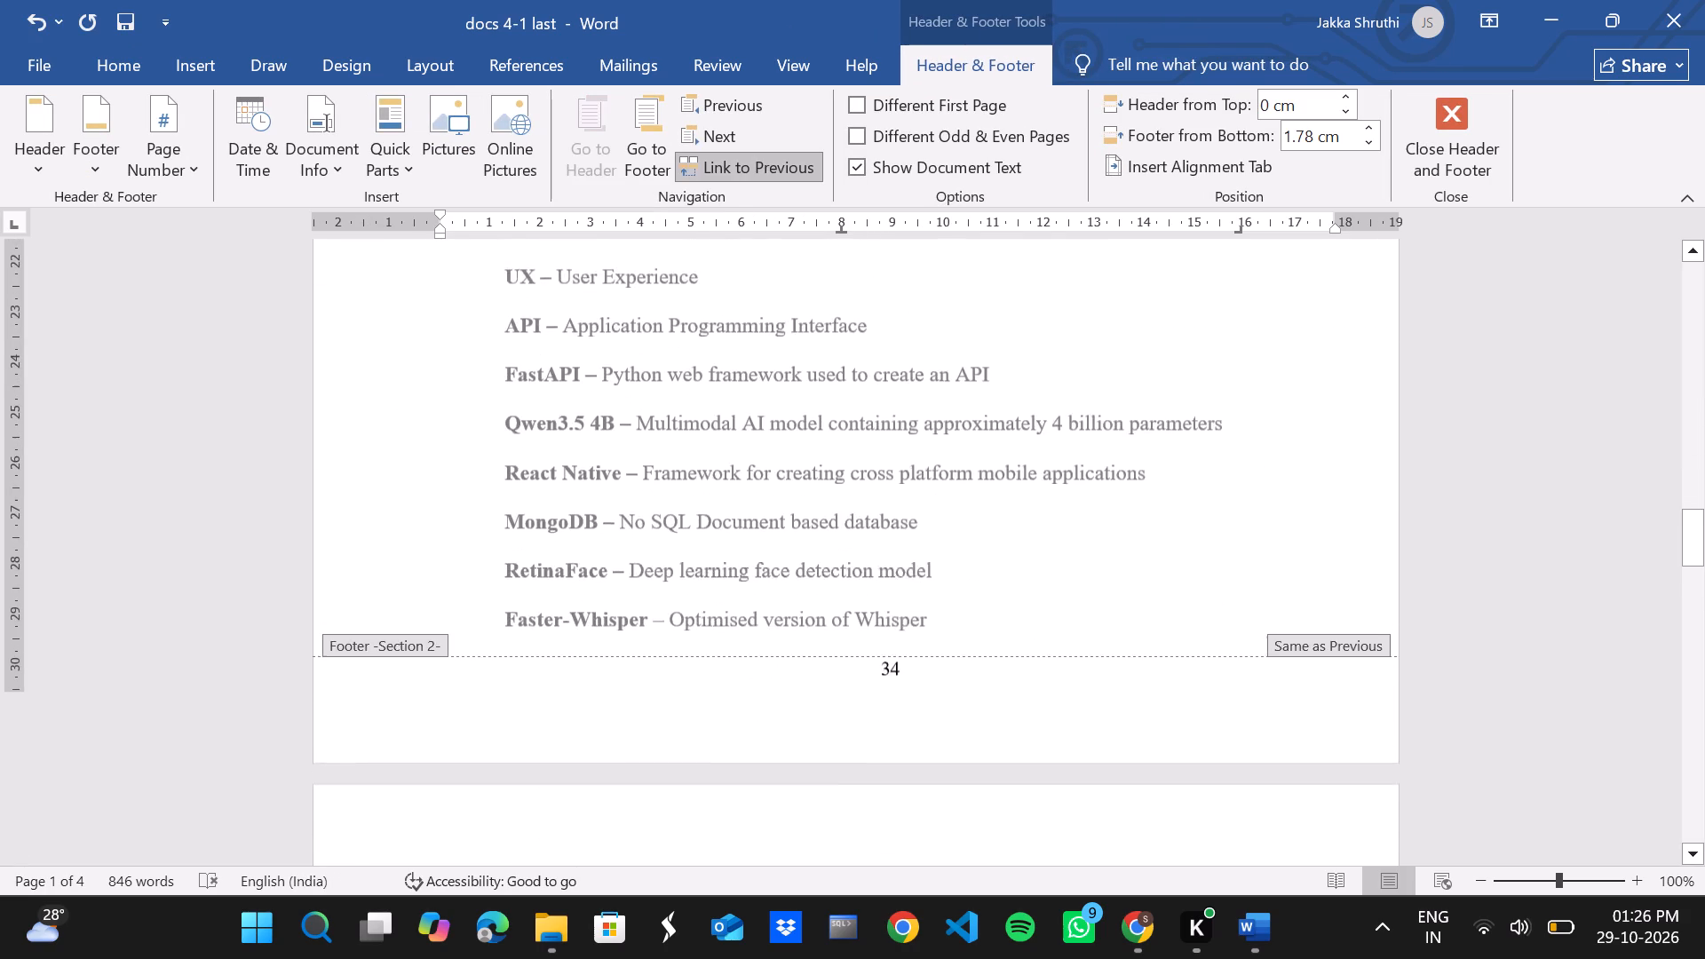
scroll(1035, 637, "down", 1)
left_click(925, 597)
triple_click(925, 597)
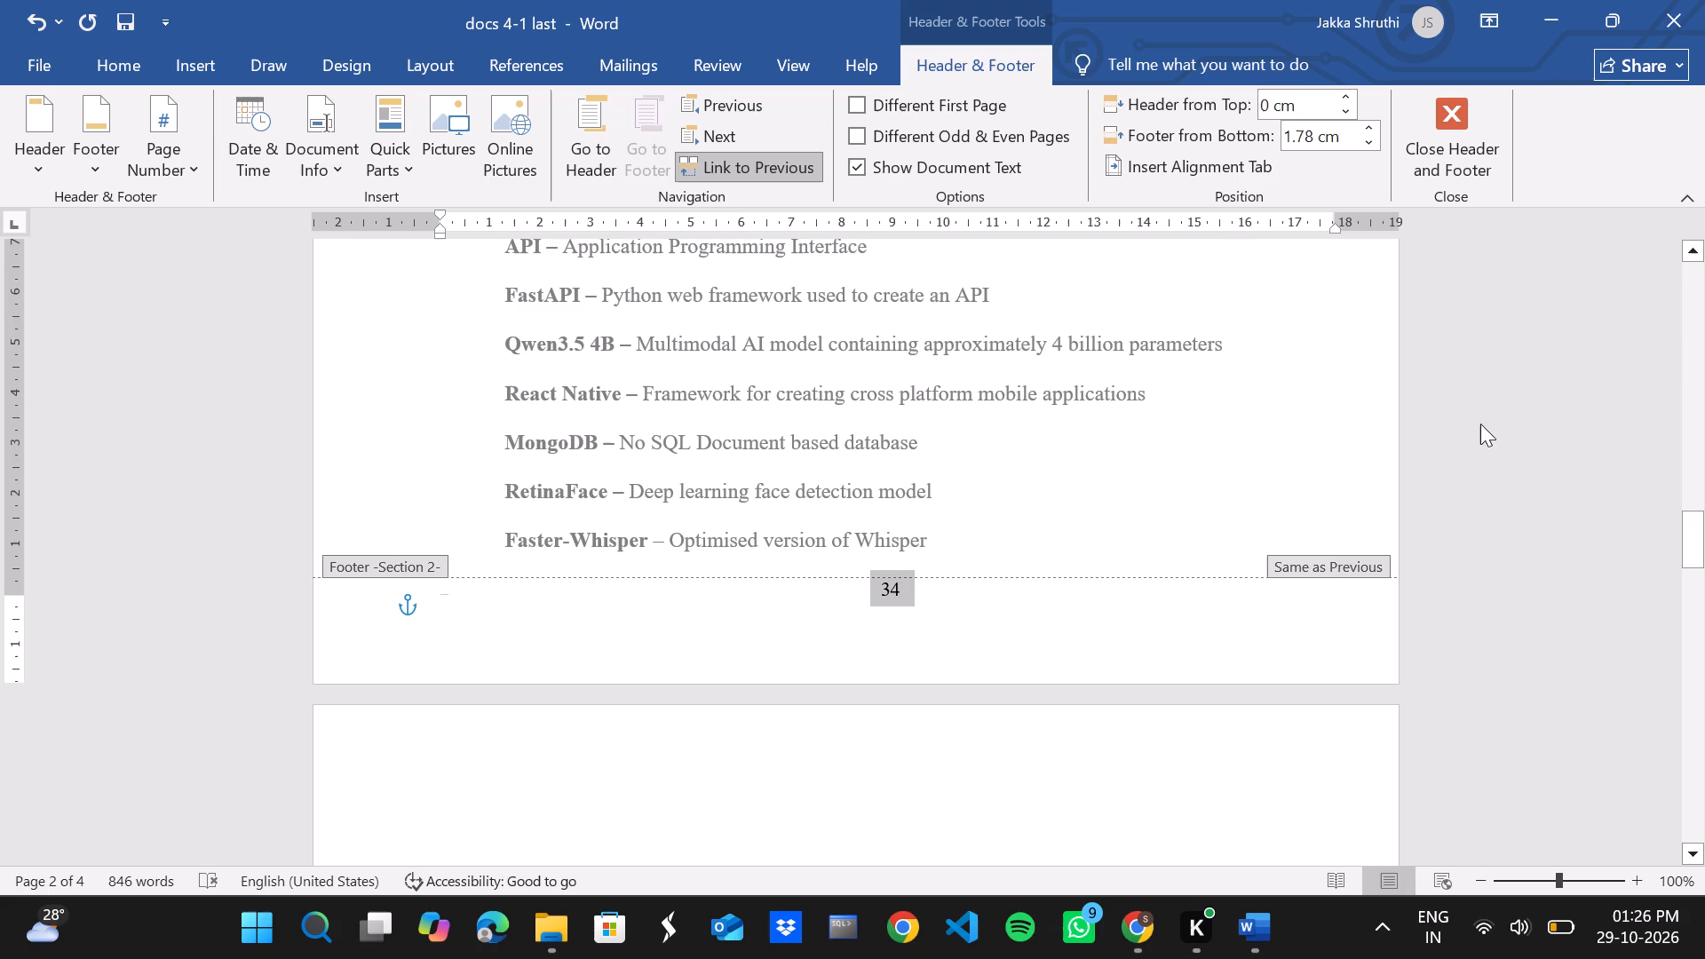
scroll(1480, 424, "up", 7)
scroll(1480, 424, "down", 2)
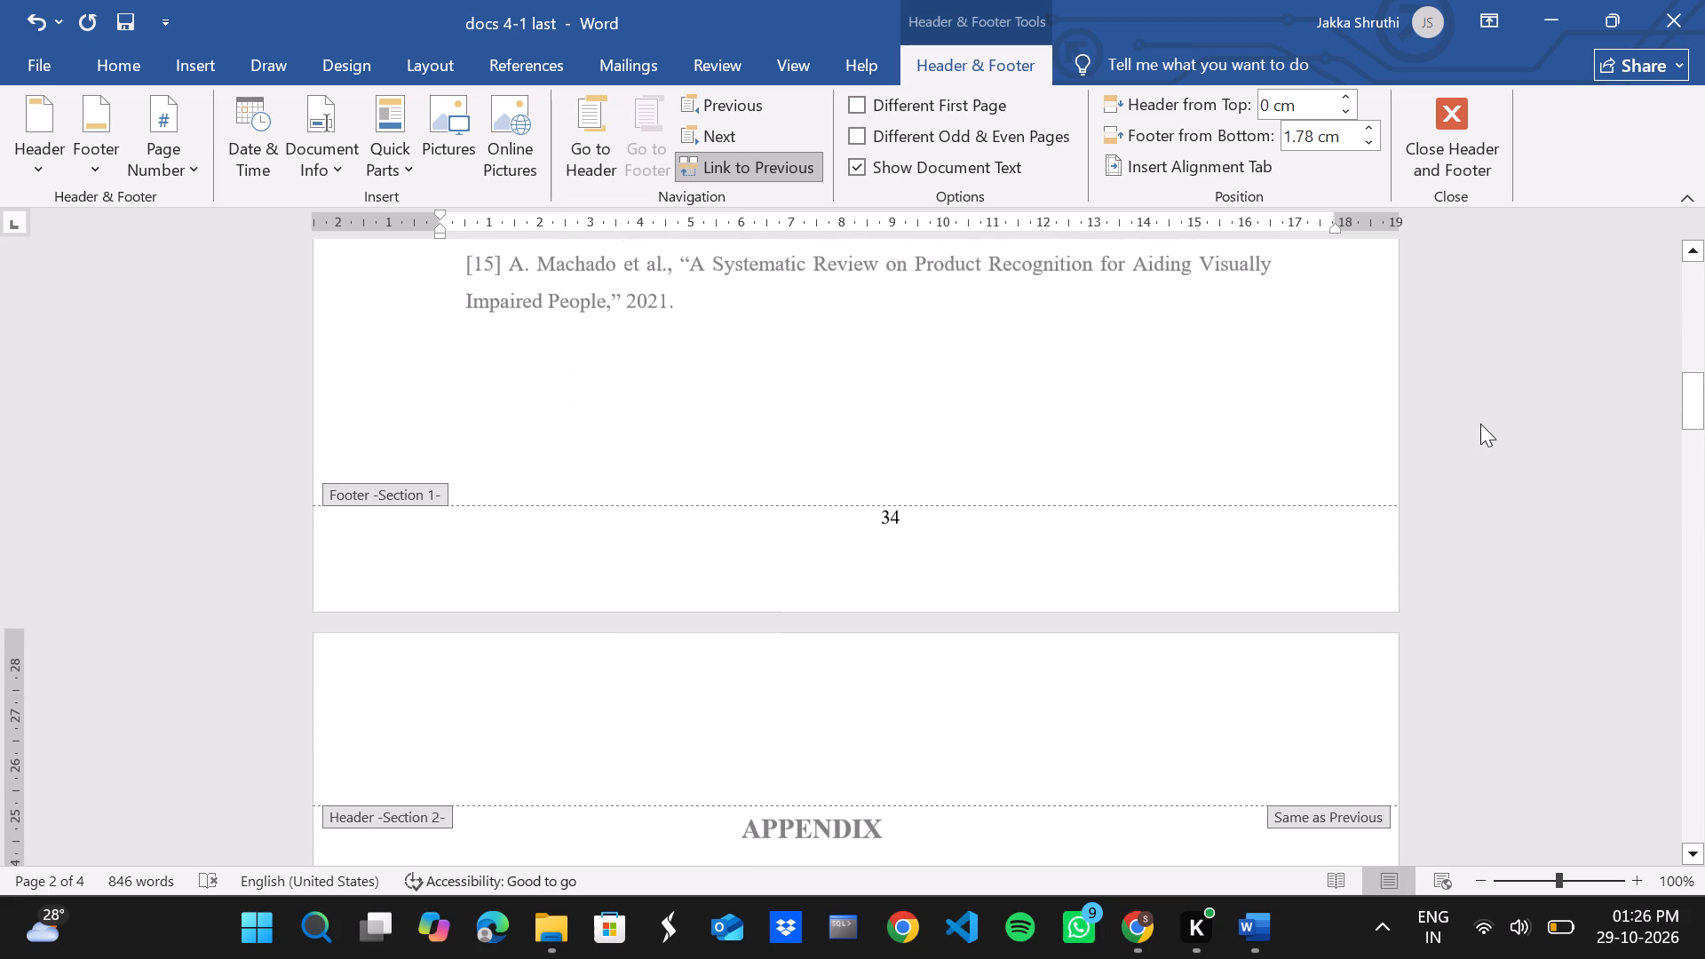
scroll(1480, 424, "down", 2)
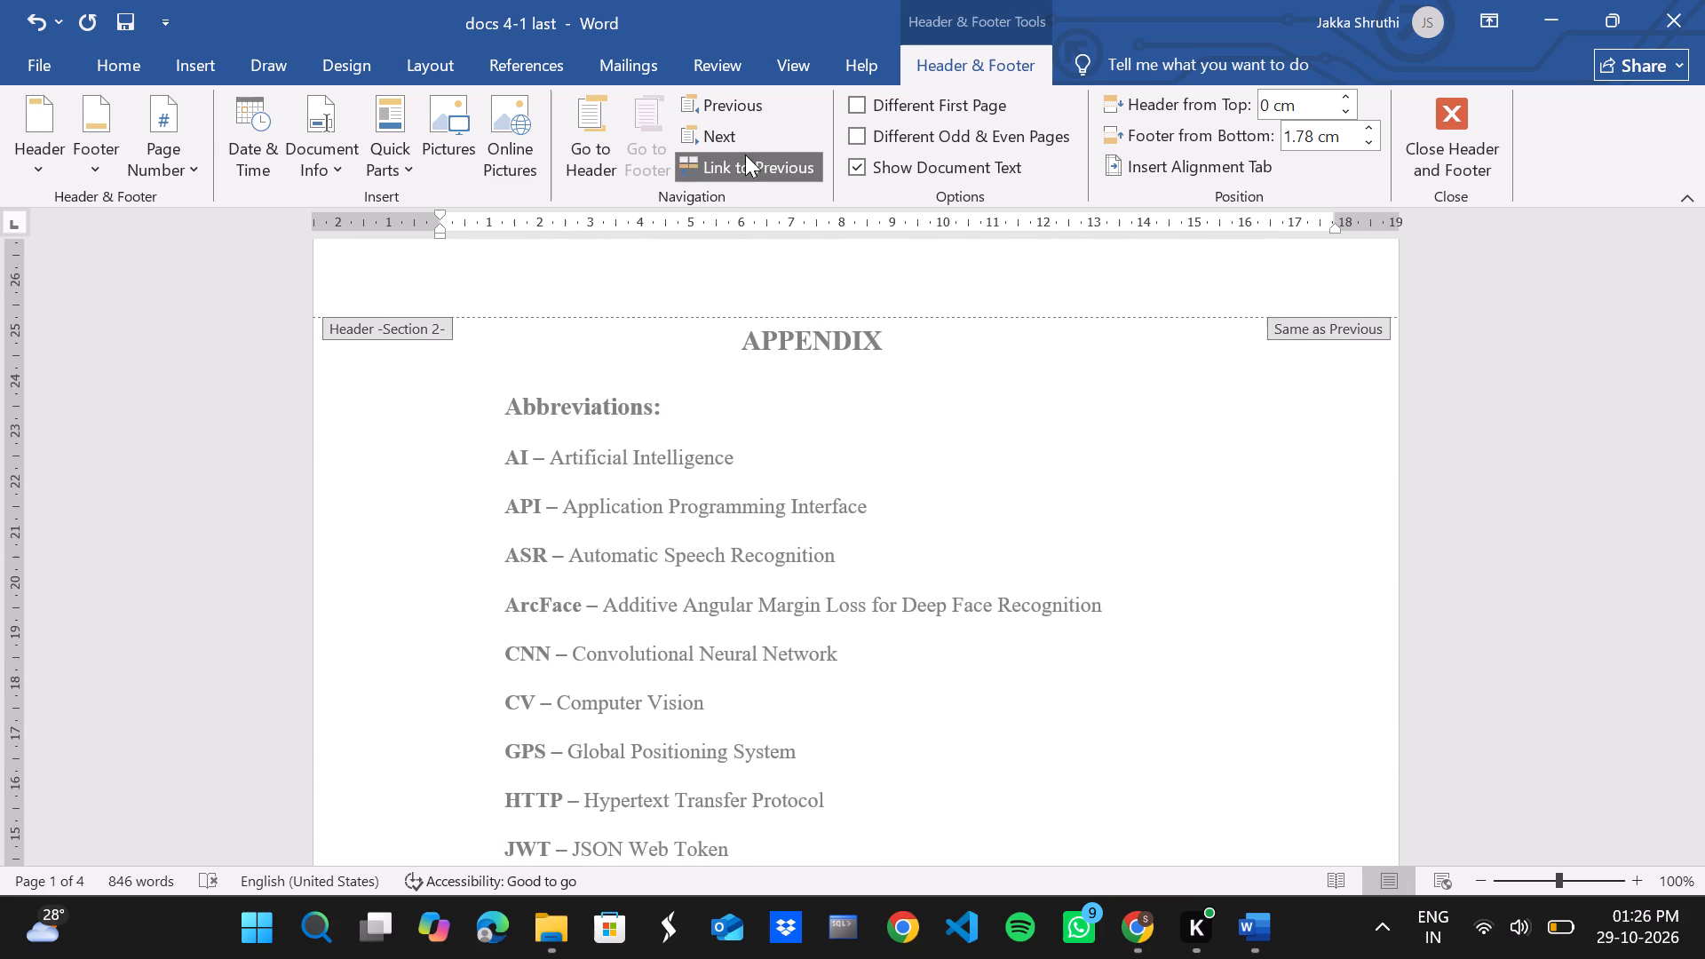
scroll(1128, 545, "down", 8)
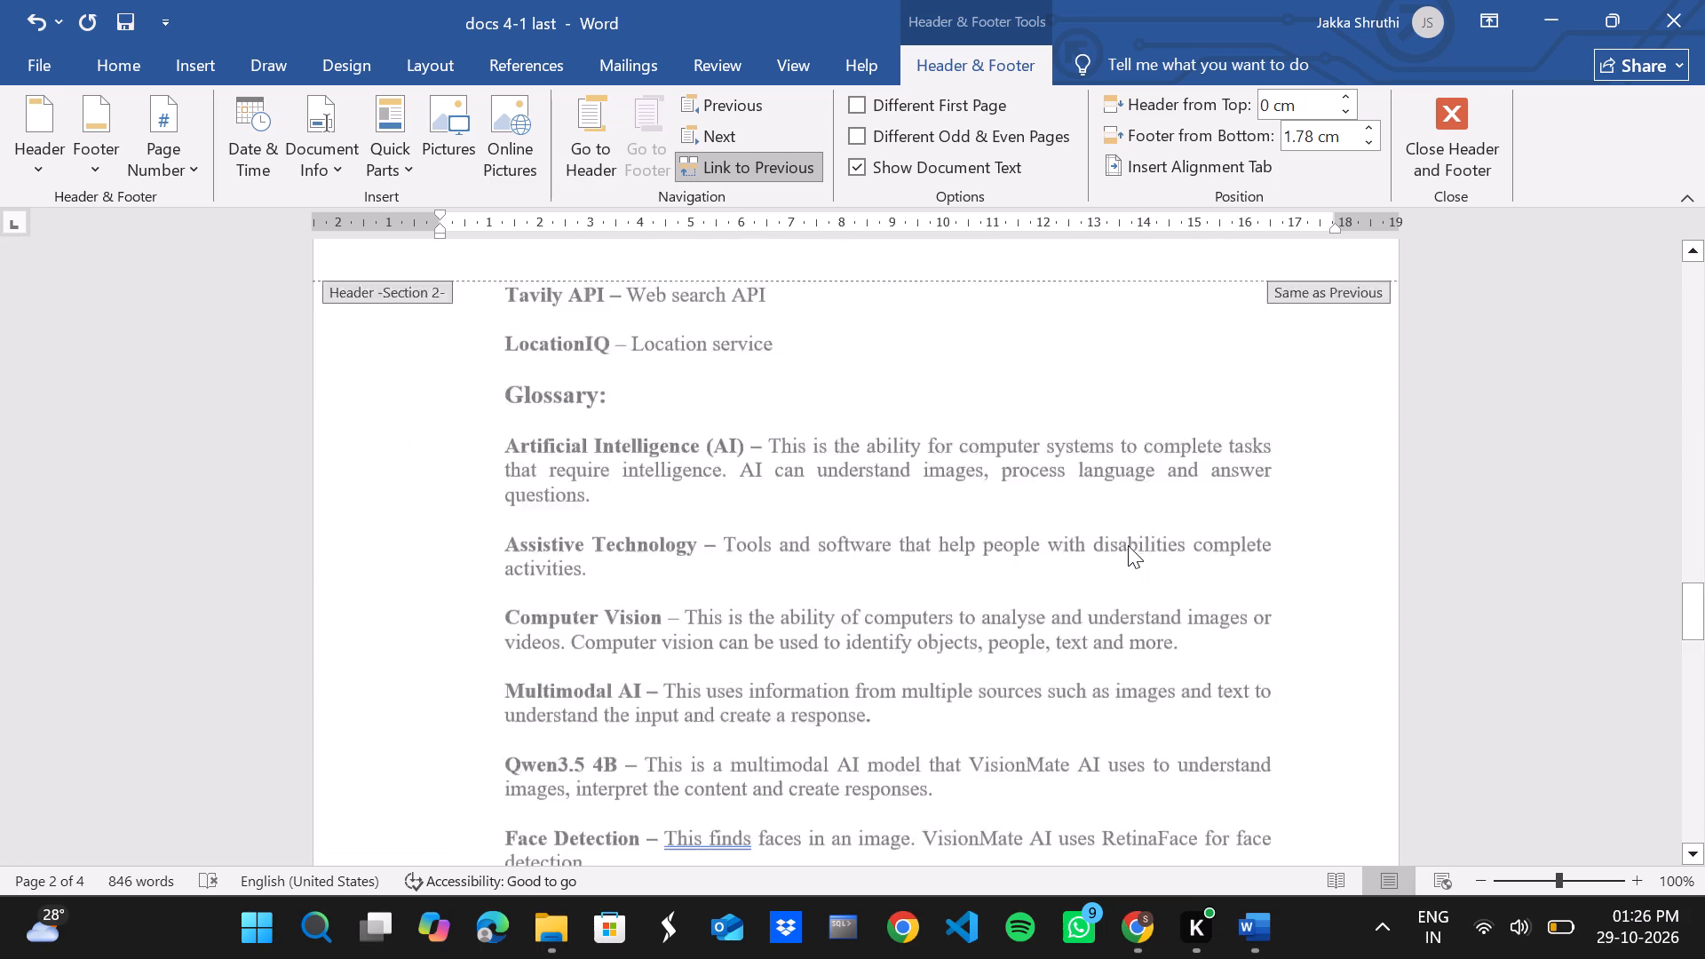
scroll(1128, 545, "down", 10)
scroll(1128, 545, "up", 13)
scroll(1128, 545, "down", 2)
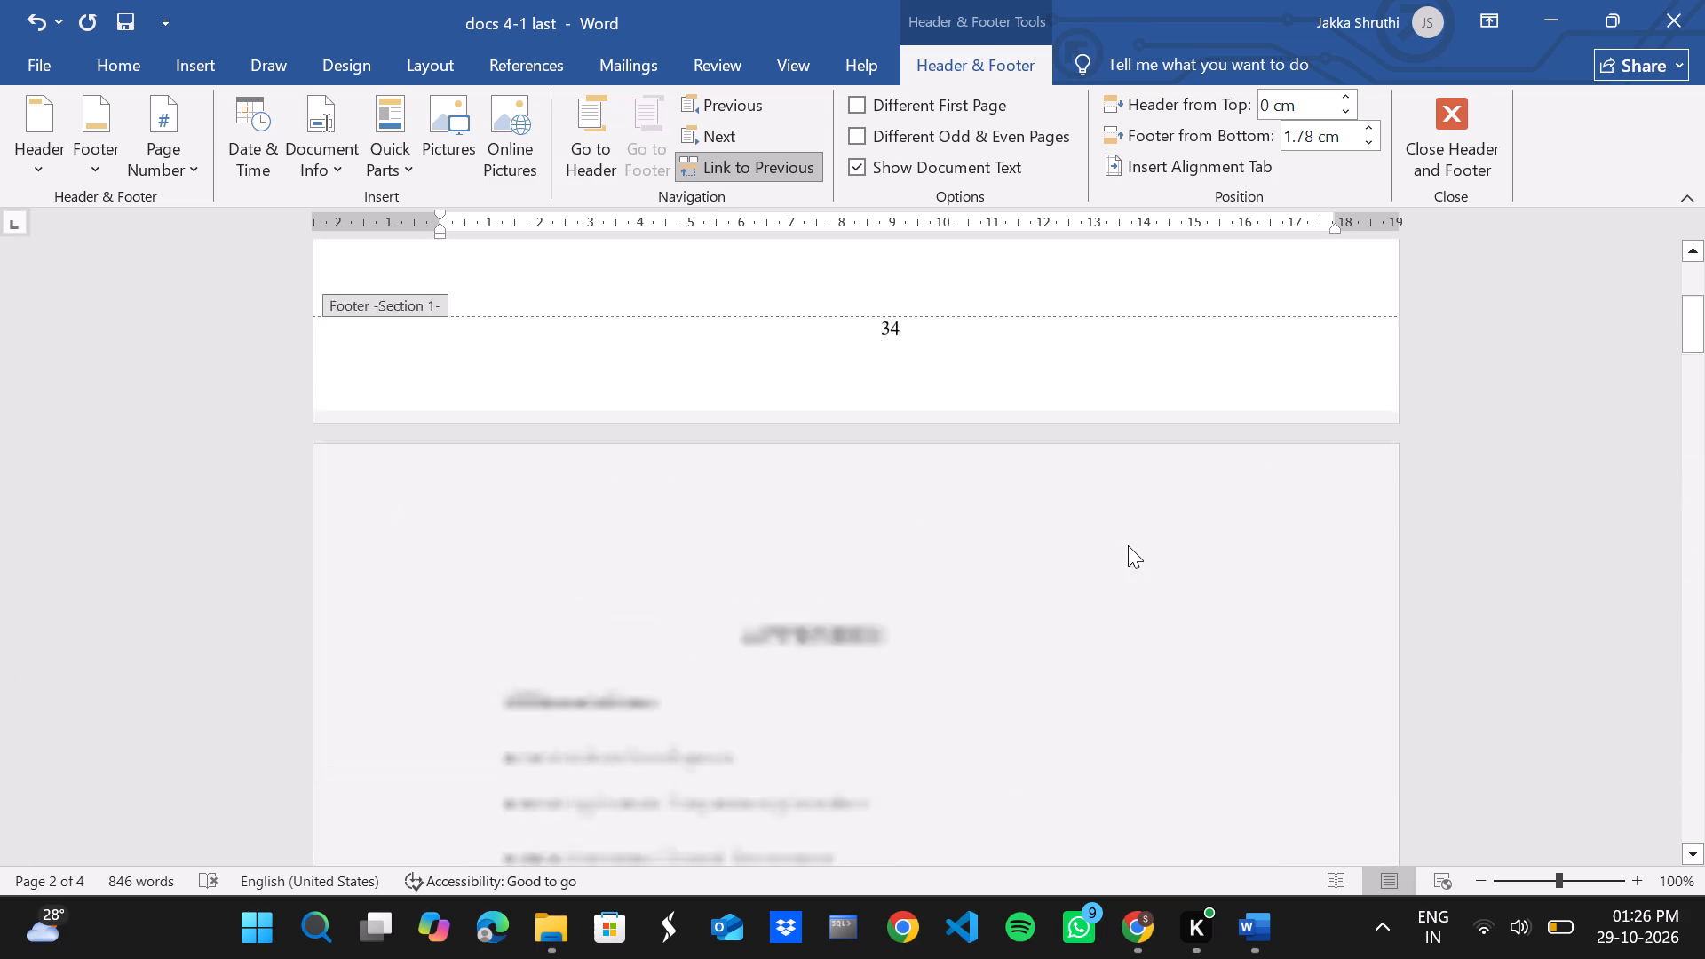
scroll(1128, 545, "down", 8)
scroll(1128, 545, "up", 3)
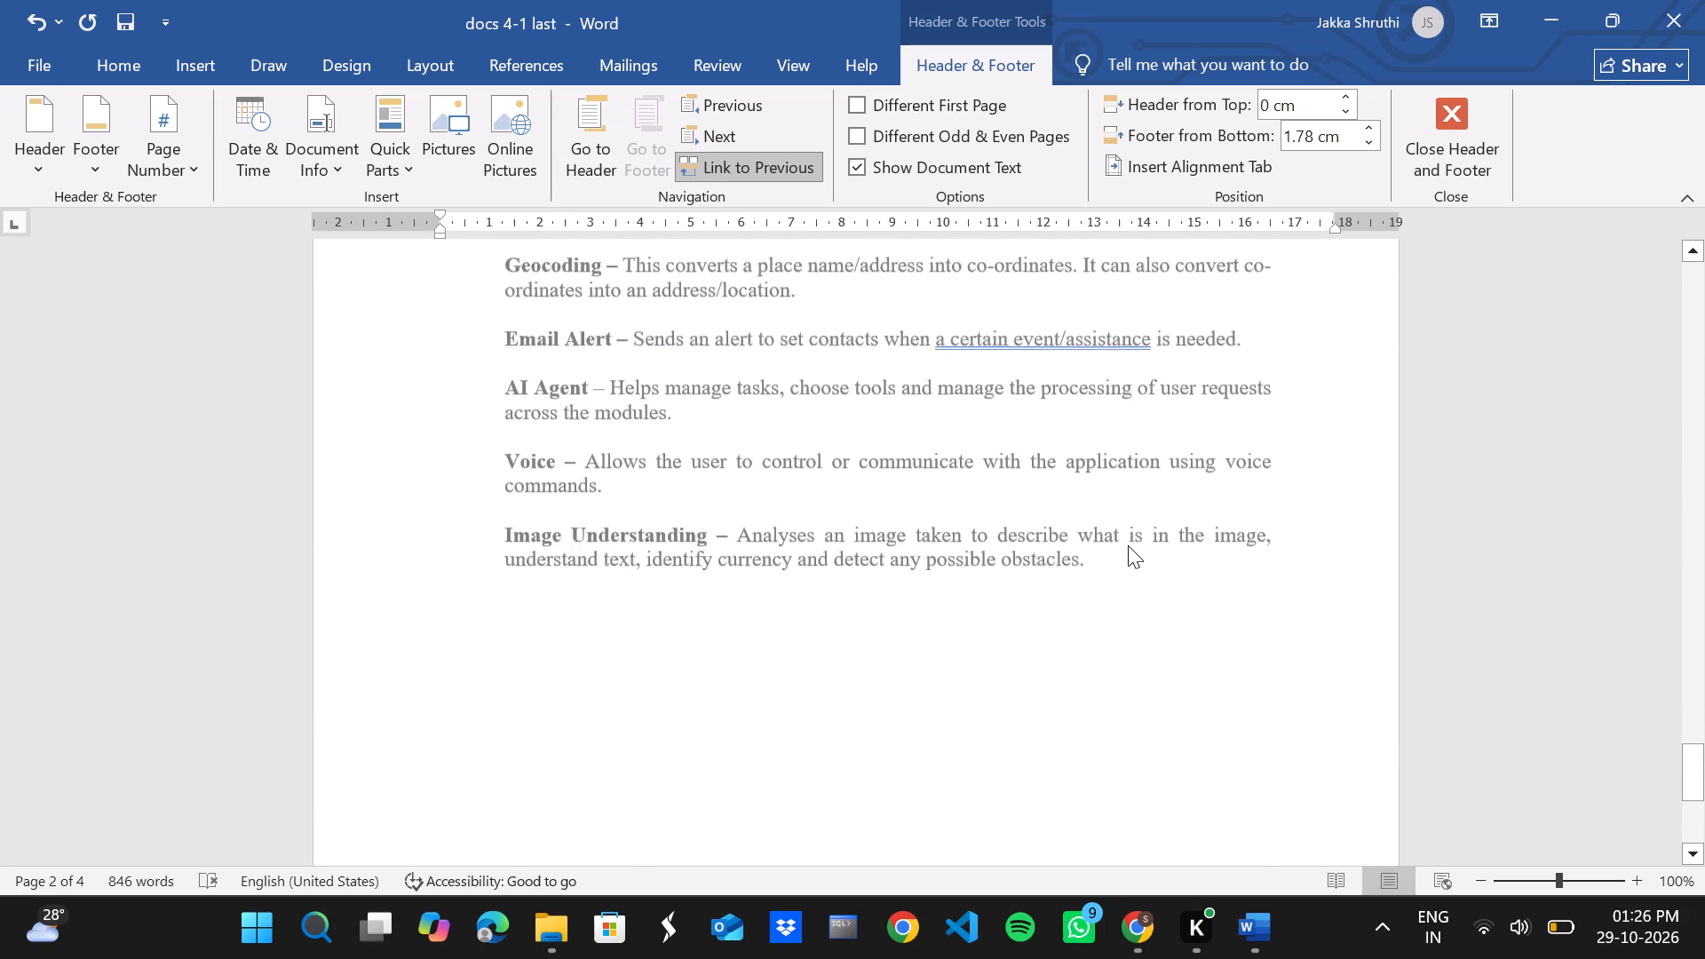
scroll(1128, 545, "up", 7)
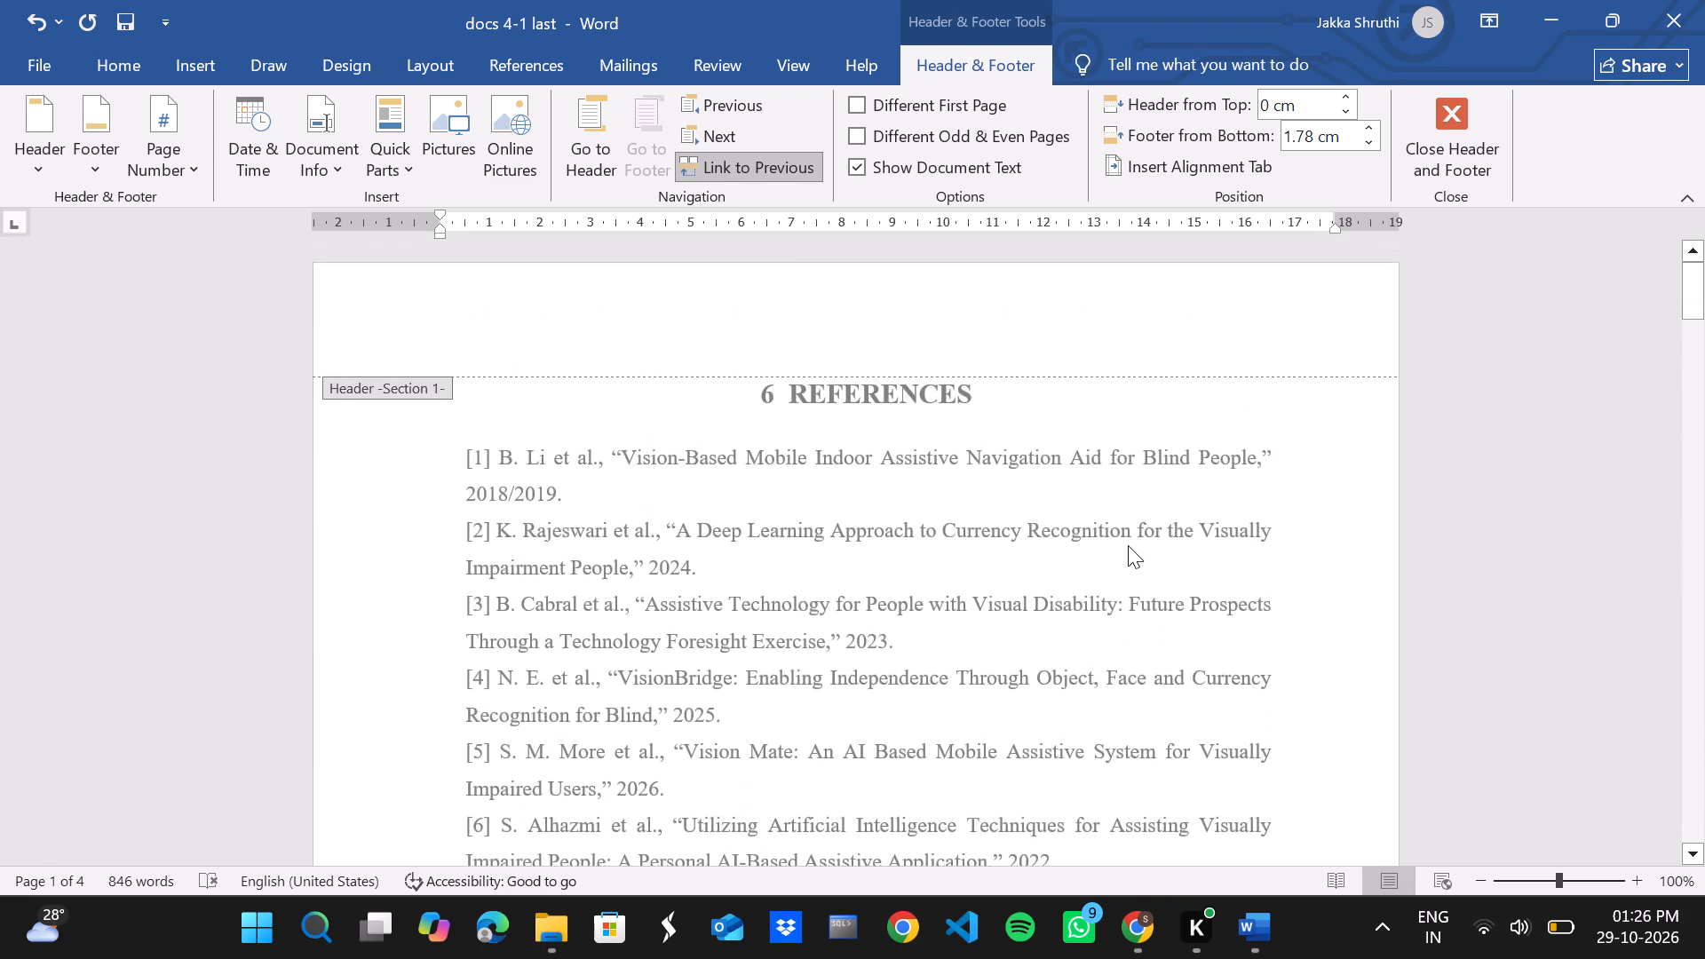
scroll(1128, 545, "down", 4)
left_click(1416, 131)
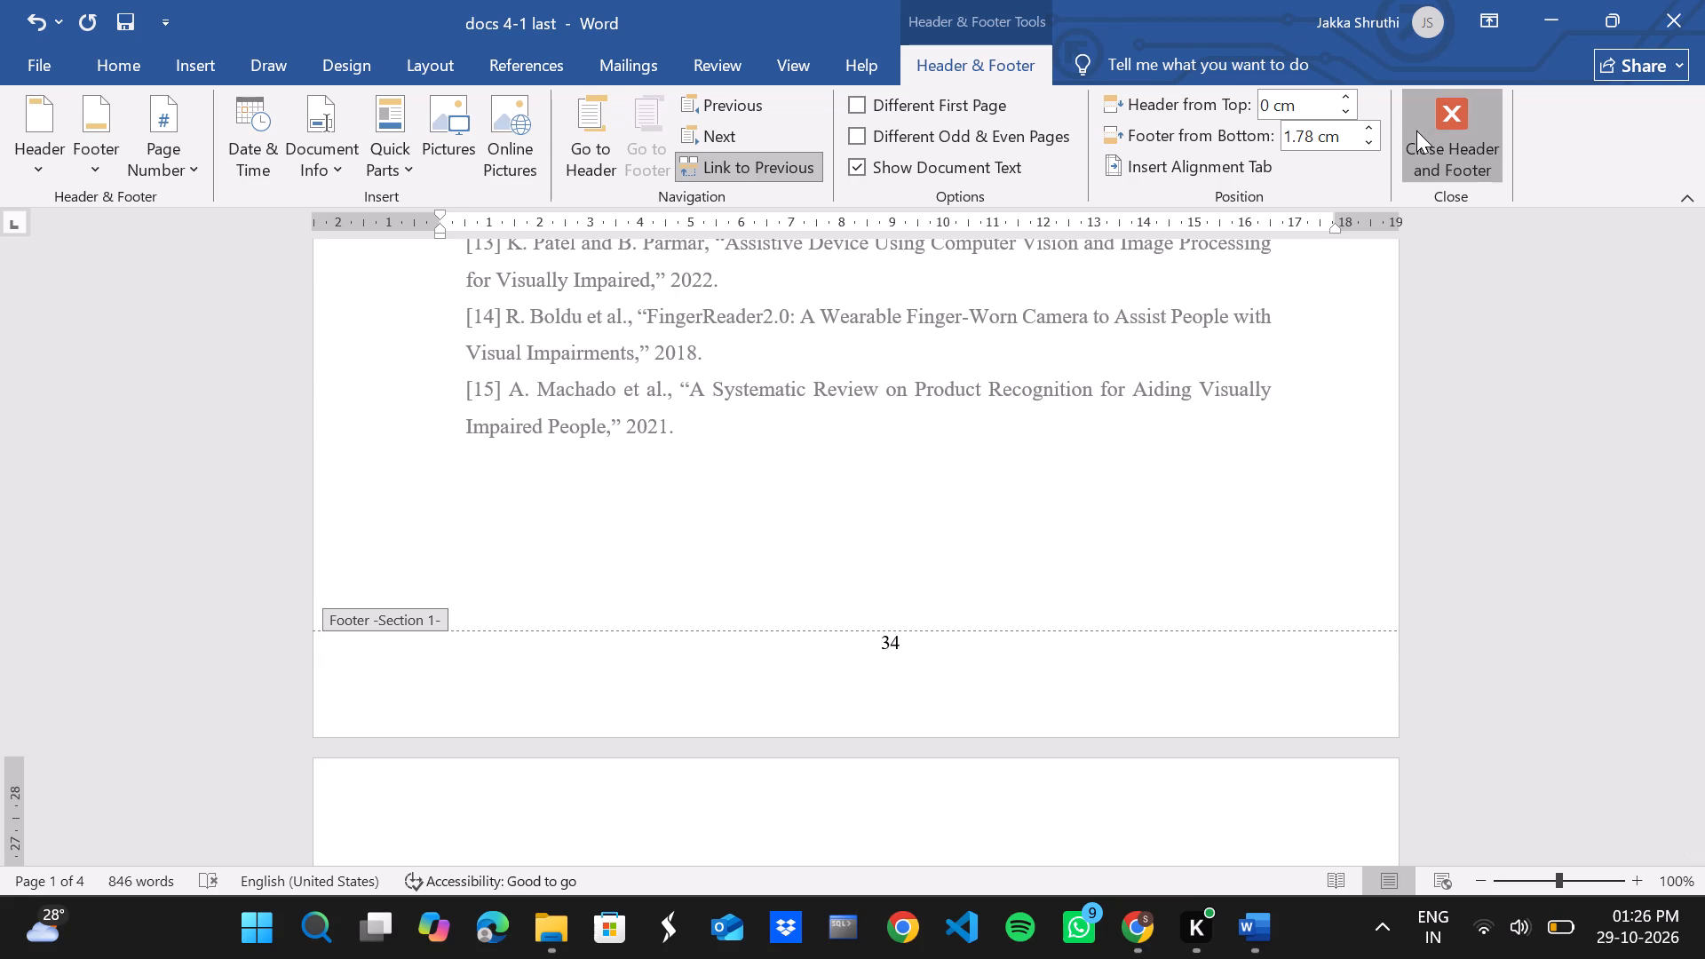
scroll(1377, 599, "down", 2)
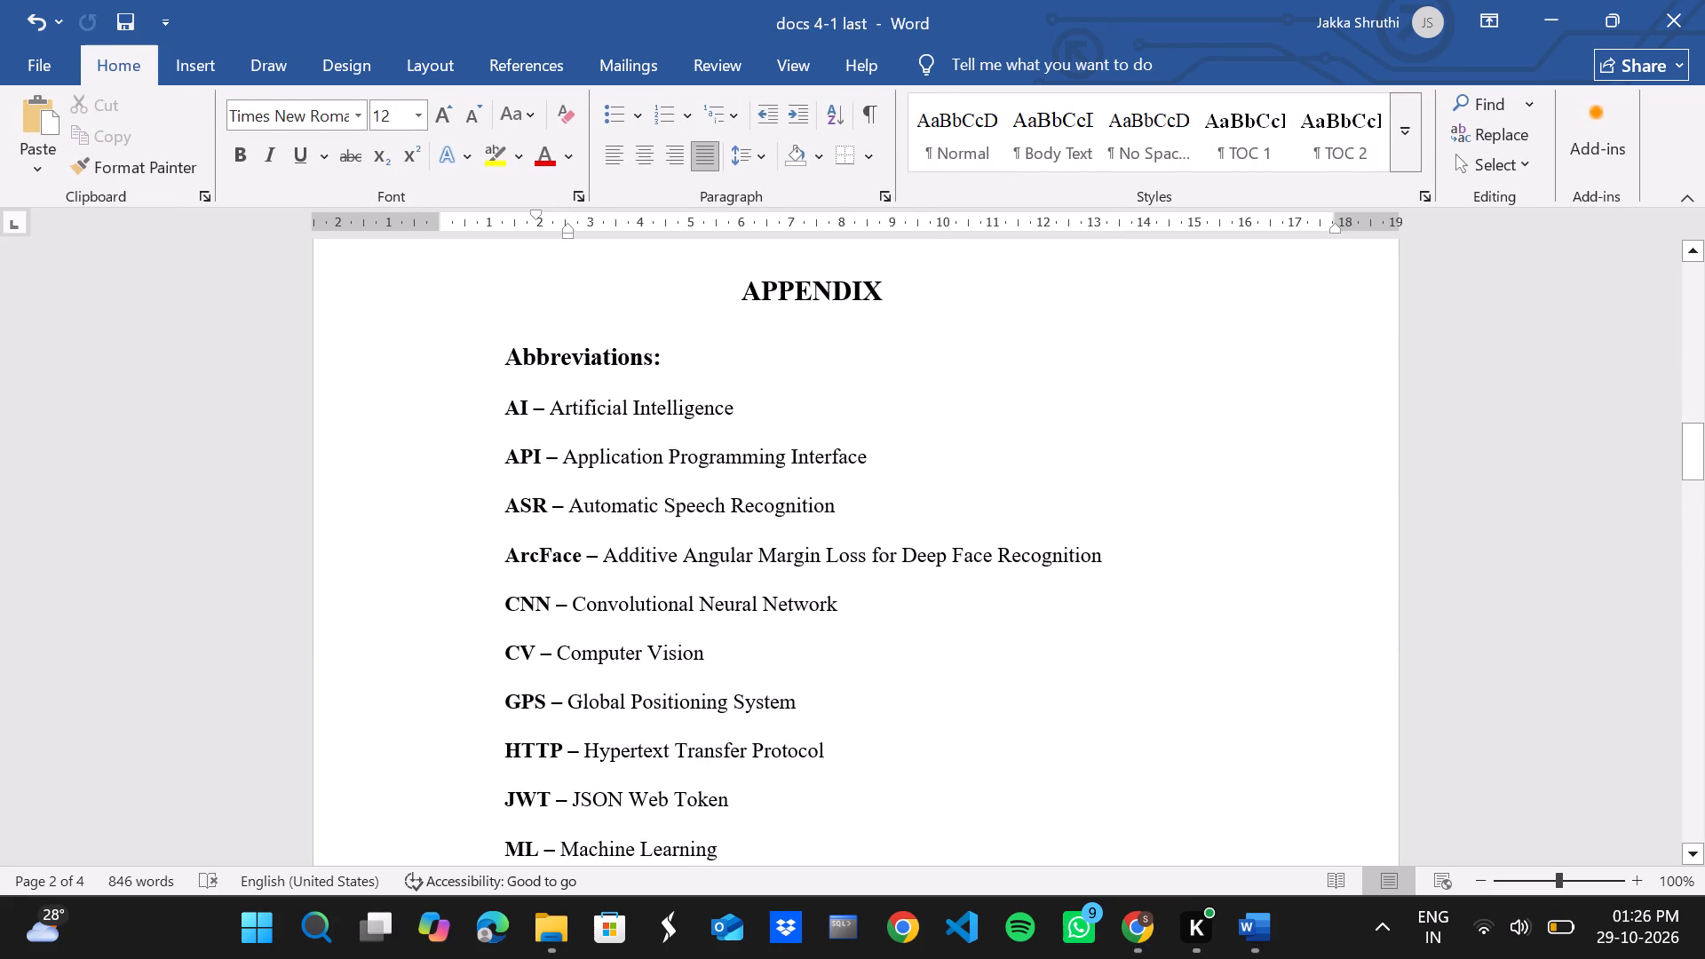
scroll(1377, 599, "down", 3)
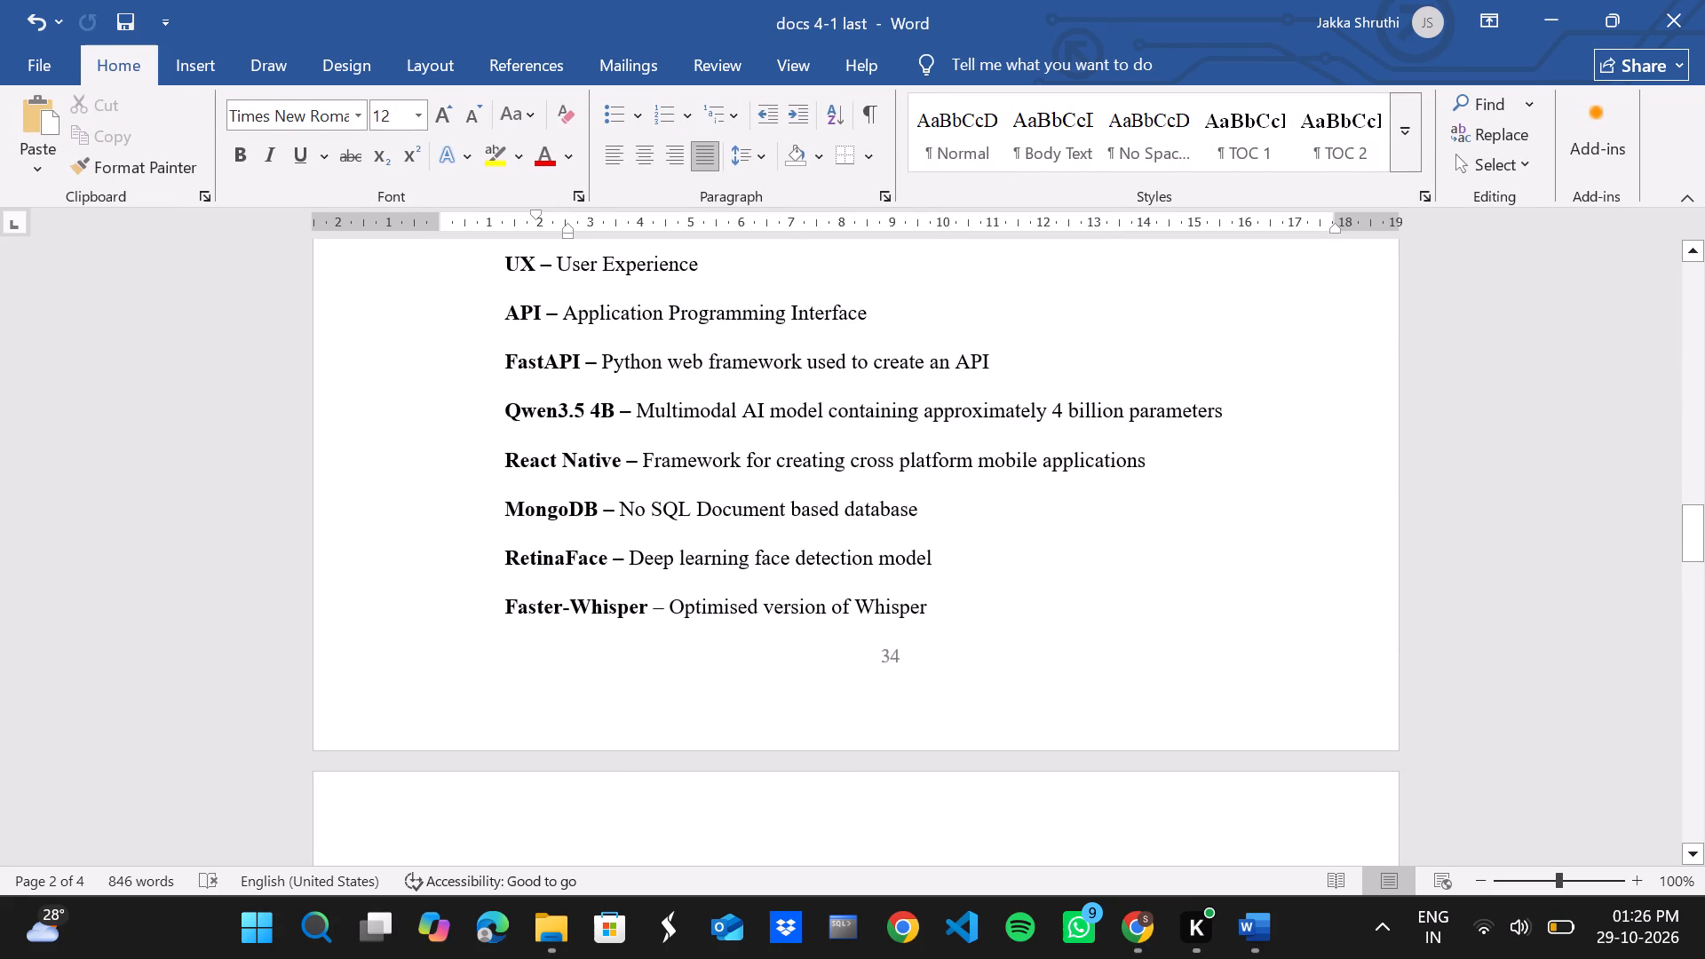
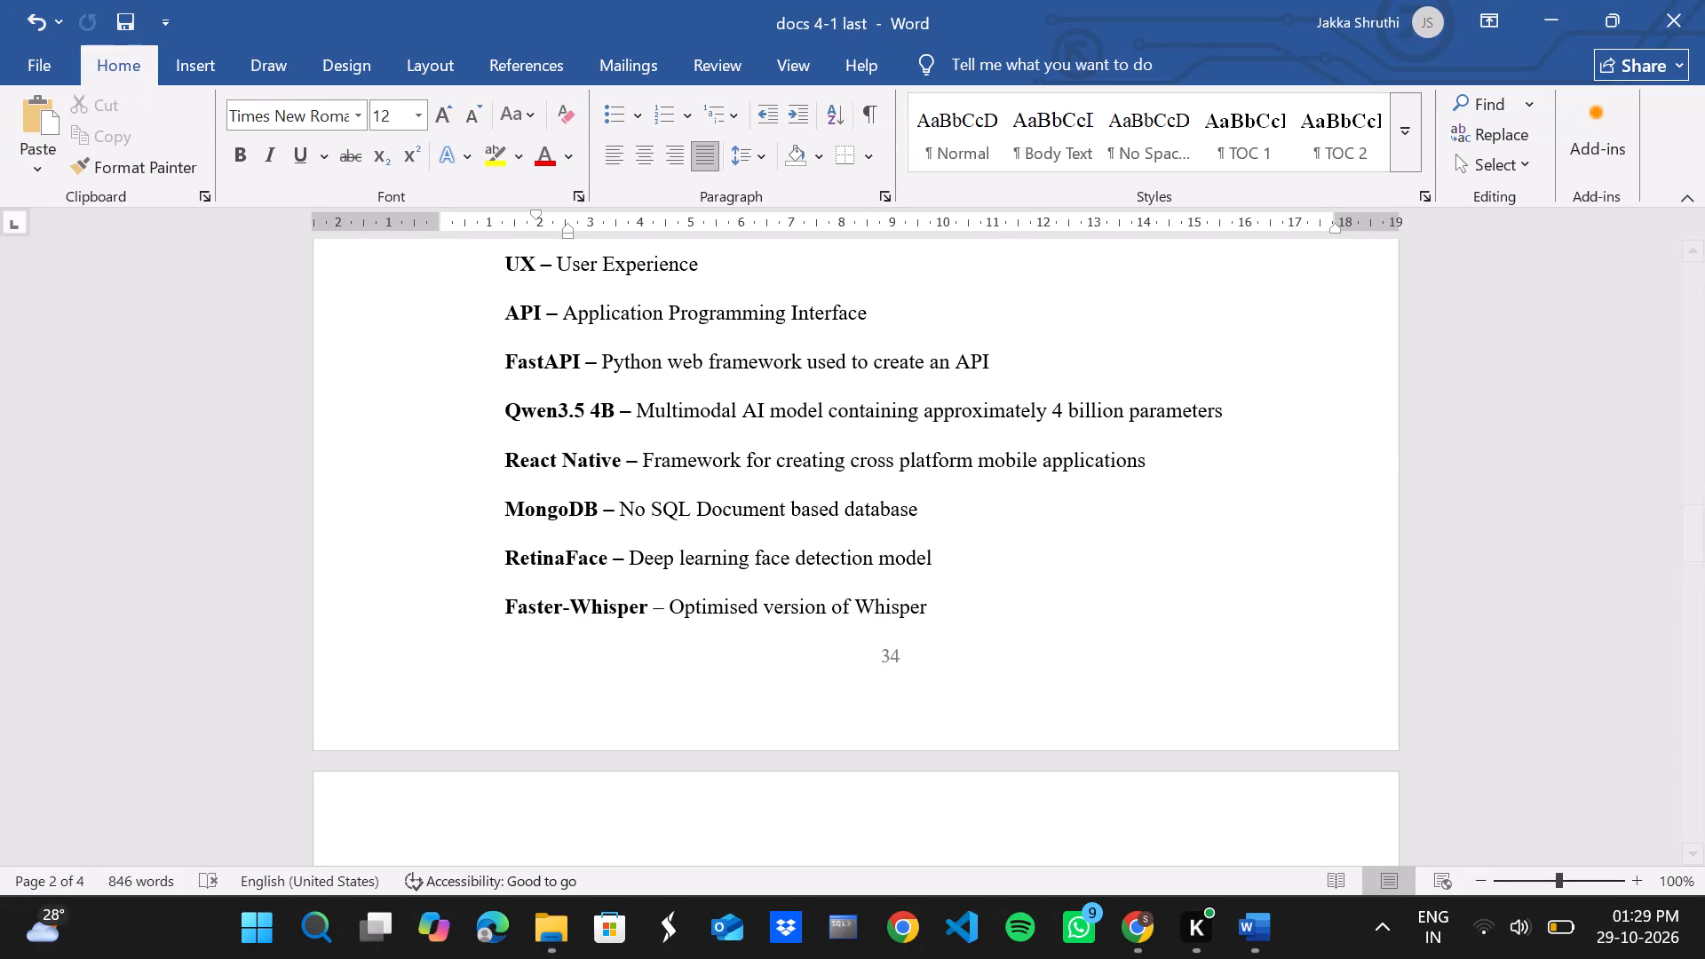
Examine the footer page numbers from the references page through the appendix and glossary pages.
scroll(1222, 440, "down", 9)
scroll(1222, 440, "up", 1)
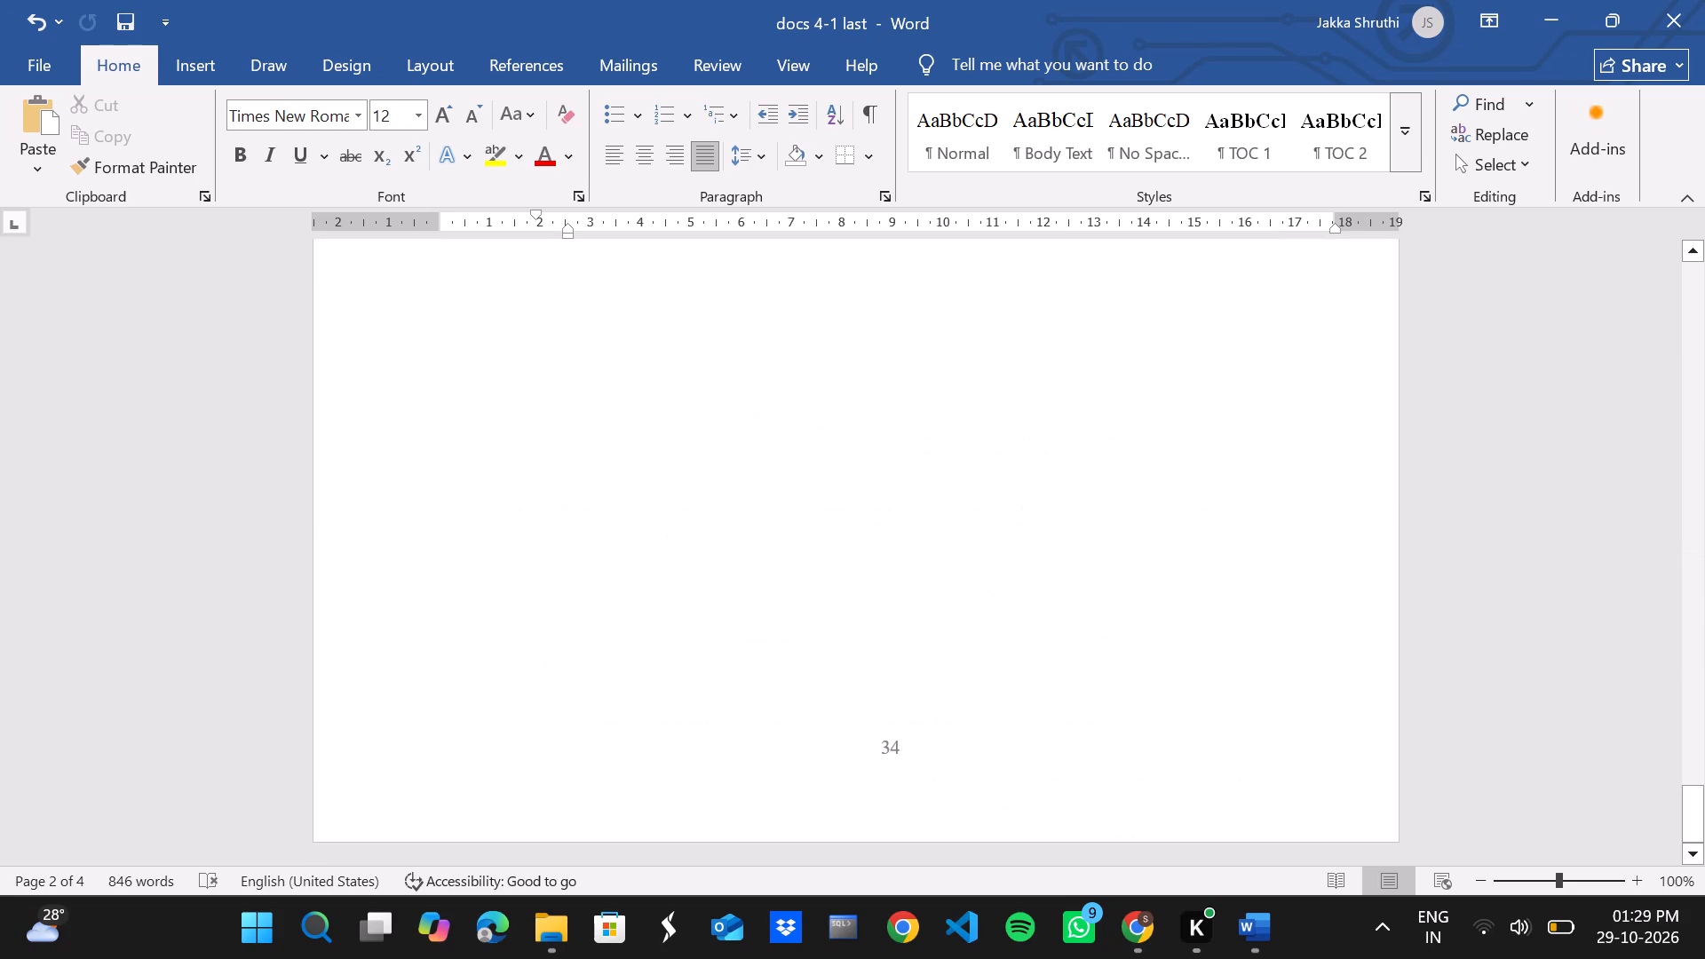
scroll(1222, 440, "up", 1)
scroll(1222, 440, "right", 1)
scroll(1222, 440, "up", 16)
scroll(1222, 440, "down", 1)
scroll(1222, 440, "up", 20)
scroll(1222, 440, "up", 20)
scroll(1222, 440, "up", 18)
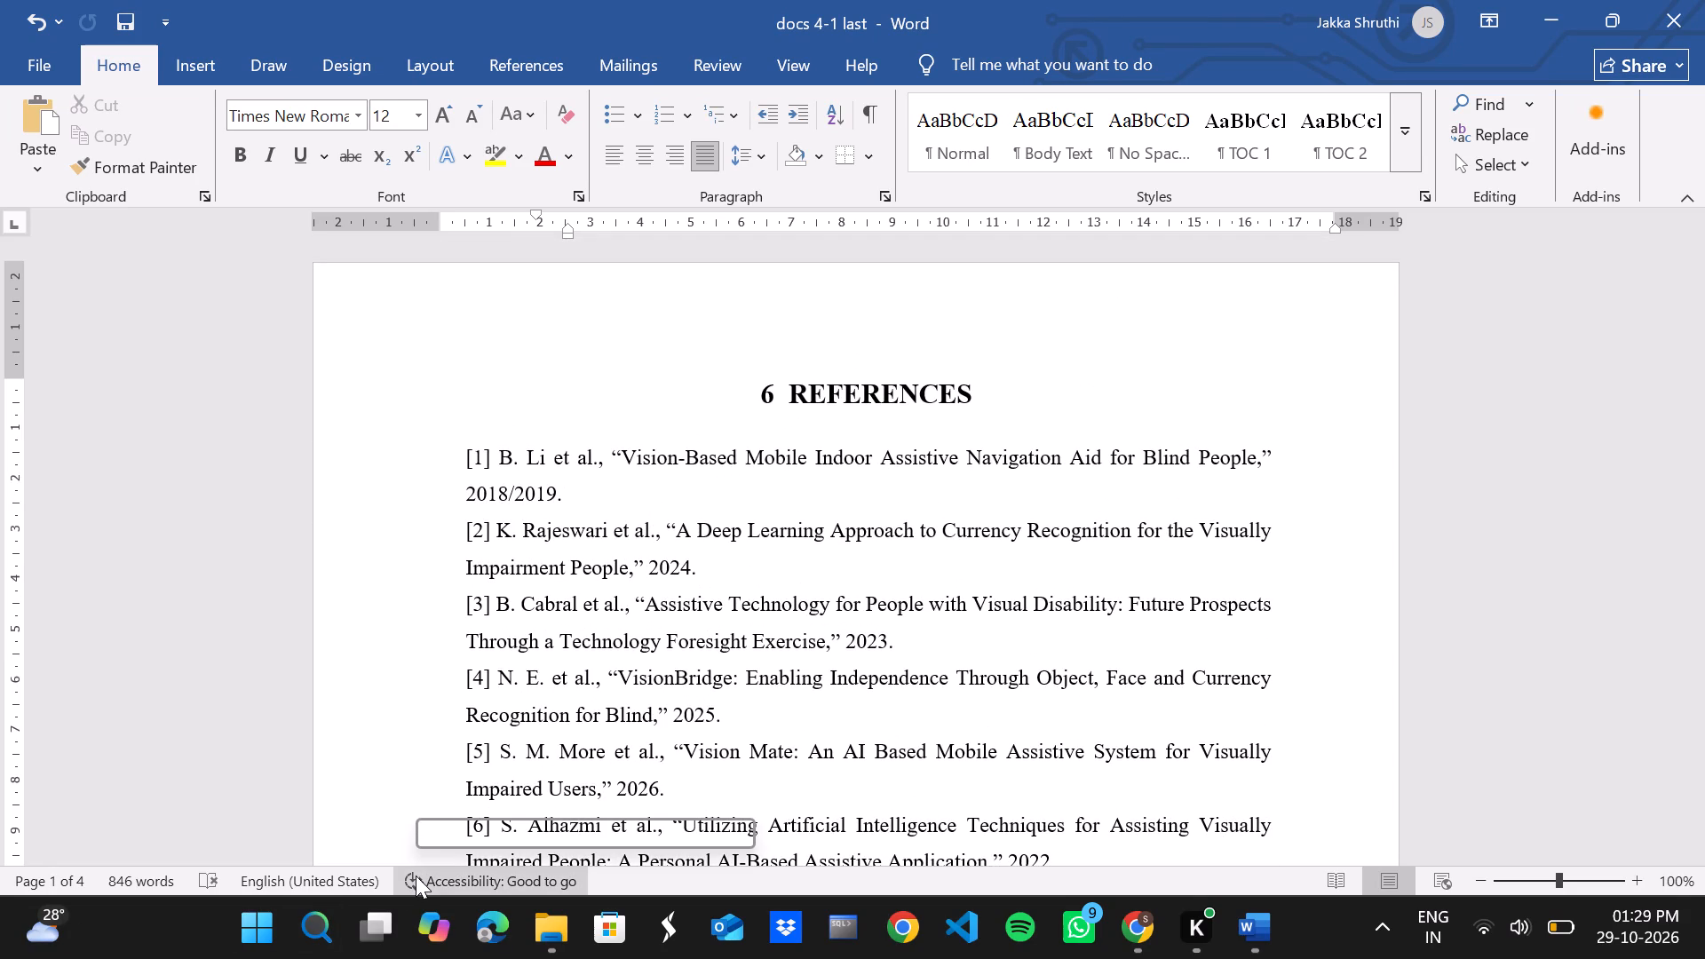
scroll(979, 670, "up", 14)
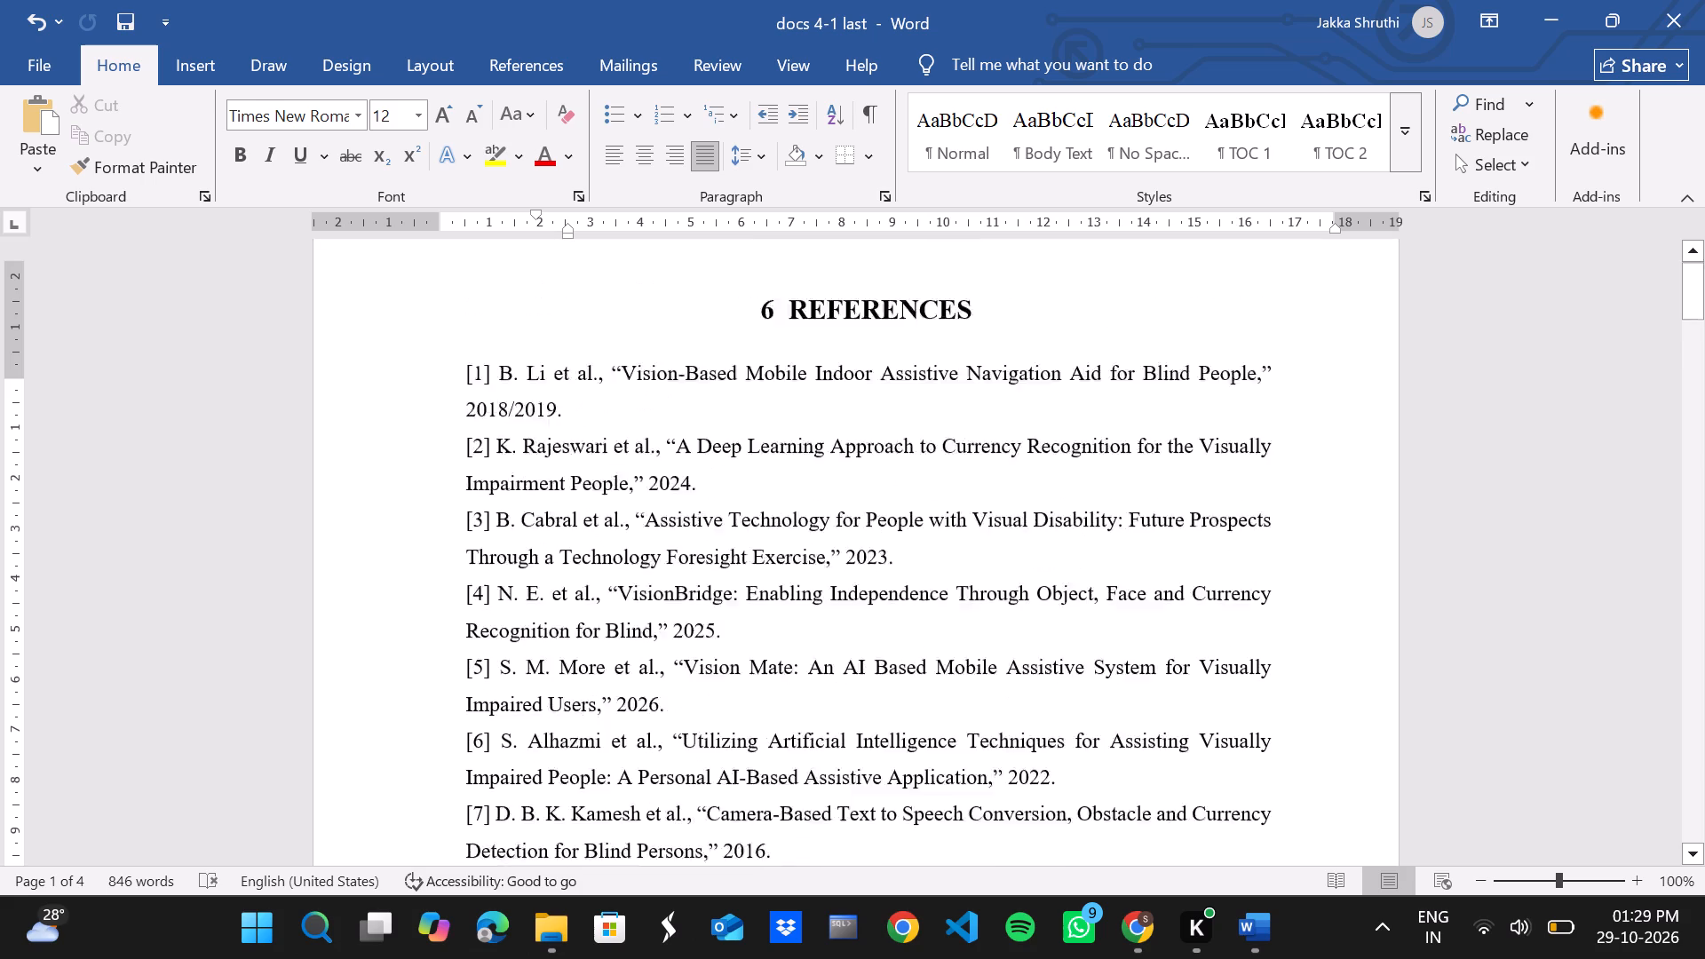
scroll(979, 670, "up", 19)
scroll(968, 722, "down", 3)
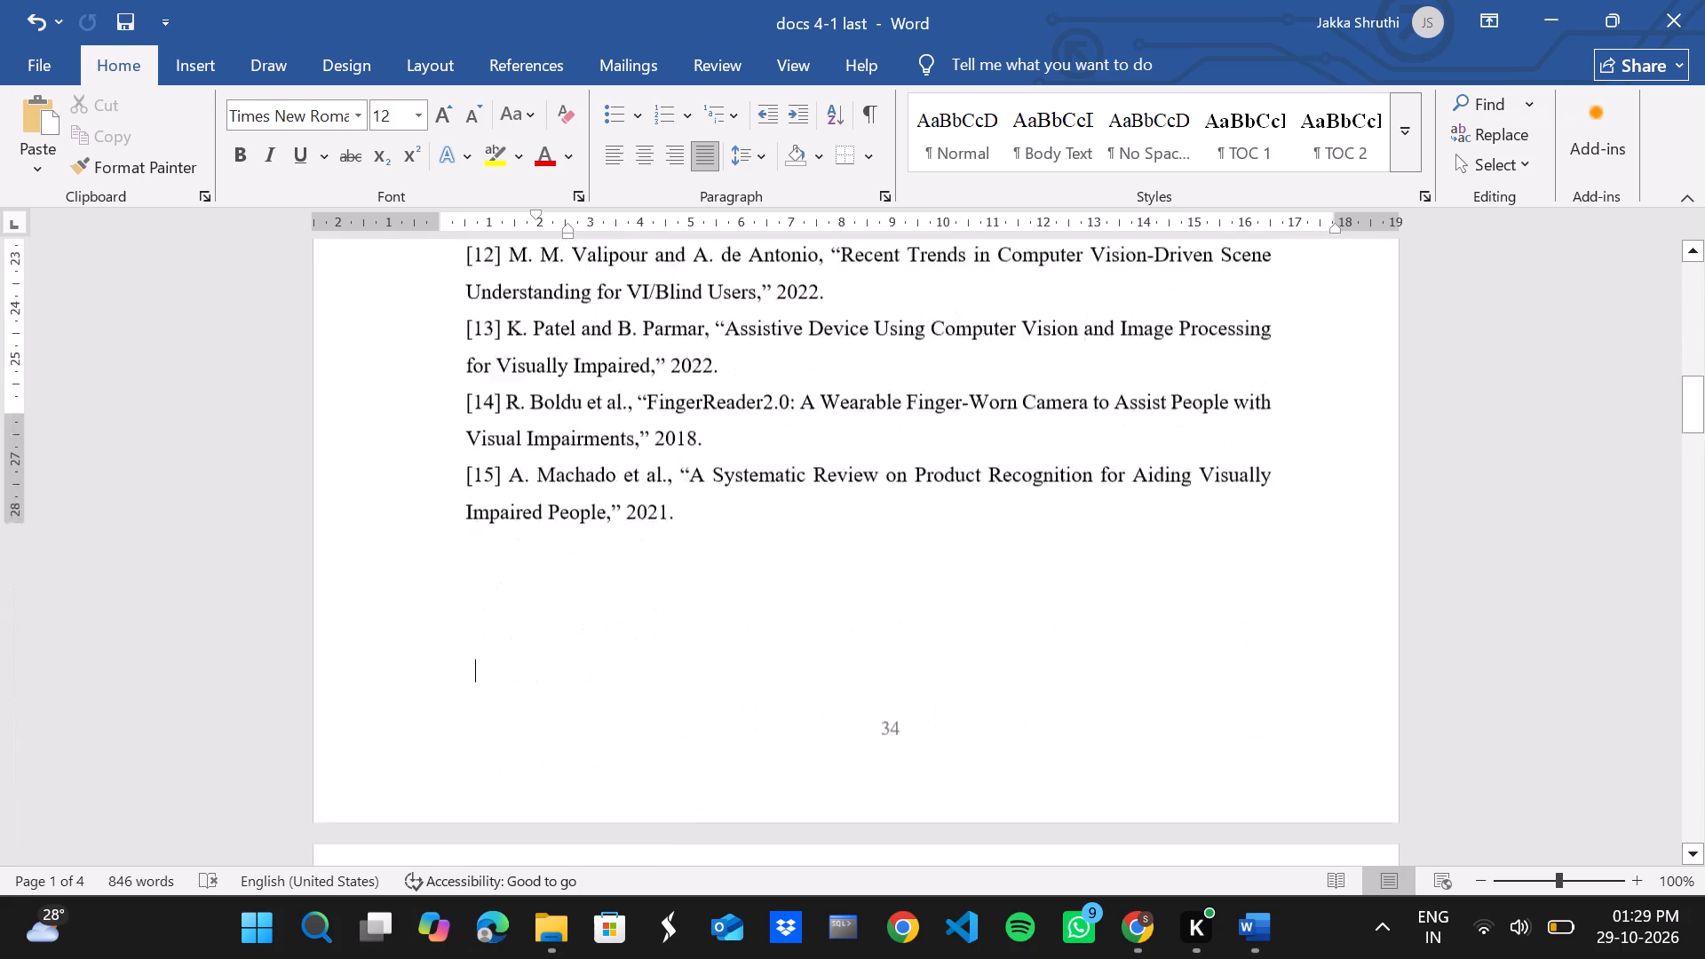
scroll(968, 722, "down", 3)
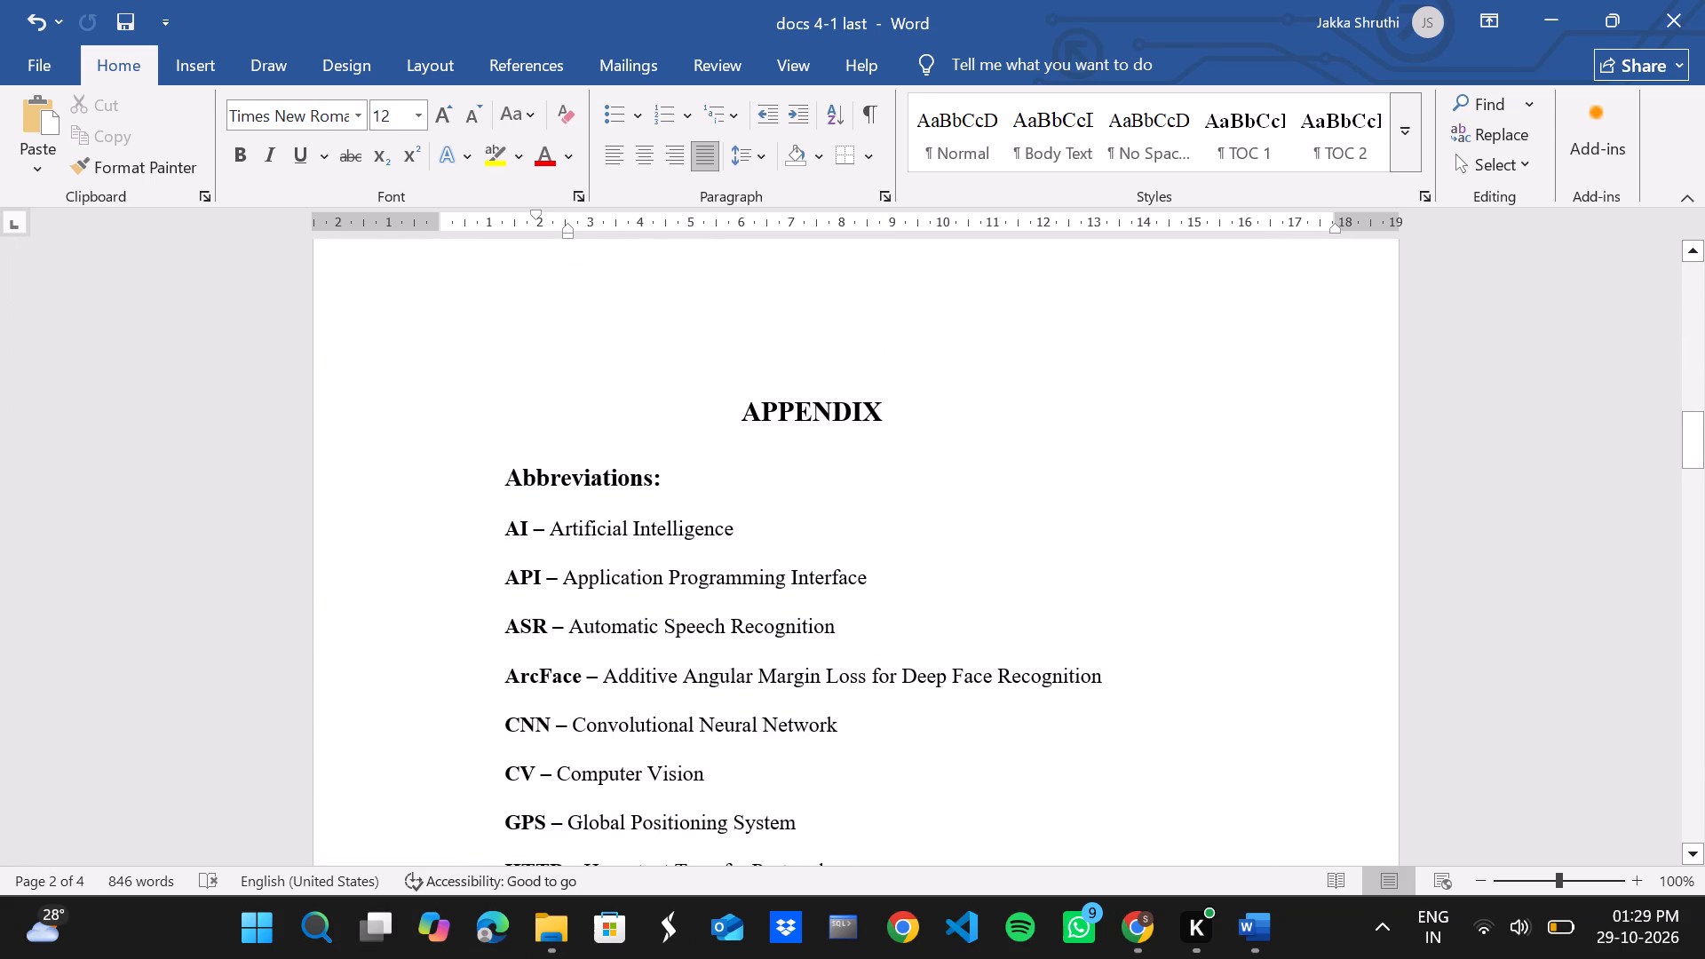
scroll(968, 722, "down", 6)
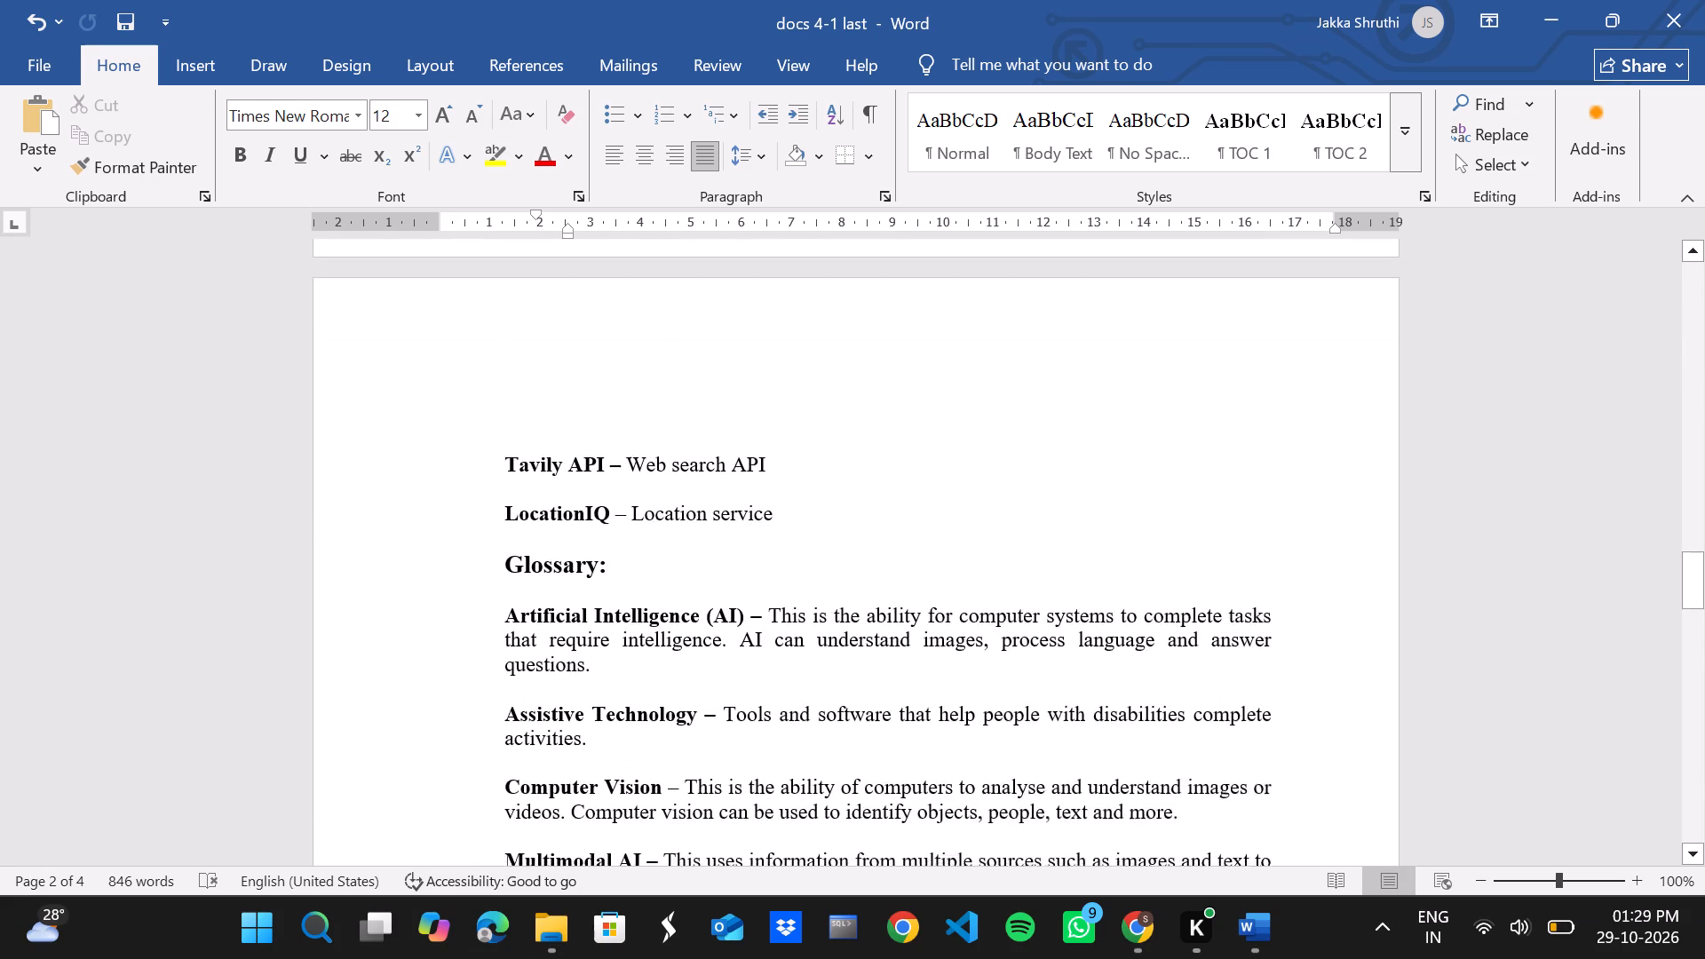
scroll(968, 722, "down", 5)
scroll(968, 722, "up", 16)
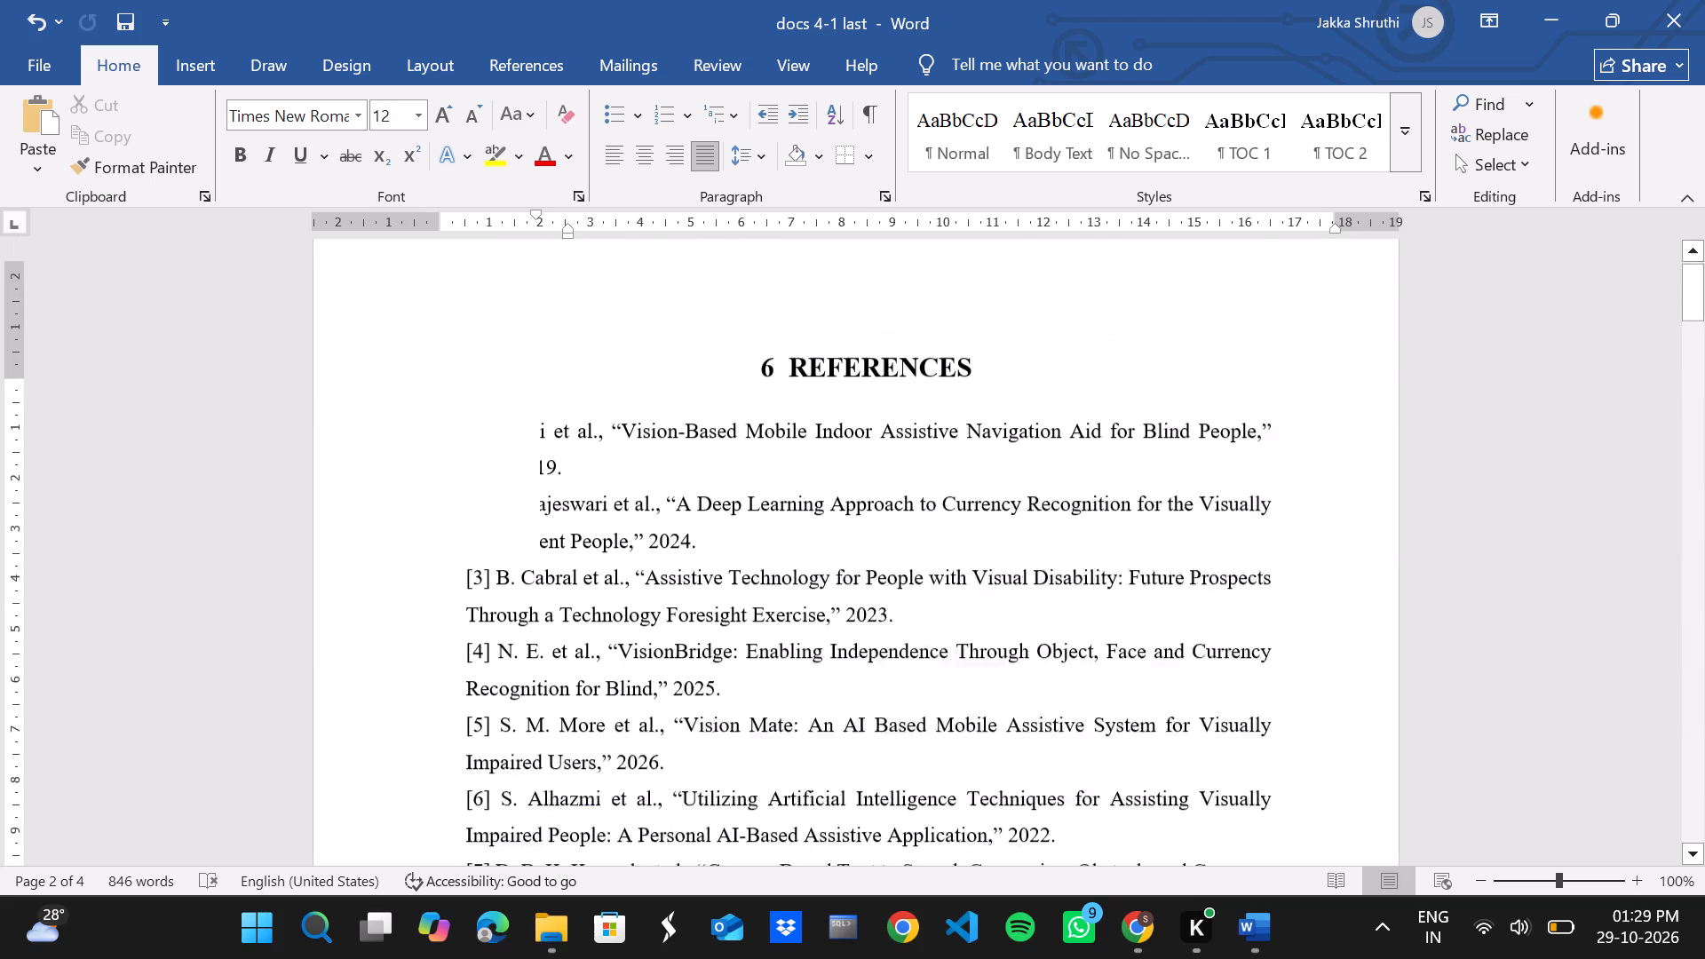
Delete the fixed number 34 from the footer text box below the references and leave footer editing.
scroll(968, 722, "up", 4)
scroll(968, 722, "down", 3)
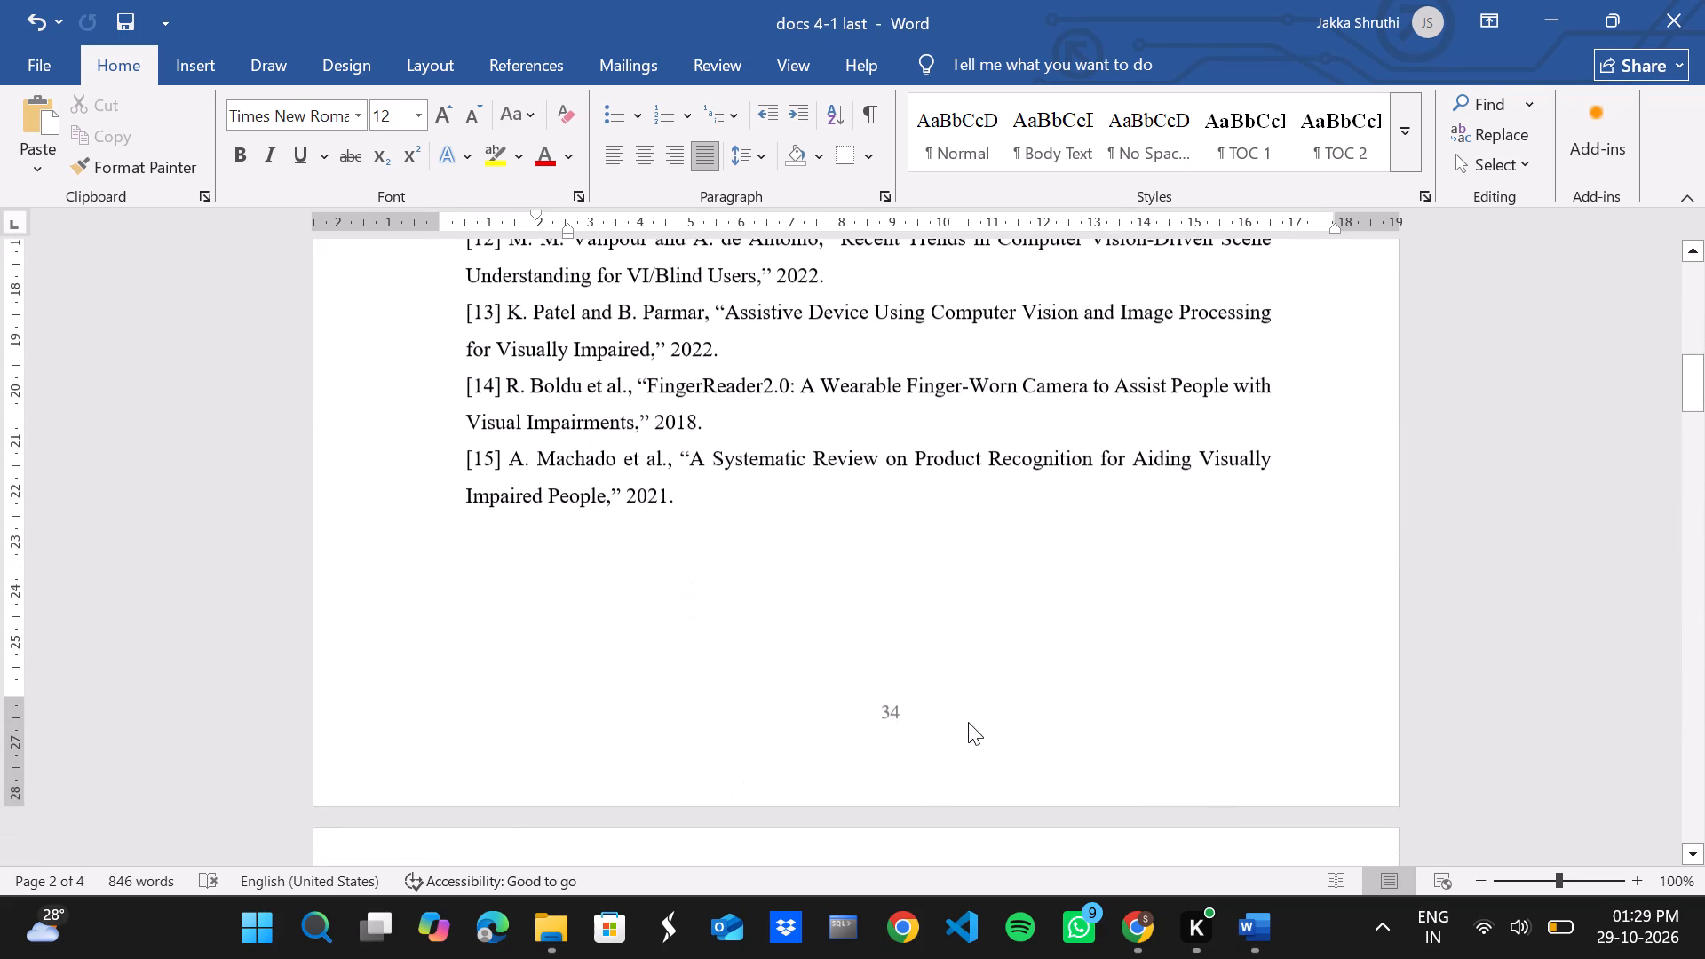
double_click(885, 710)
left_click(885, 710)
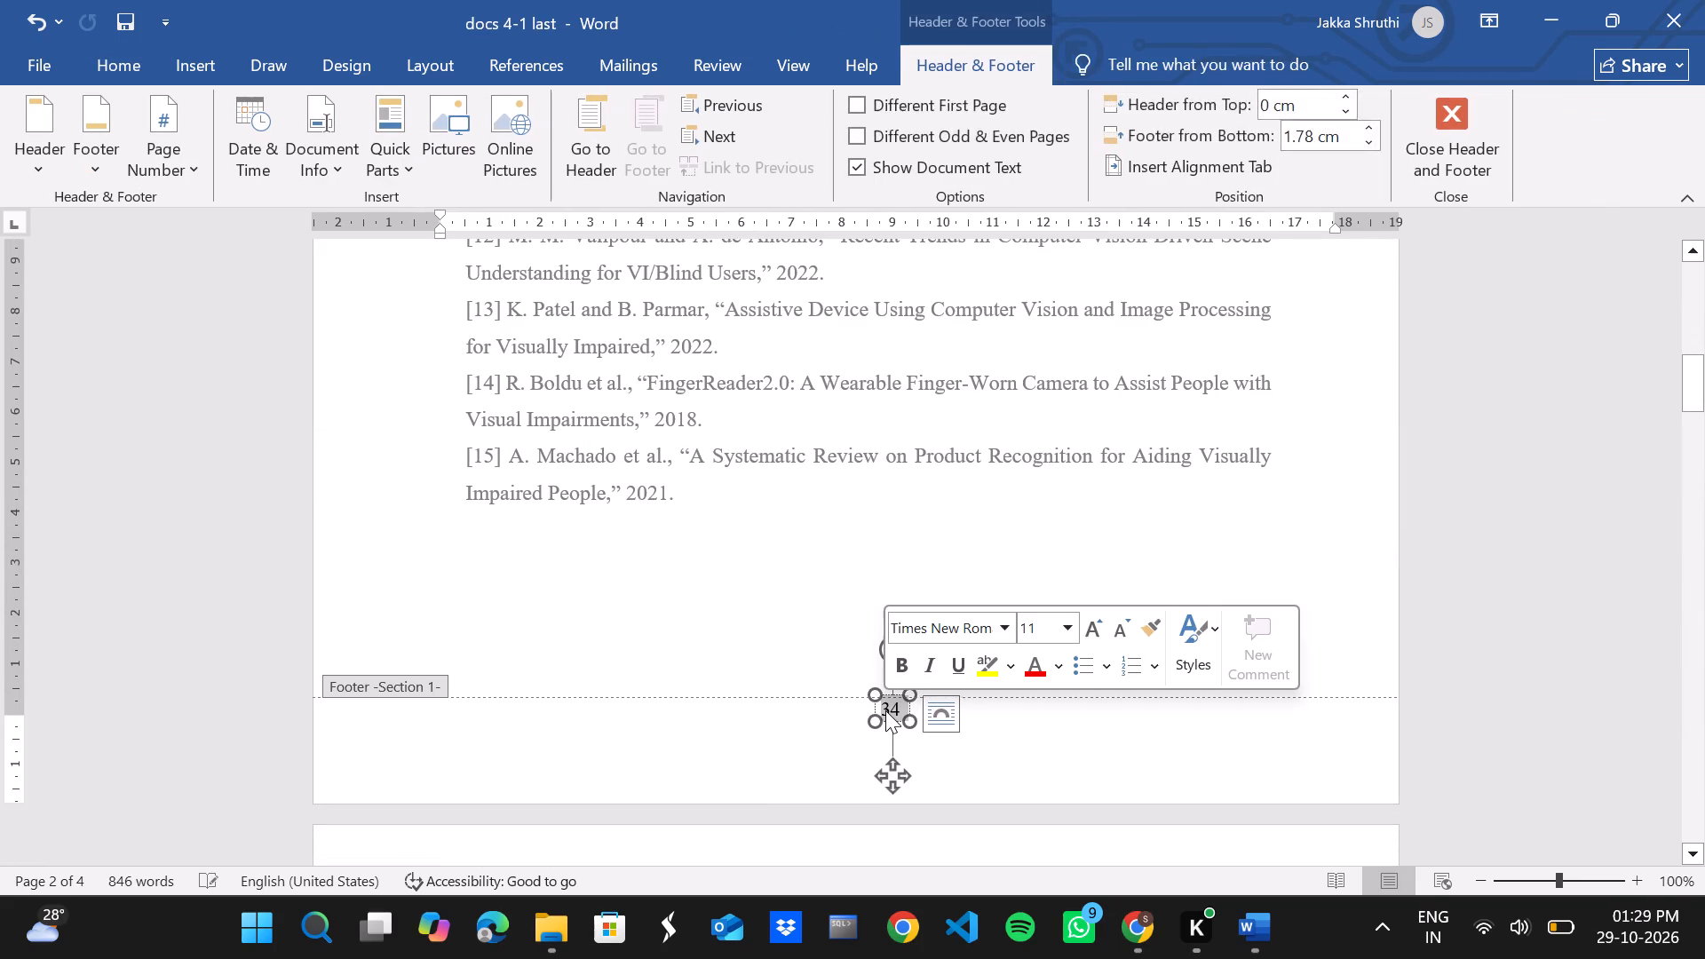
key("BackSpace")
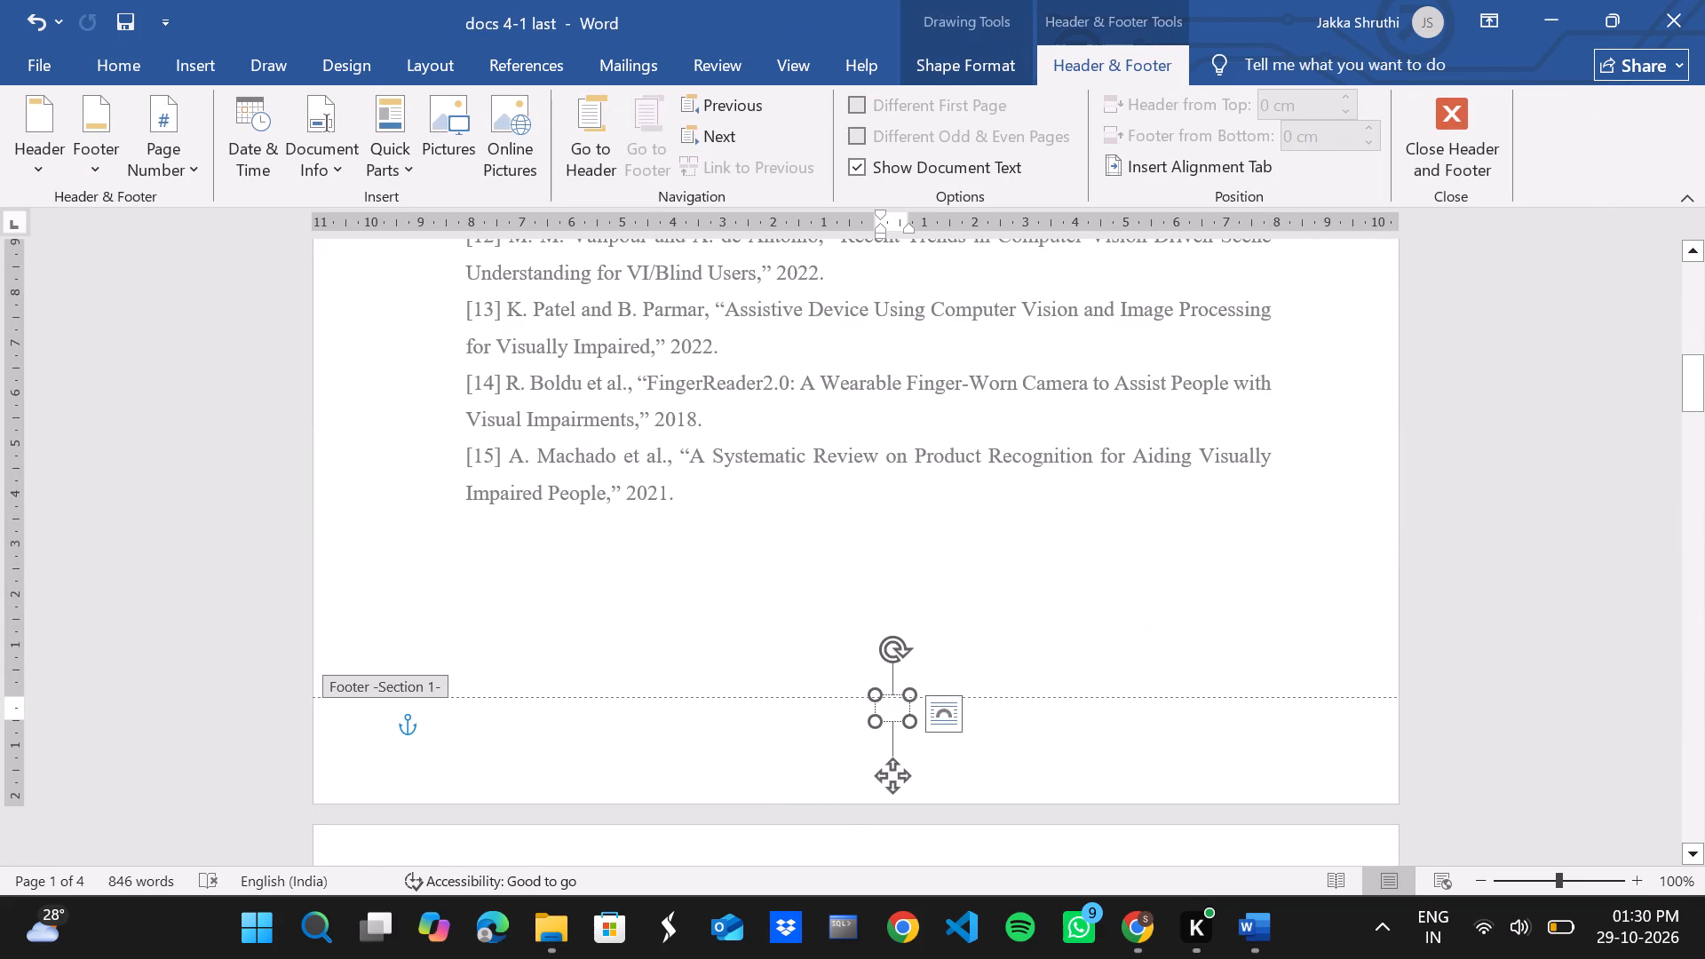
scroll(1446, 562, "down", 5)
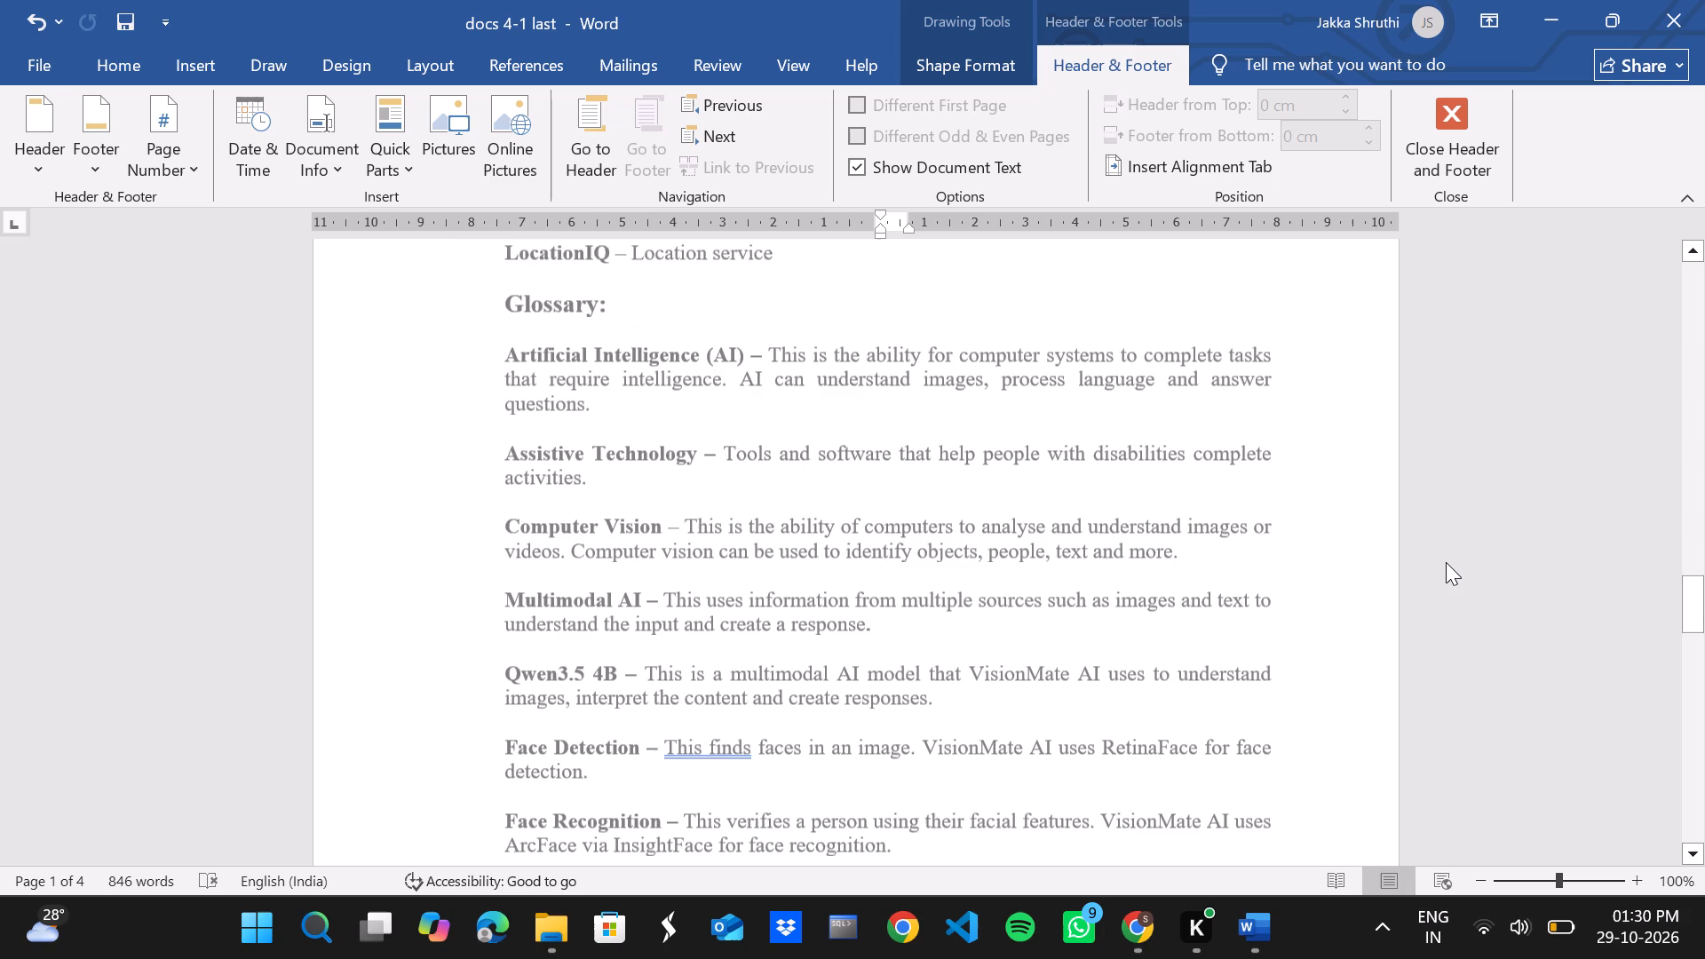
scroll(1458, 665, "up", 1)
left_click(1559, 527)
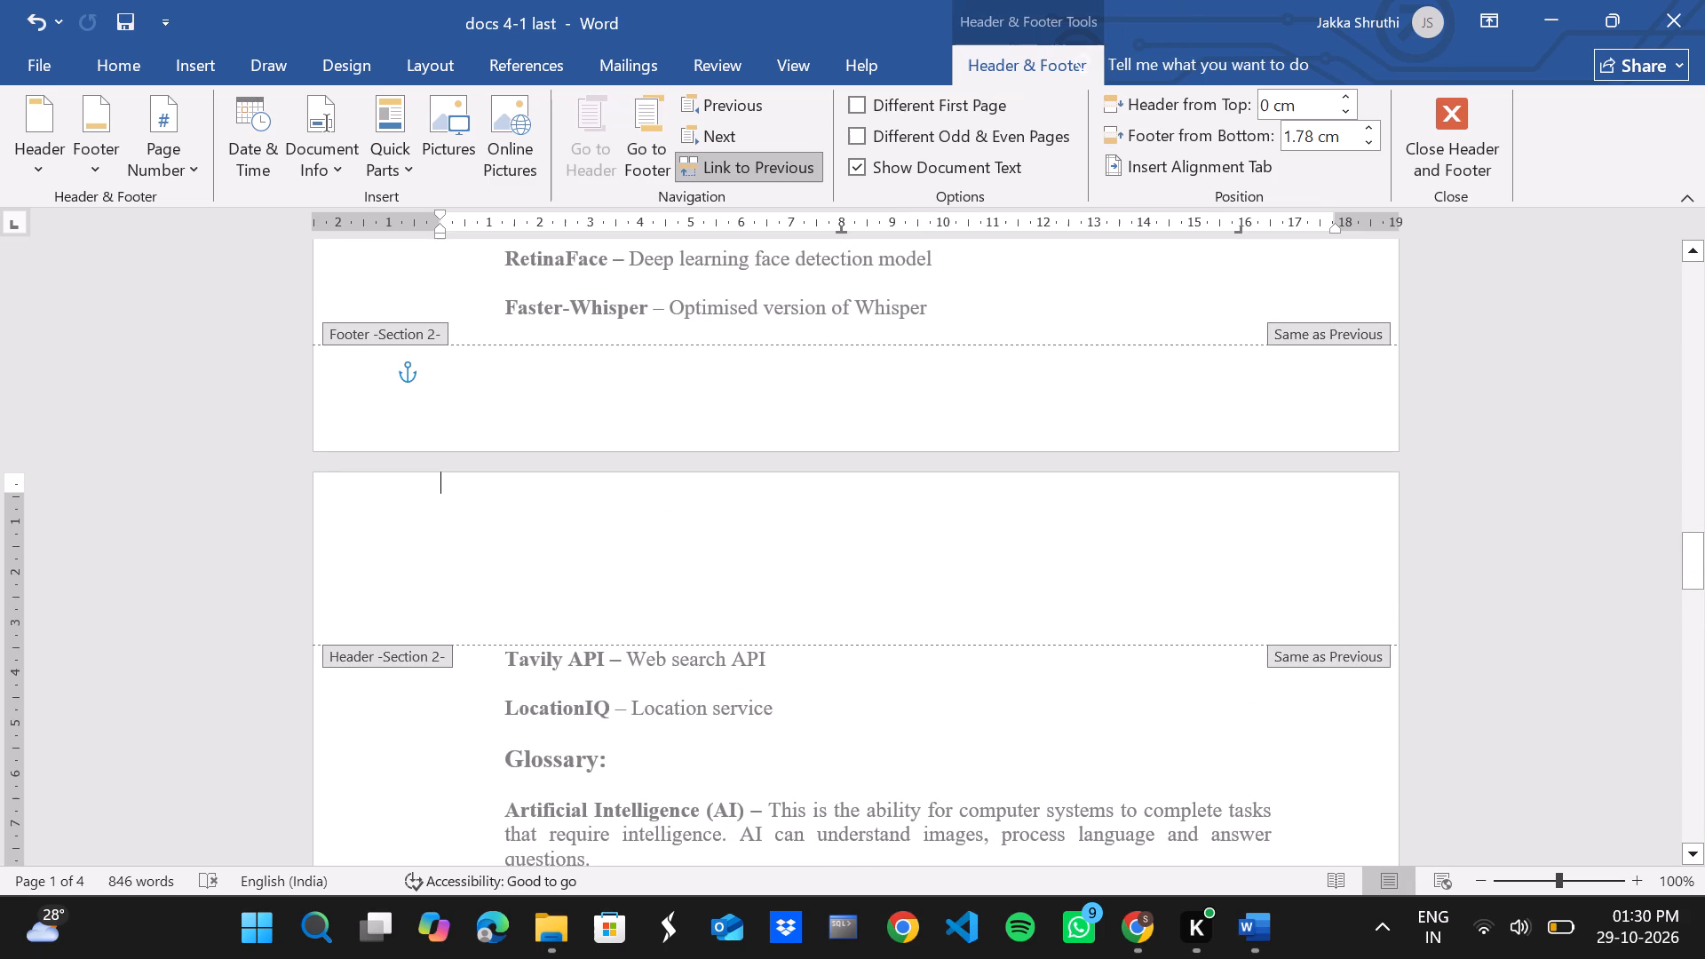
left_click(1446, 137)
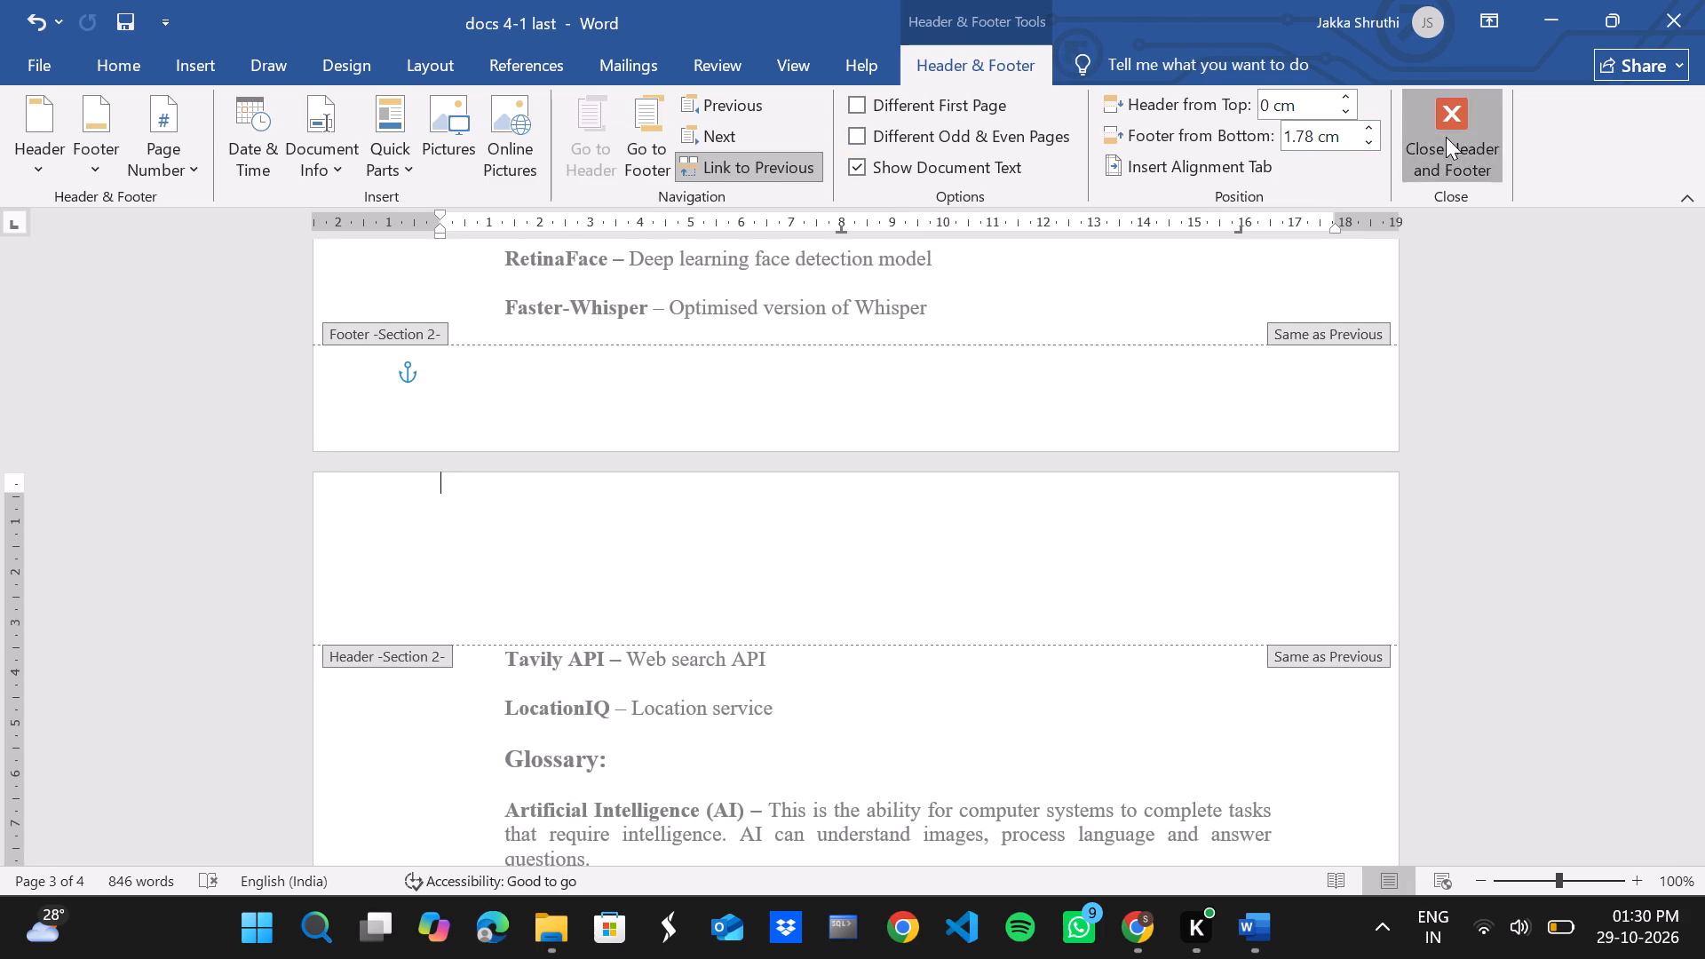
Insert automatic page numbers at the bottom of the page in the centred Plain Number 2 style, starting from the references page.
scroll(1097, 435, "up", 18)
scroll(1097, 435, "down", 2)
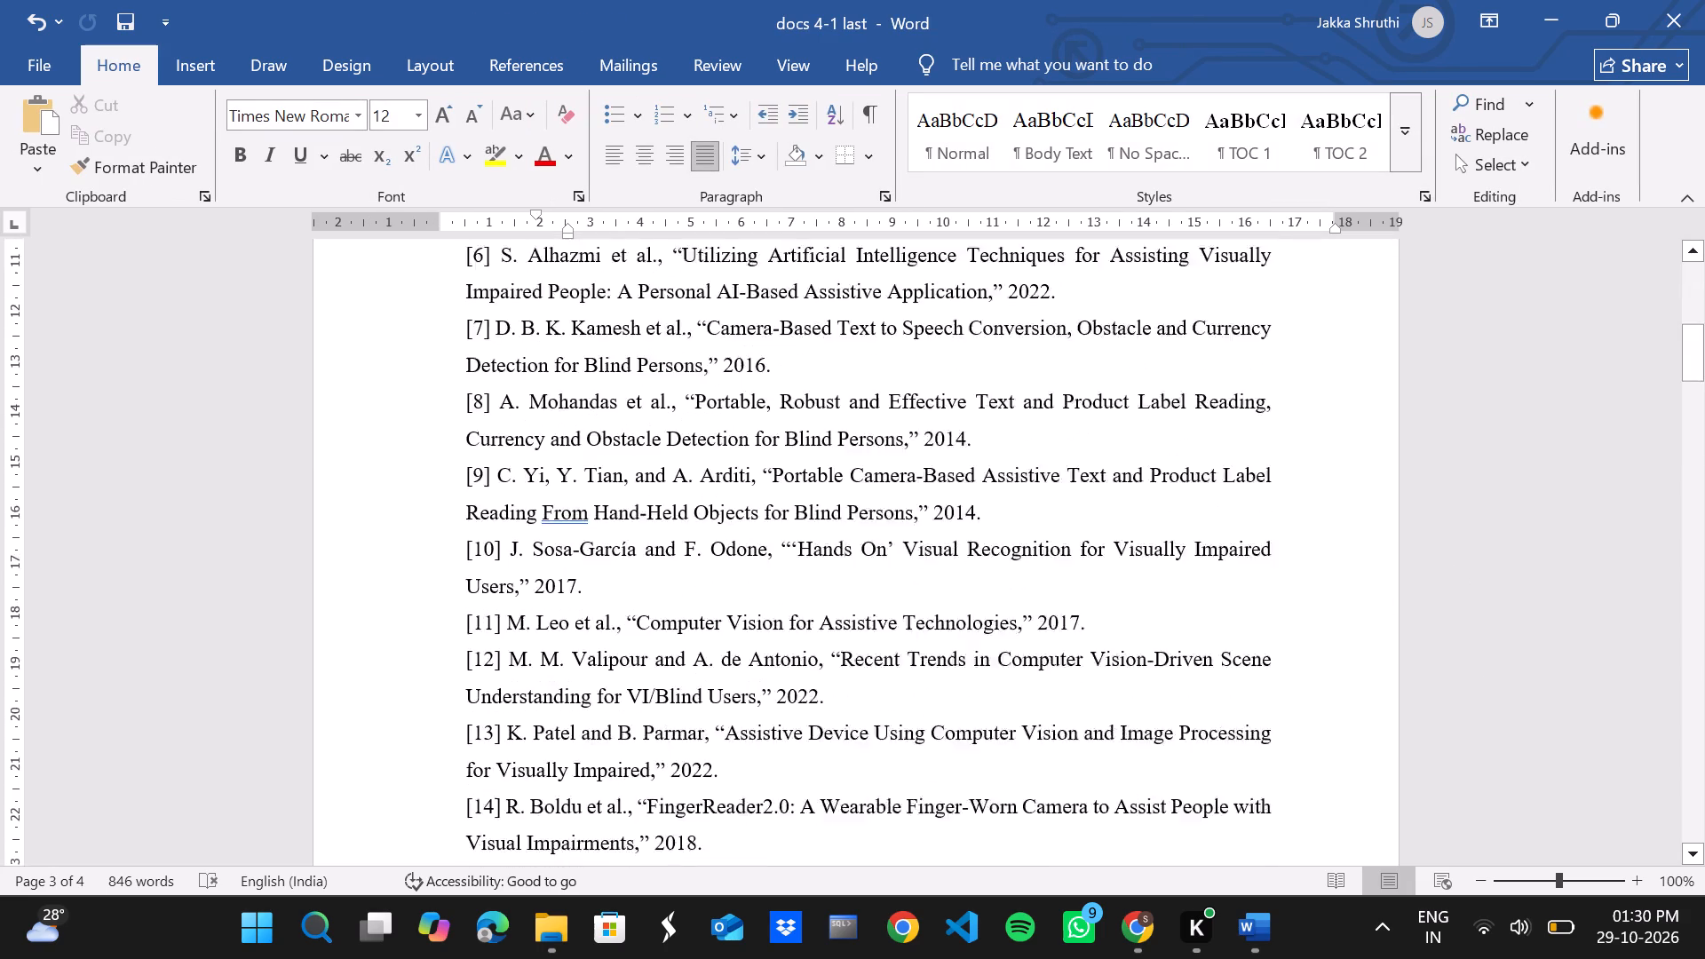
scroll(1097, 435, "down", 2)
scroll(946, 451, "up", 1)
left_click(879, 422)
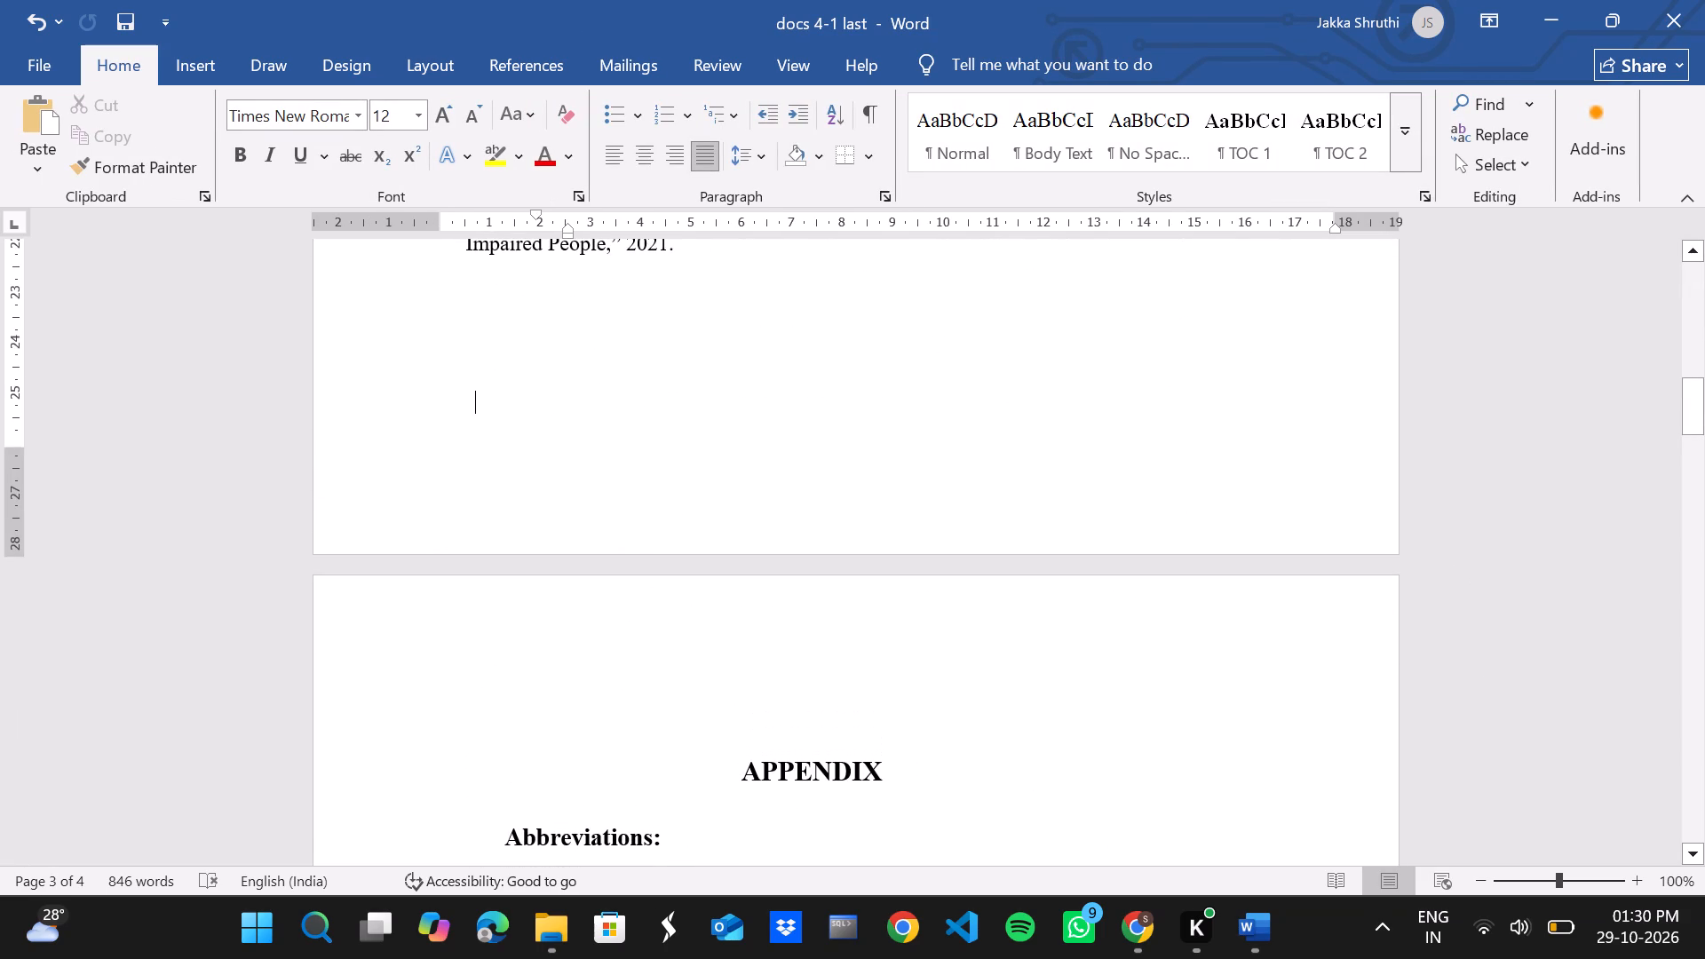
left_click(199, 67)
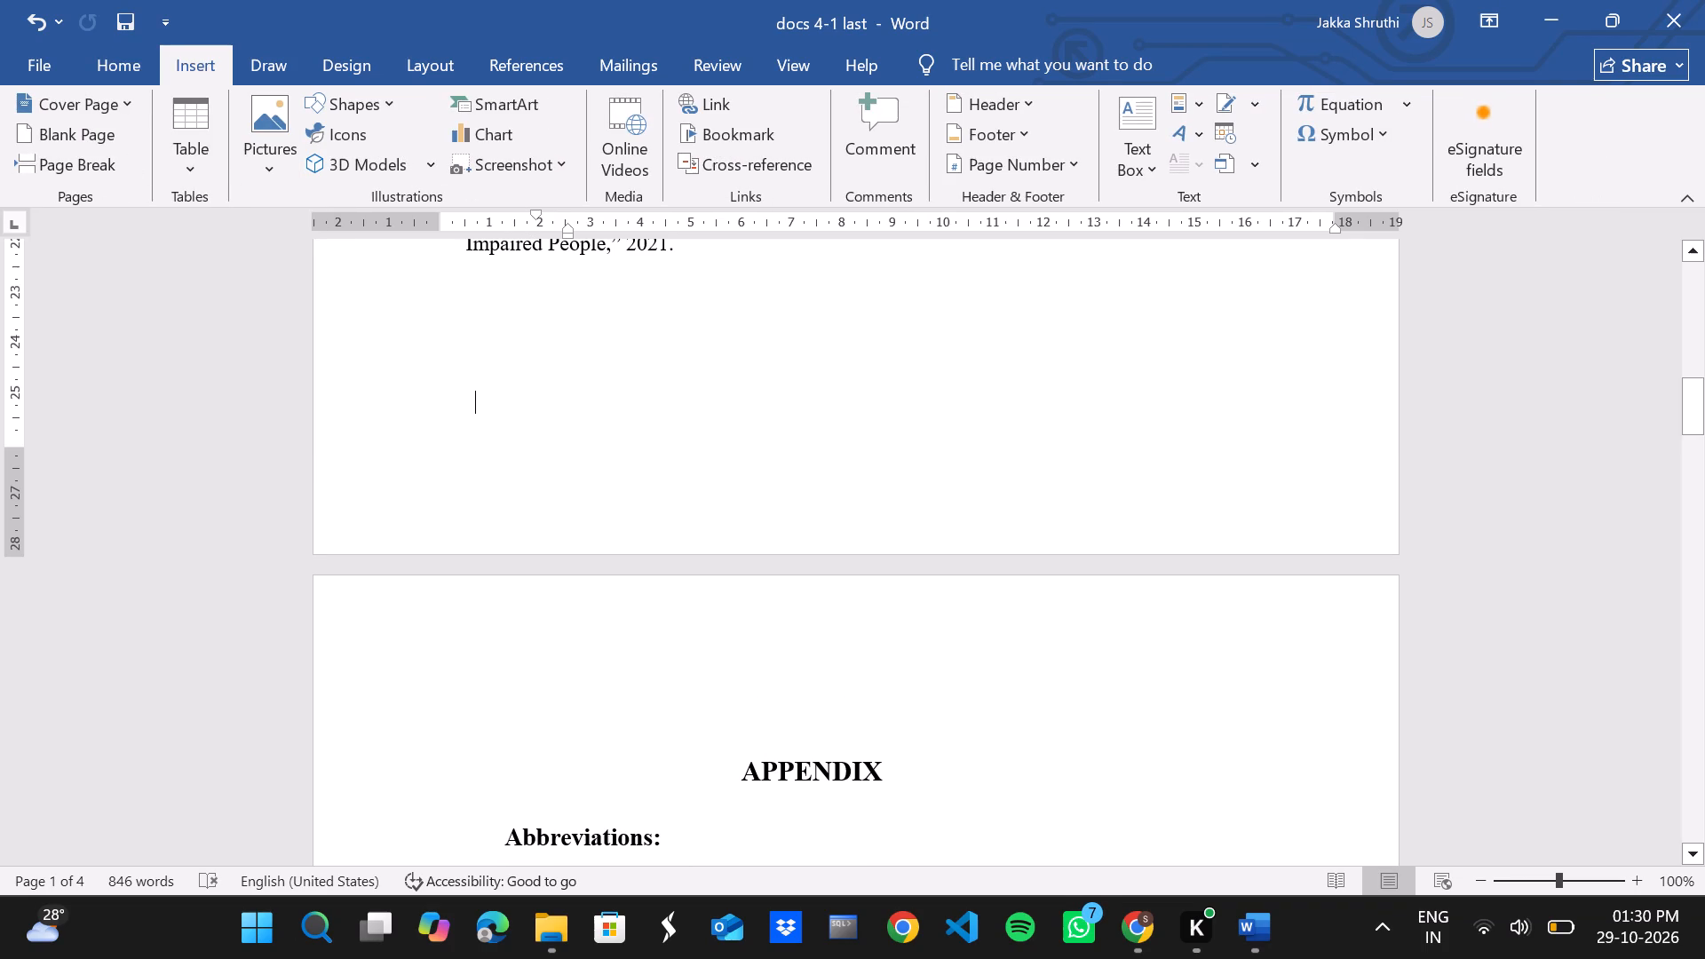
left_click(1067, 163)
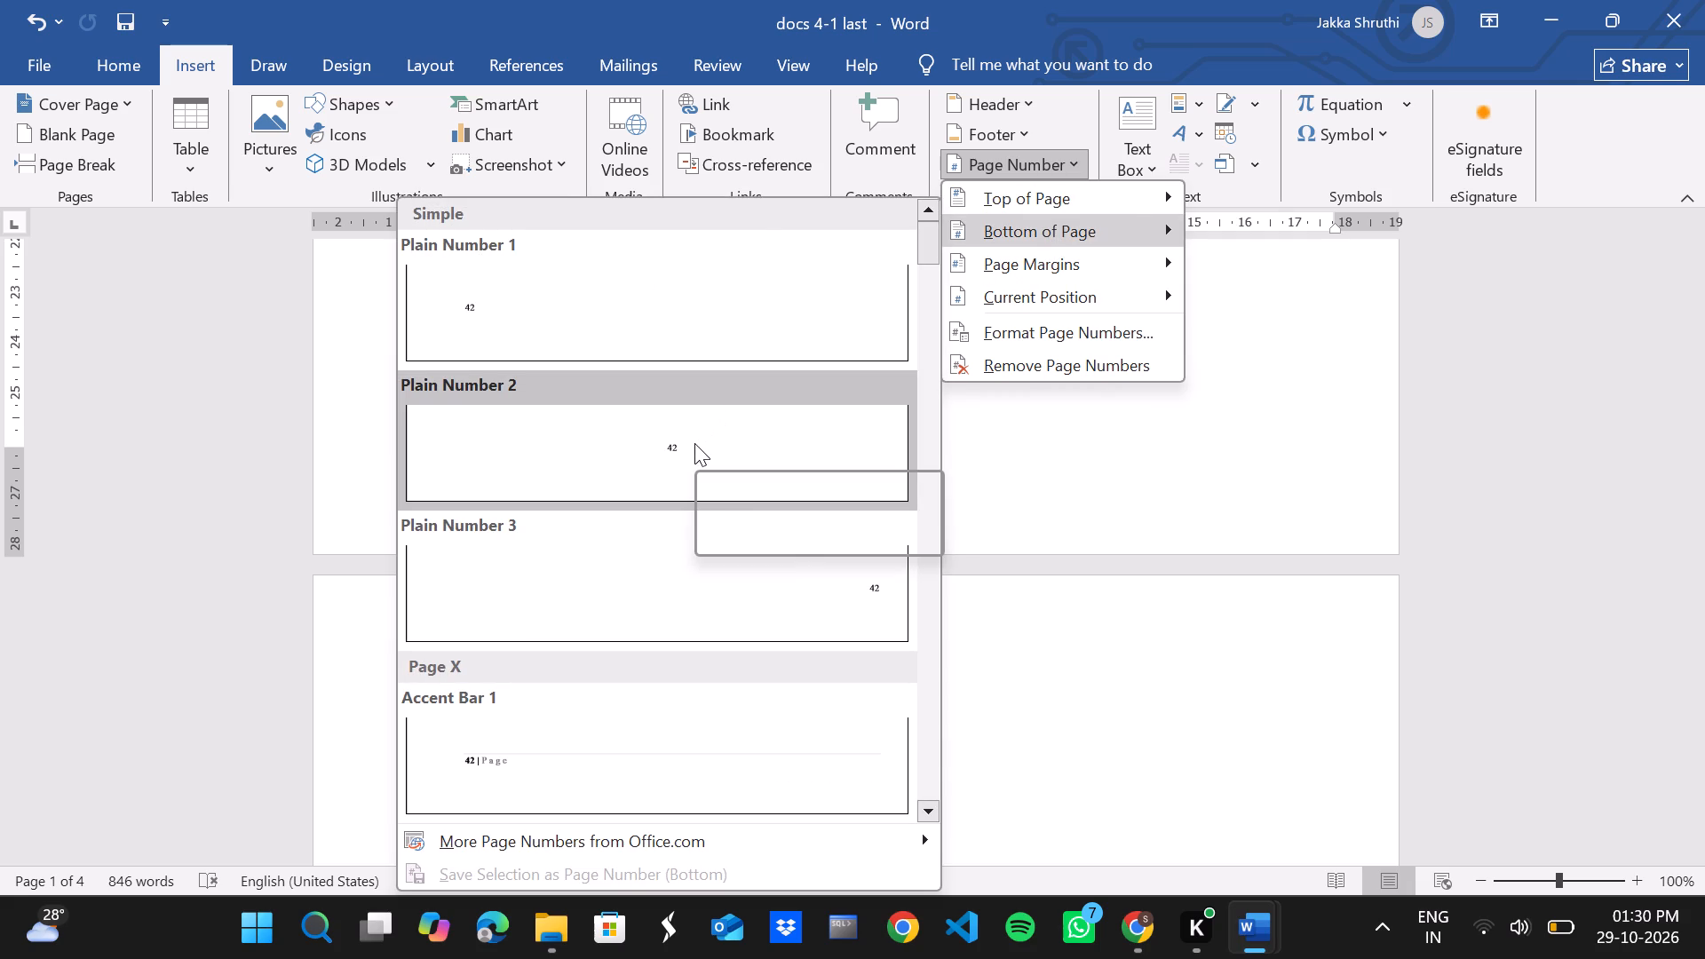
left_click(694, 443)
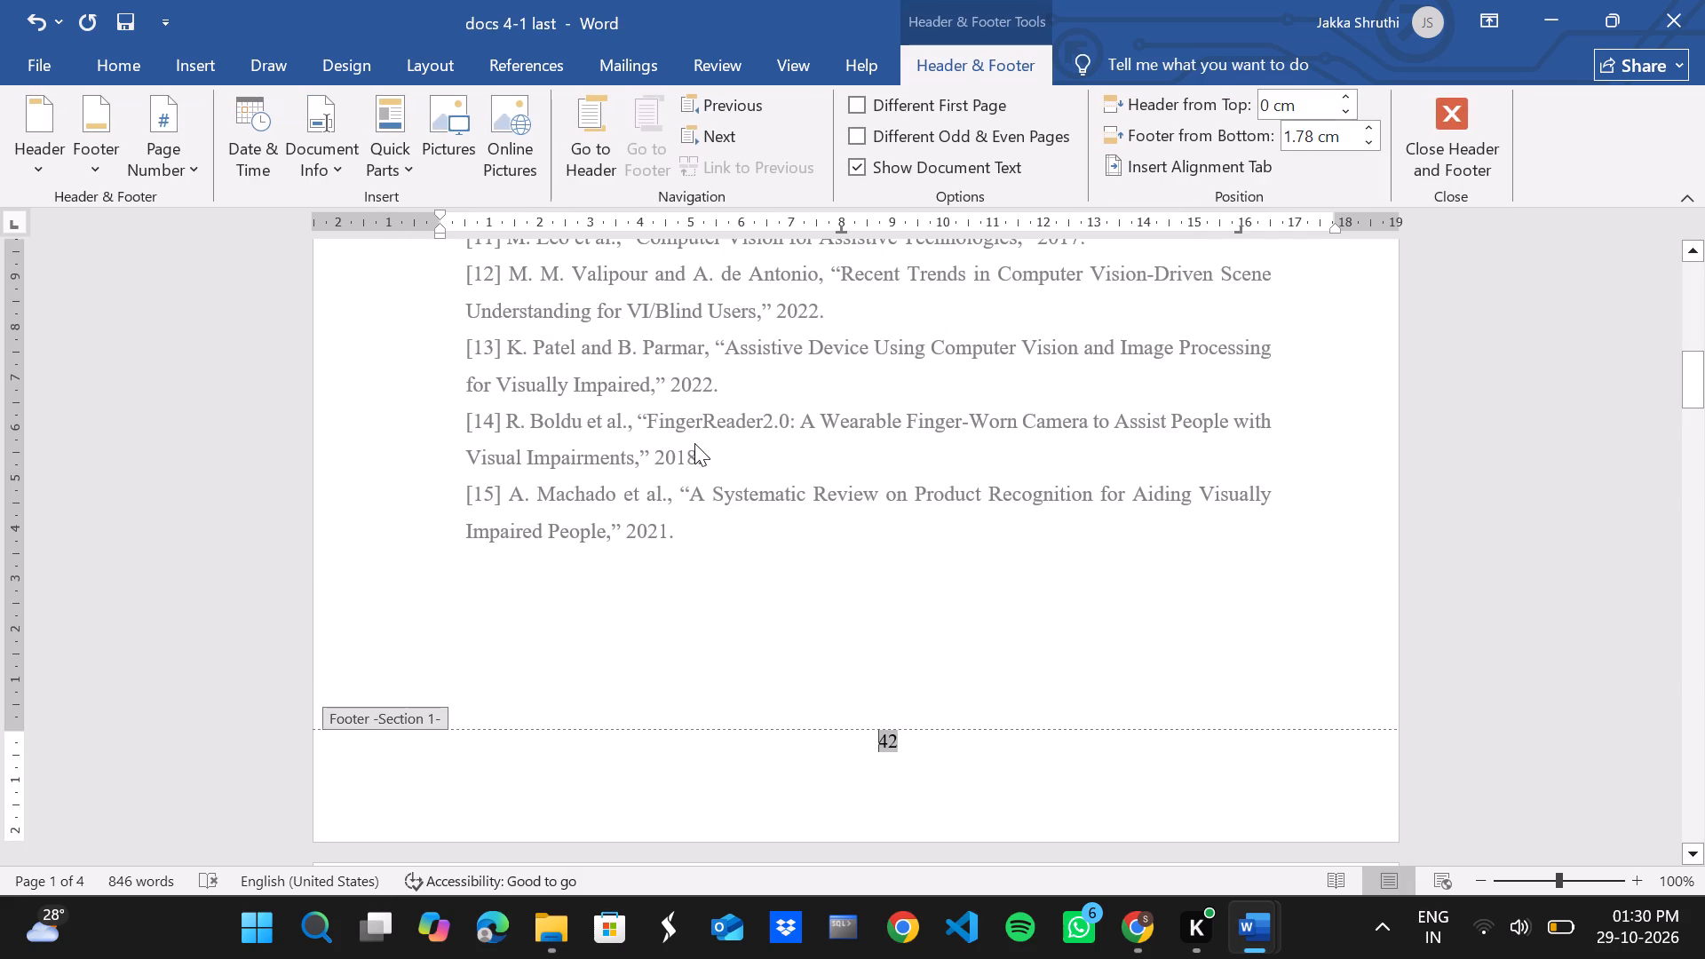
Set the page numbering to start at 34 and leave footer editing.
left_click(162, 157)
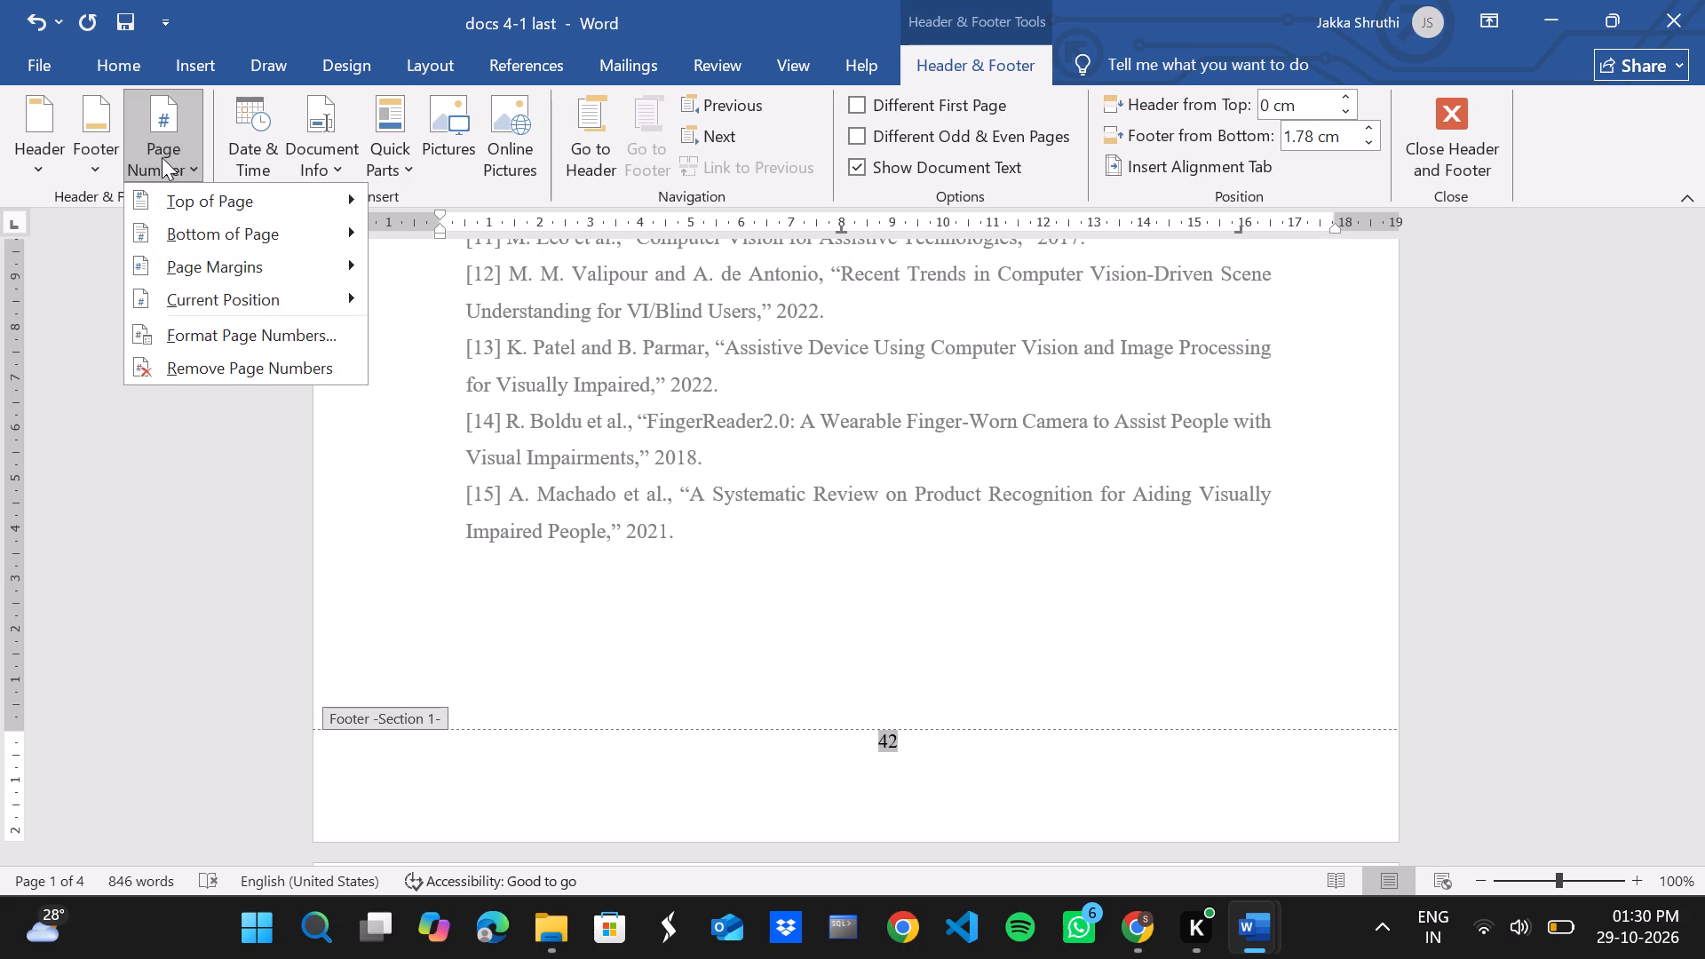
left_click(290, 339)
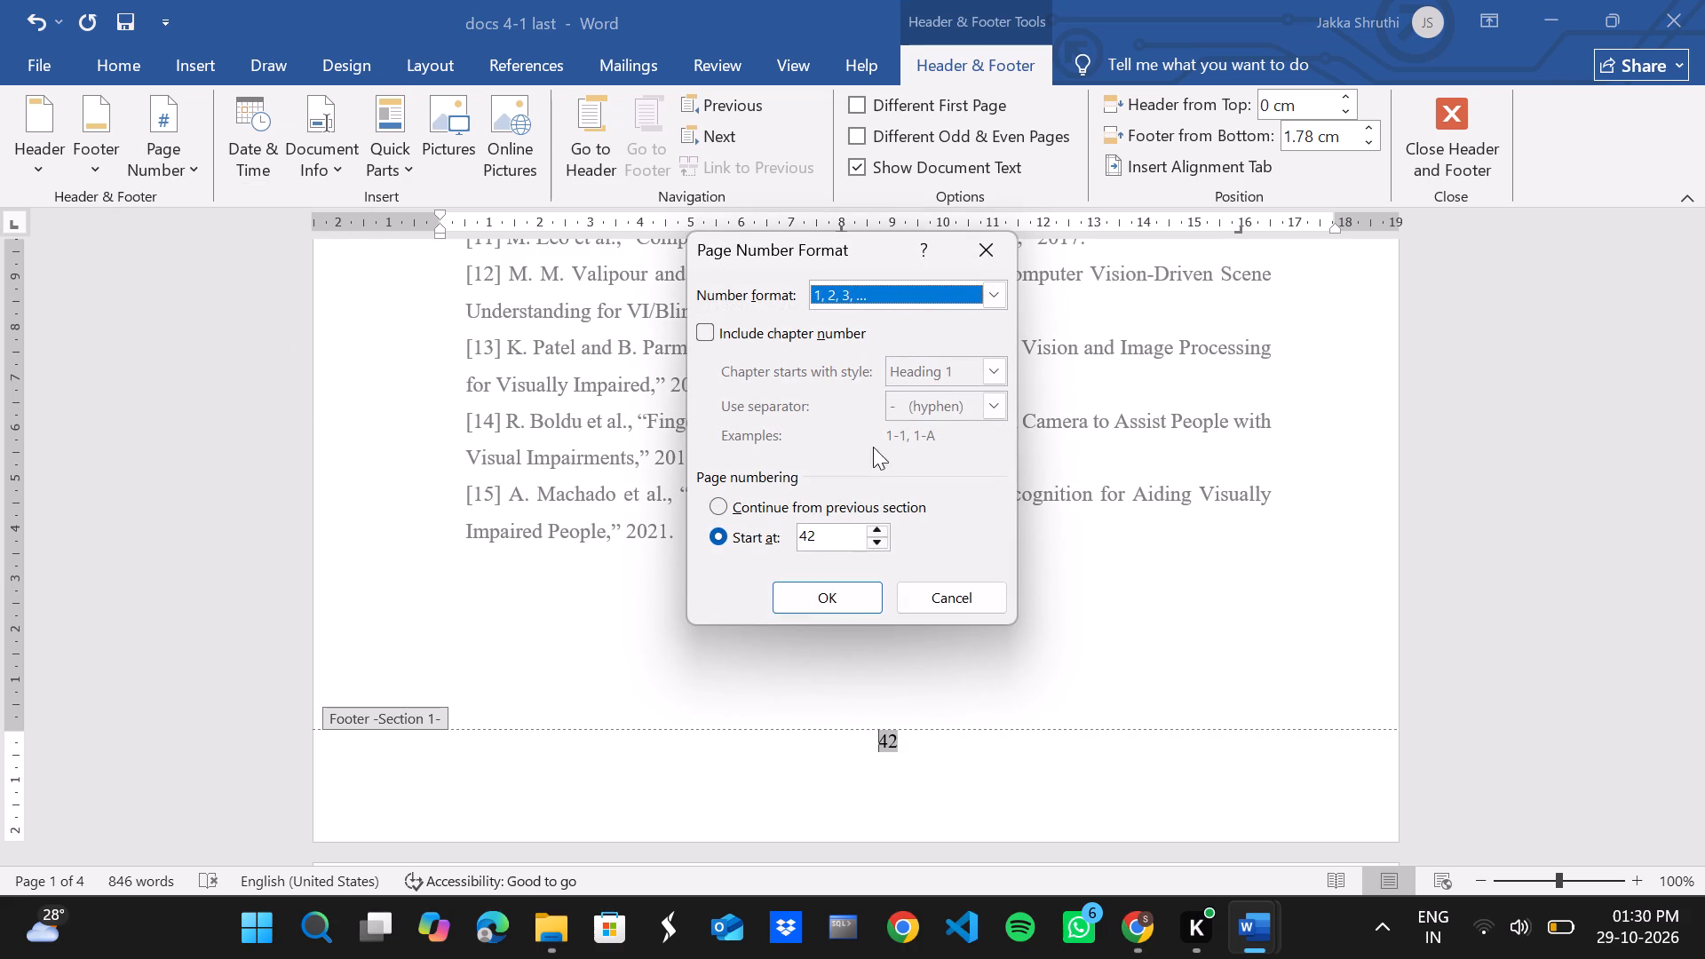
left_click(825, 532)
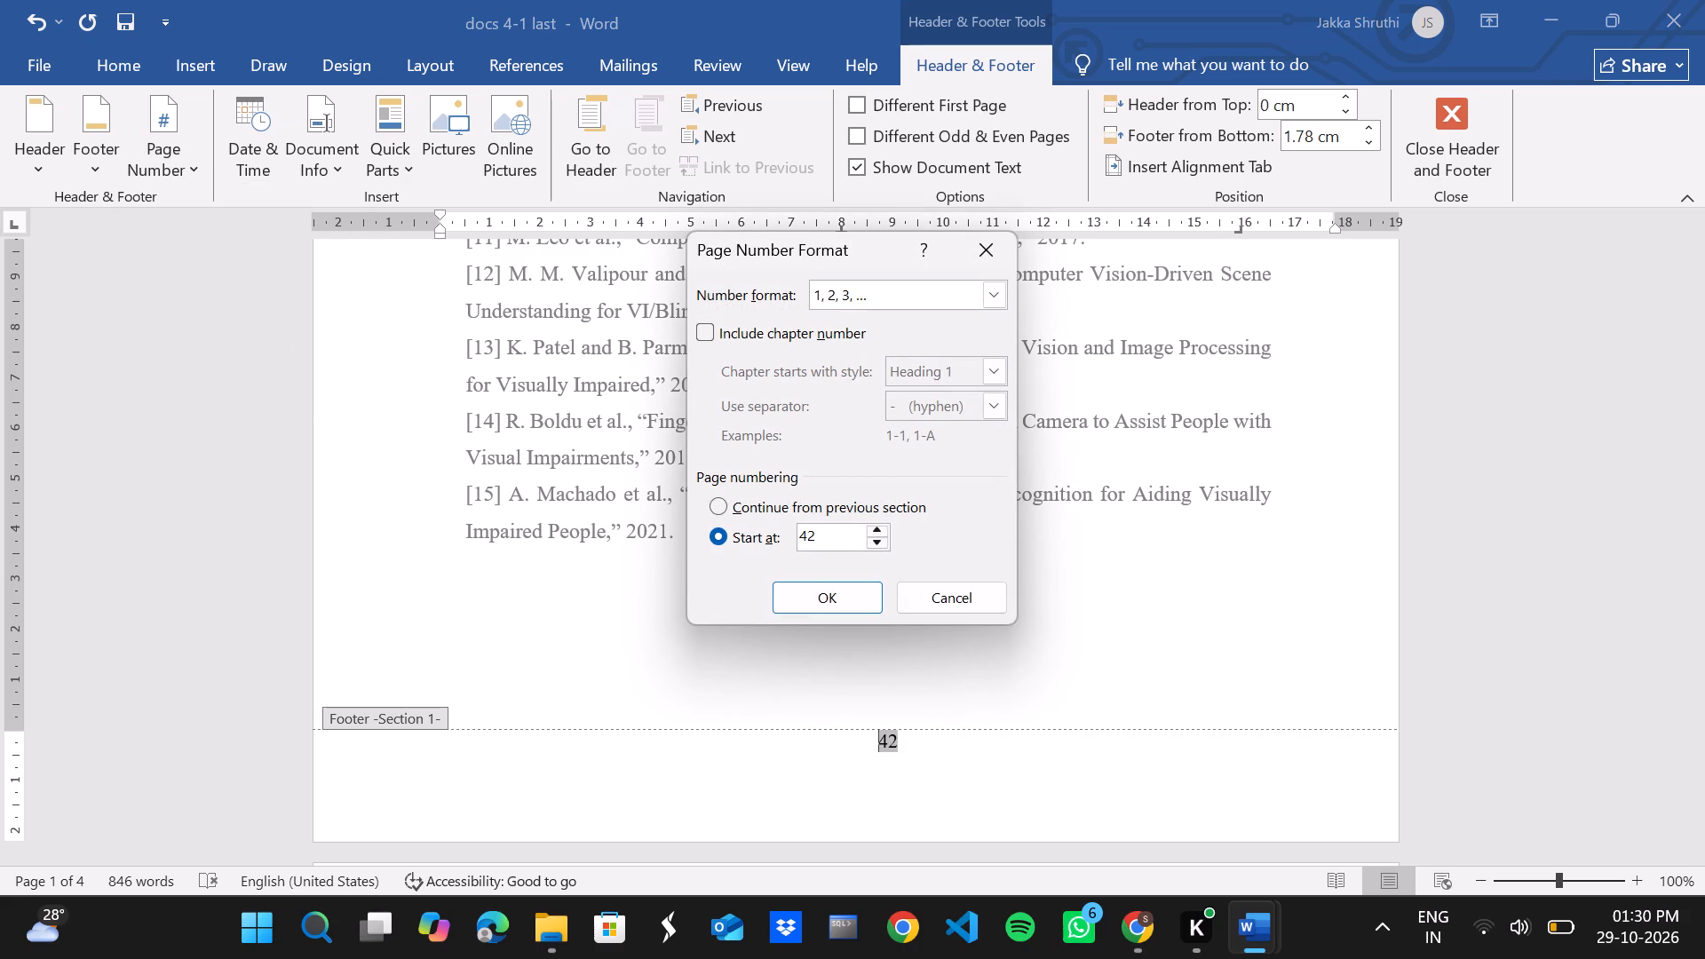
key("BackSpace")
key("BackSpace")
key("BackSpace")
type("34")
left_click(852, 612)
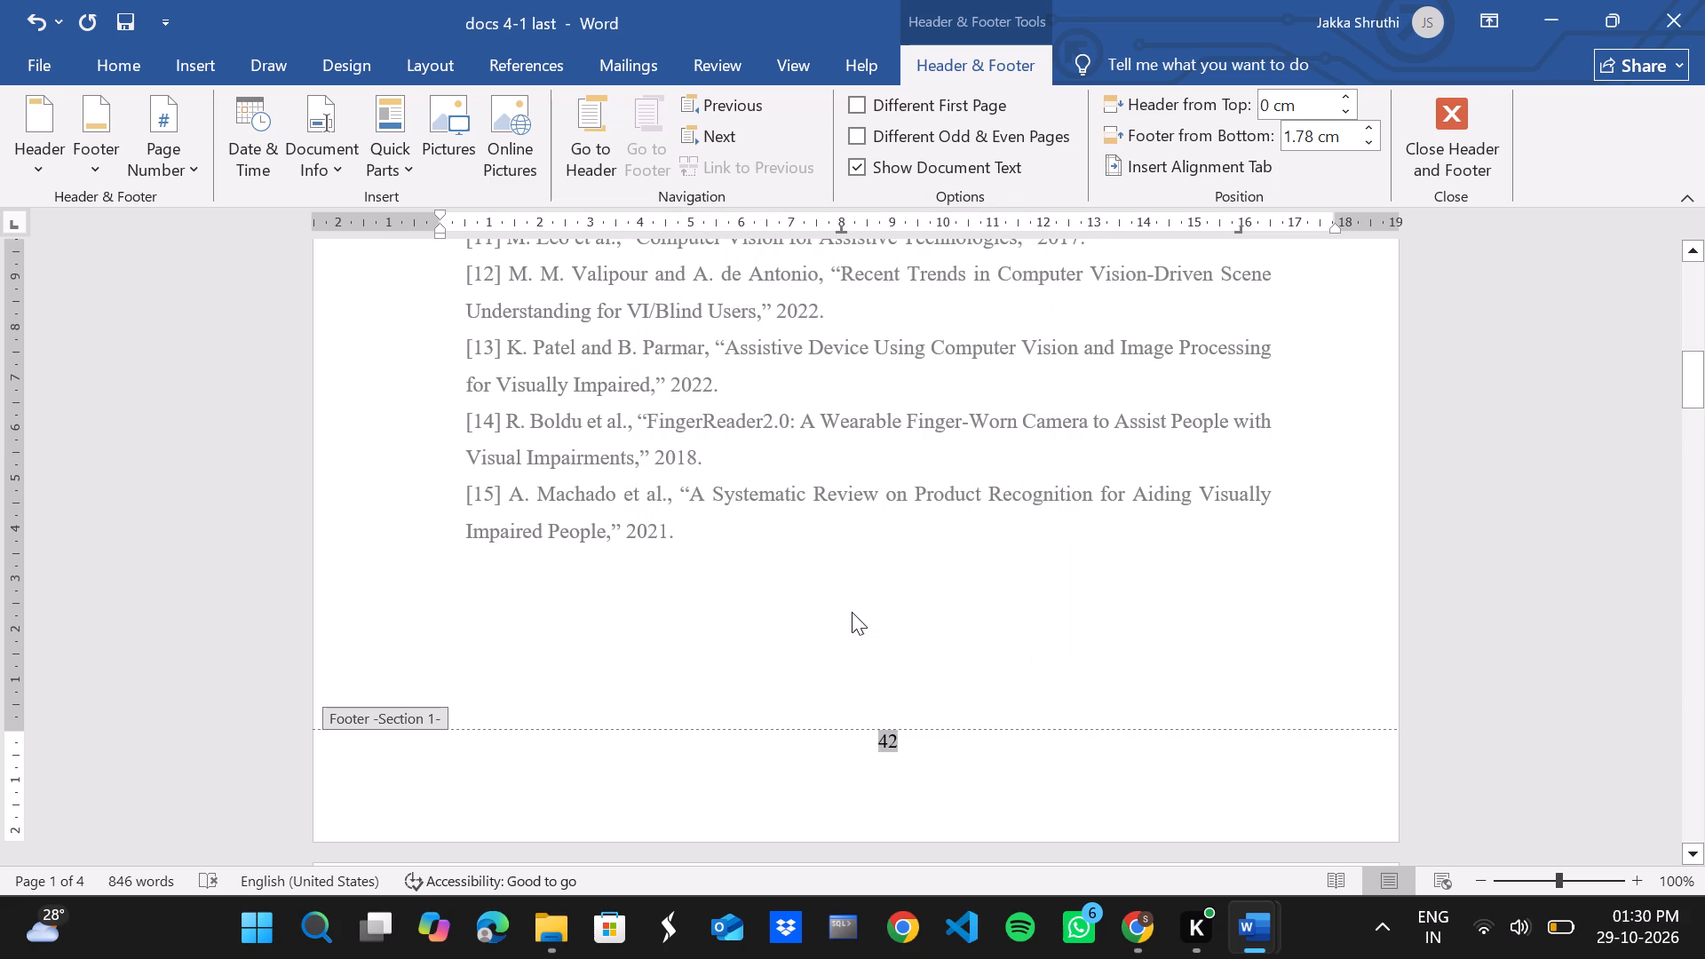
scroll(852, 612, "up", 5)
left_click(1487, 488)
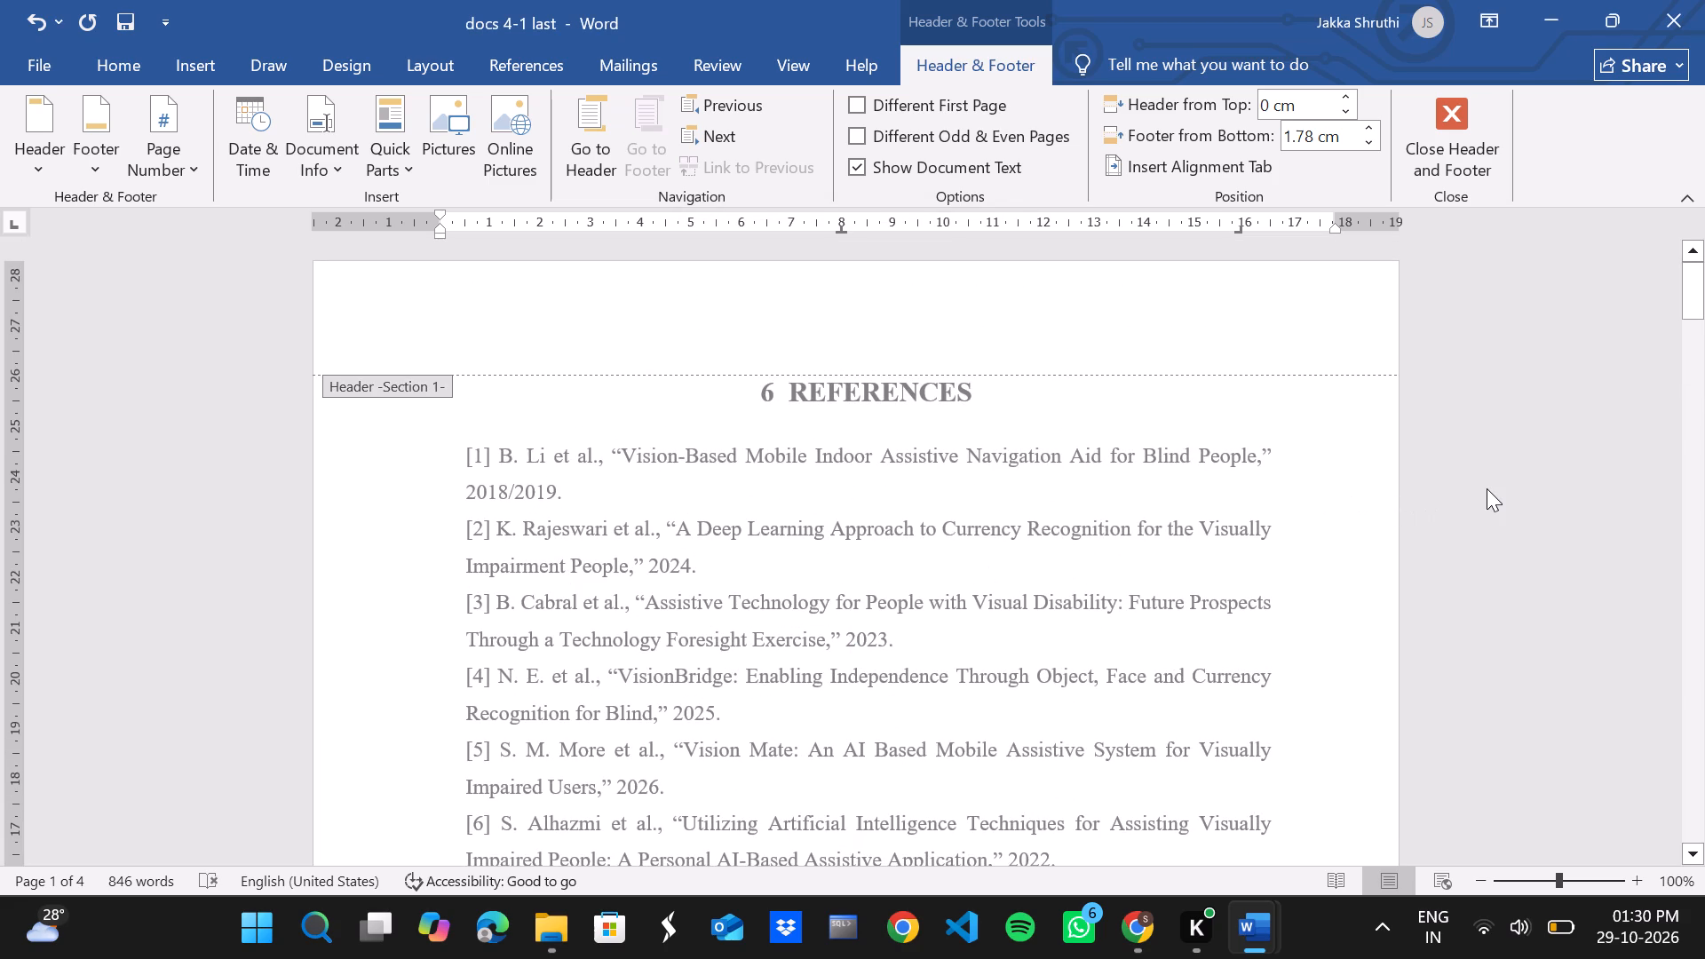
left_click(1487, 488)
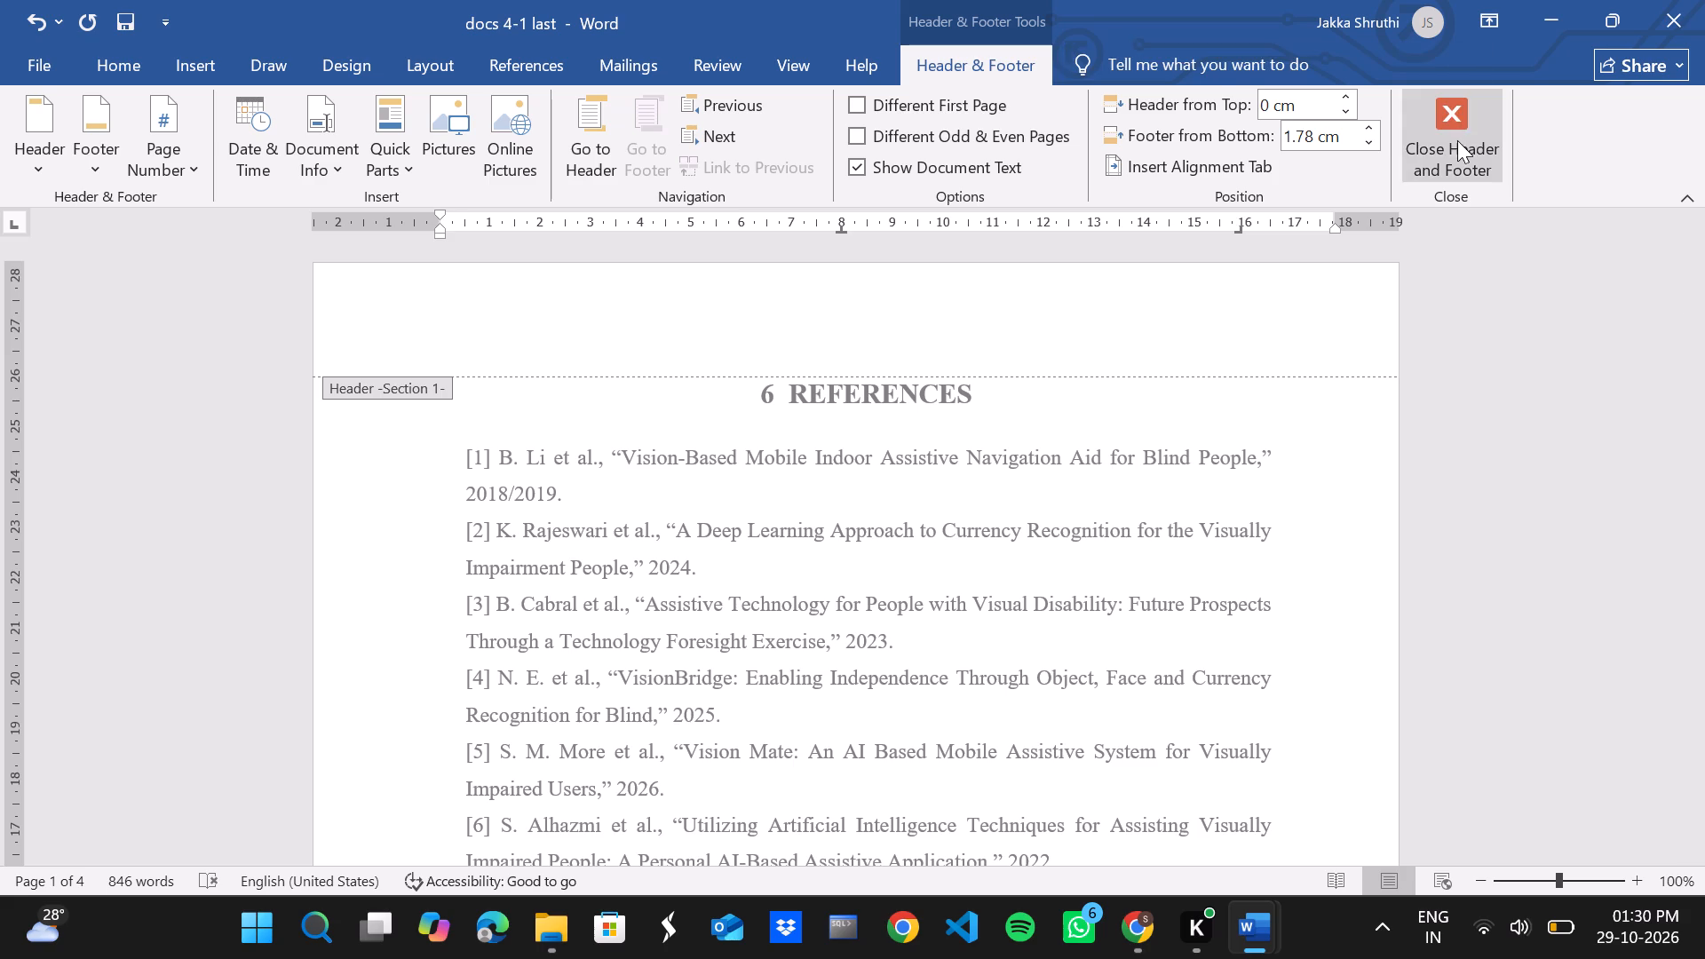
left_click(1457, 140)
Check the footer page numbers on every page from the references to the end of the glossary.
scroll(1475, 358, "down", 3)
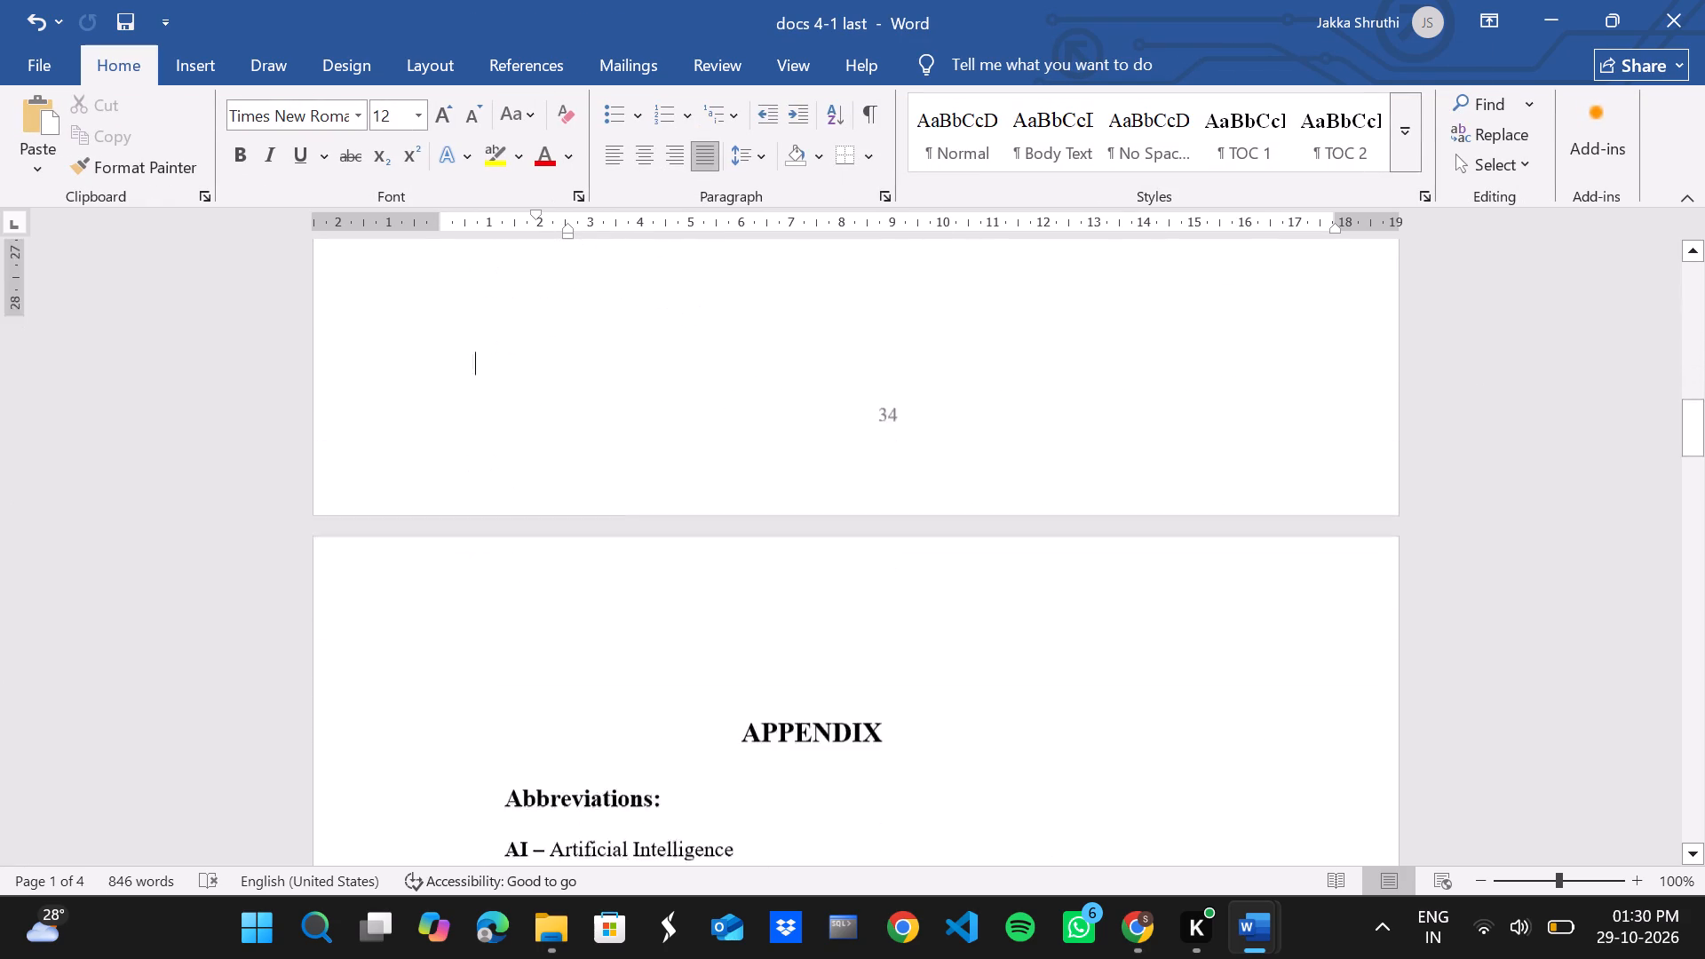
scroll(1475, 358, "down", 7)
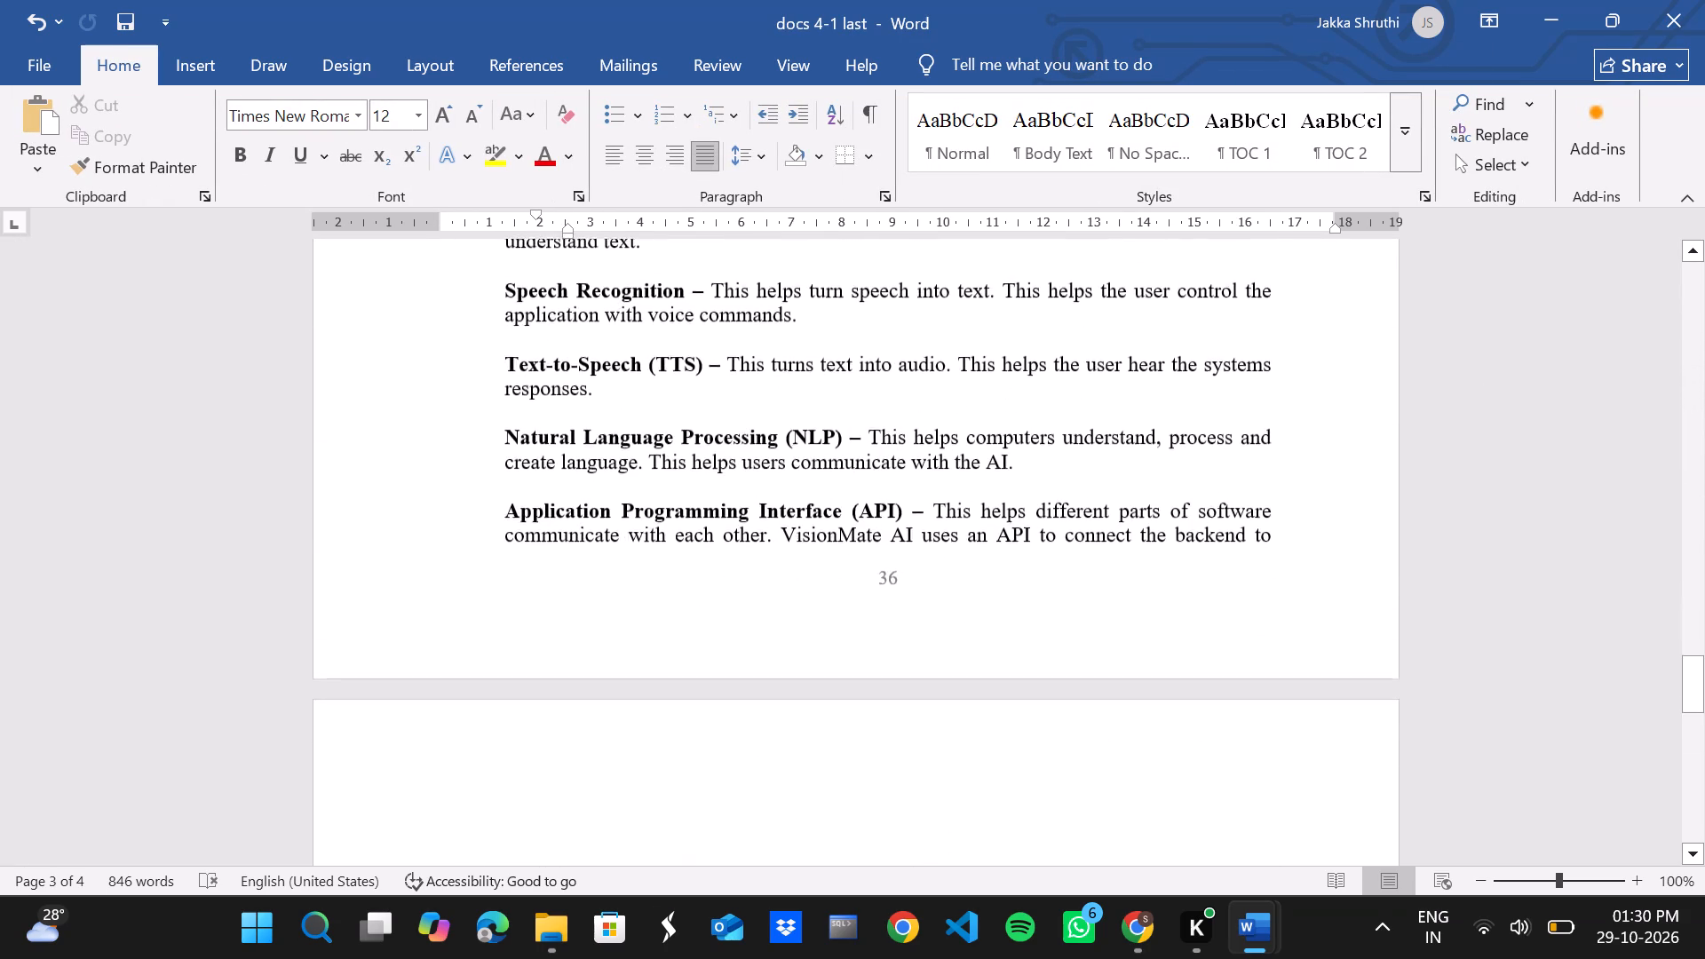
scroll(1475, 358, "down", 9)
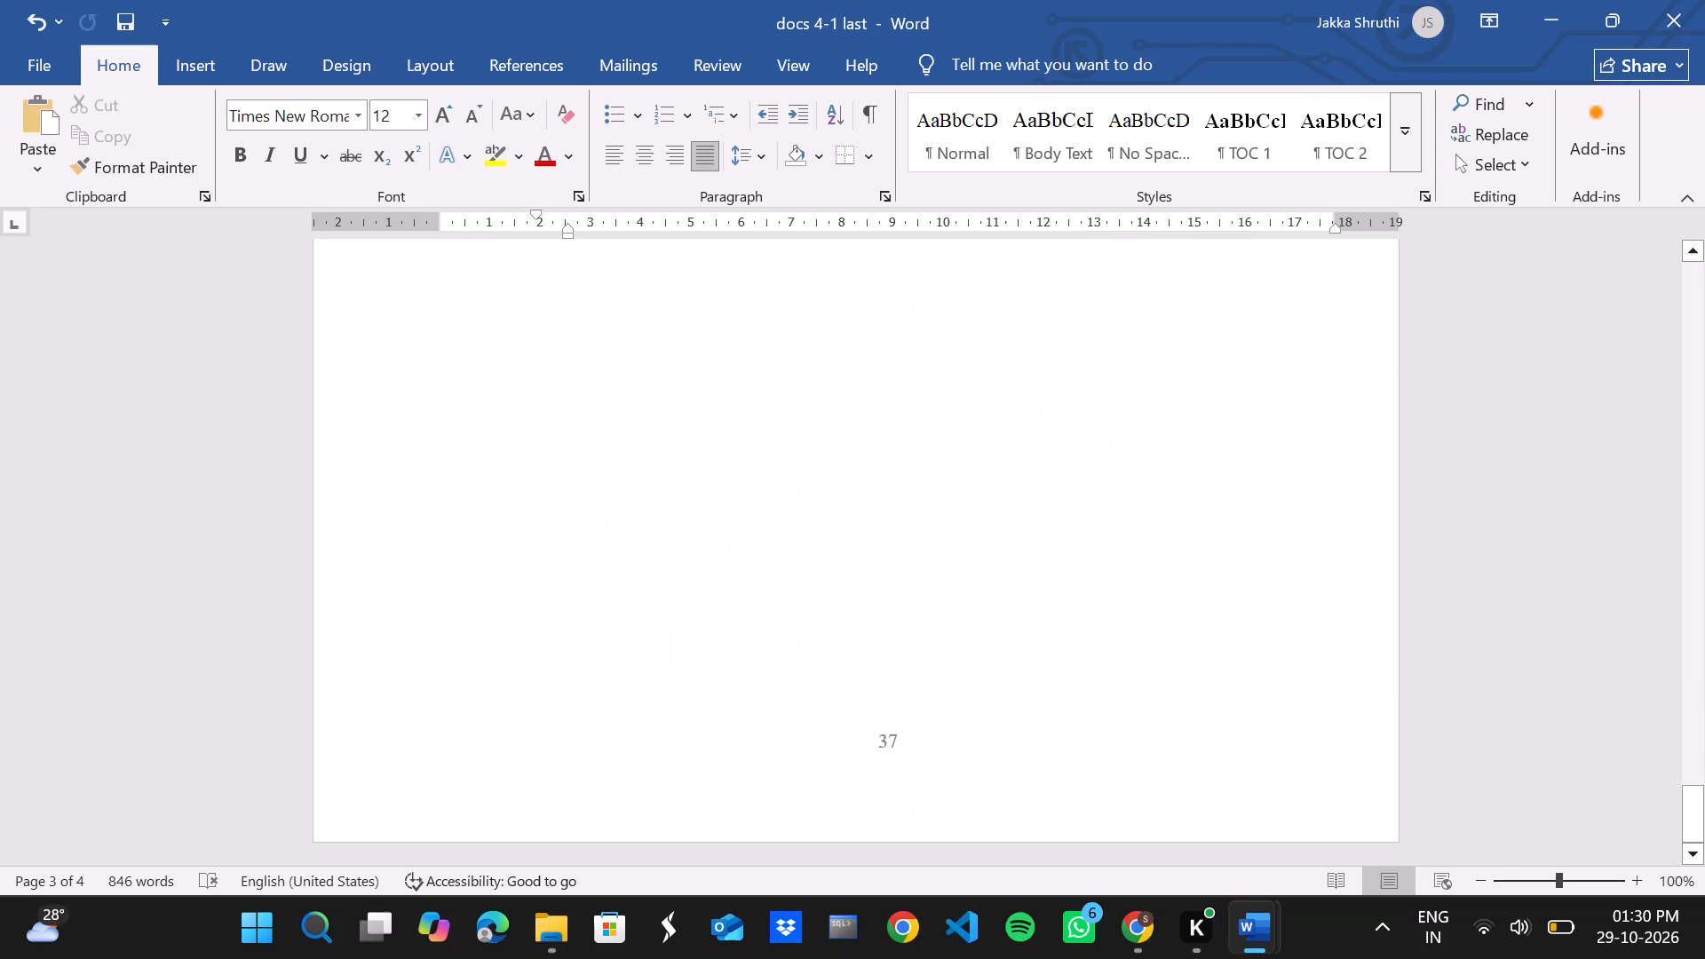
scroll(1475, 358, "up", 5)
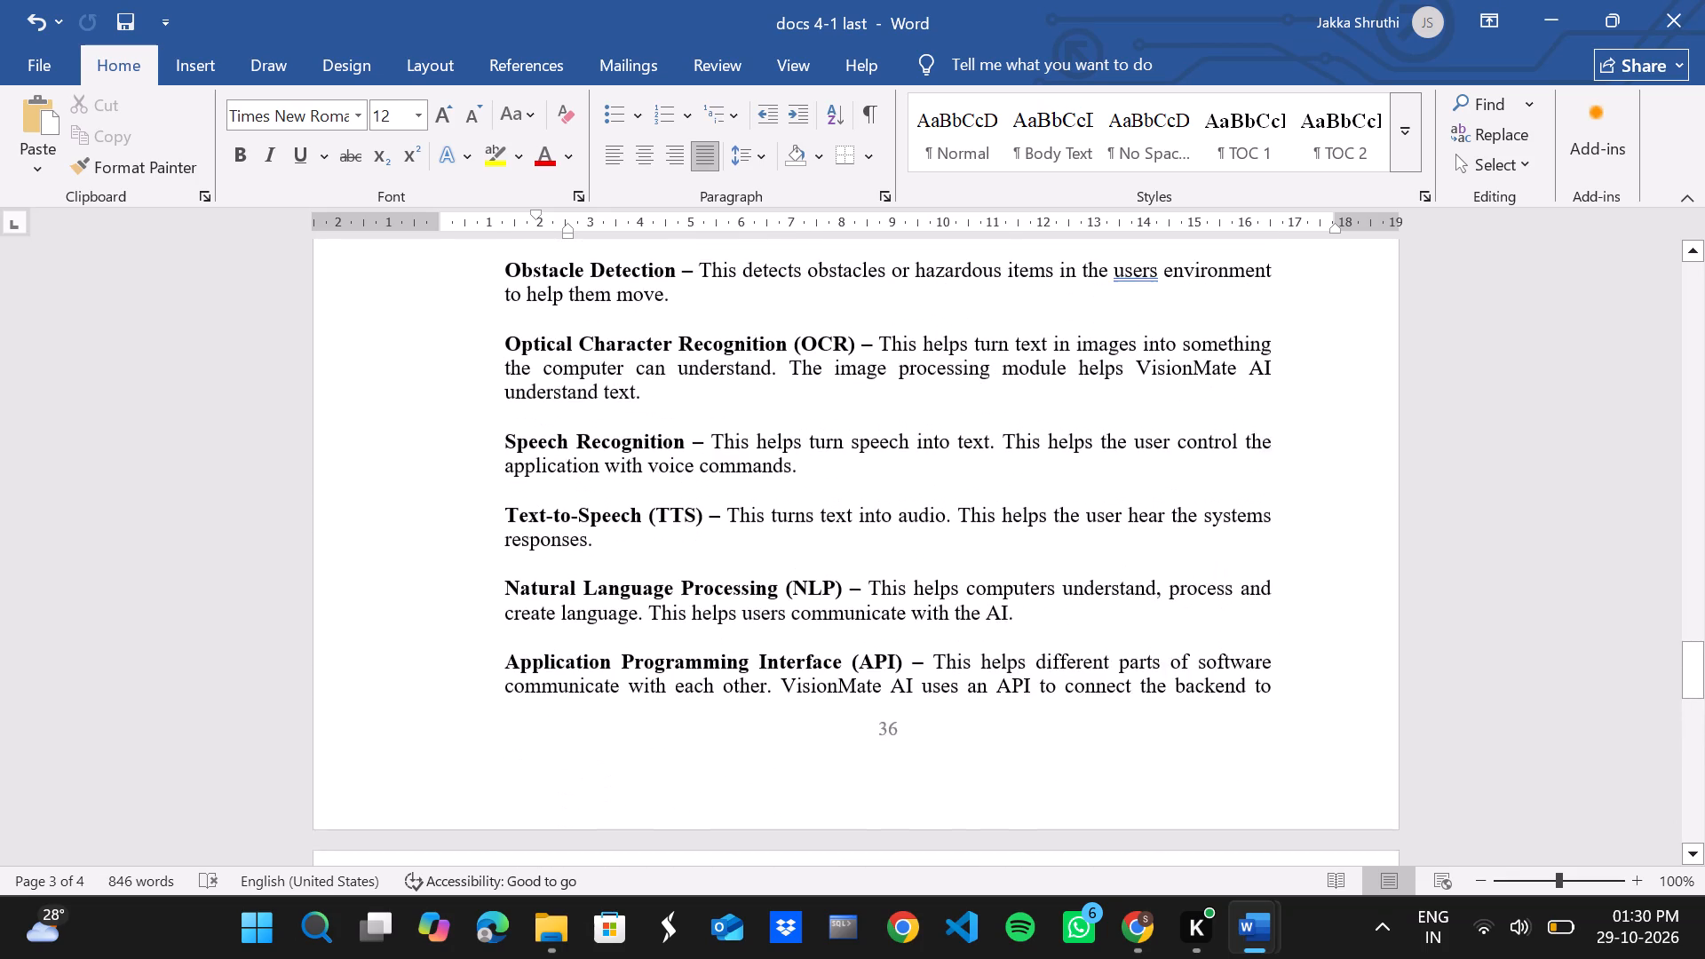
scroll(1475, 358, "down", 8)
scroll(1475, 358, "up", 6)
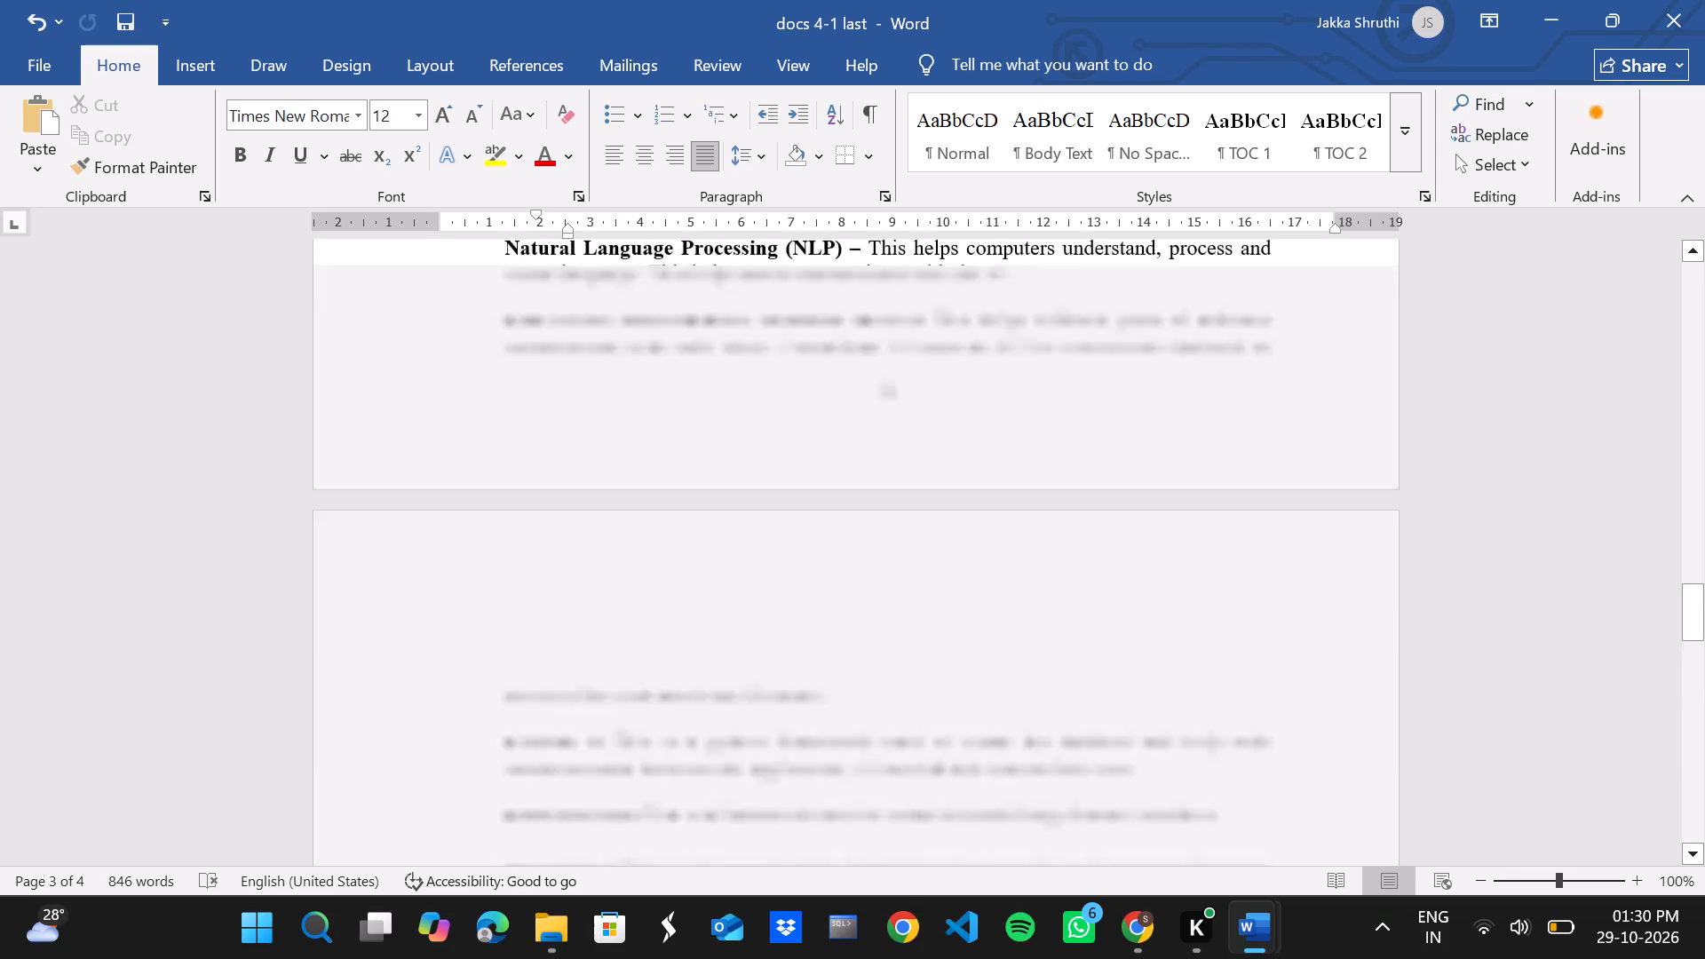
scroll(1475, 358, "up", 12)
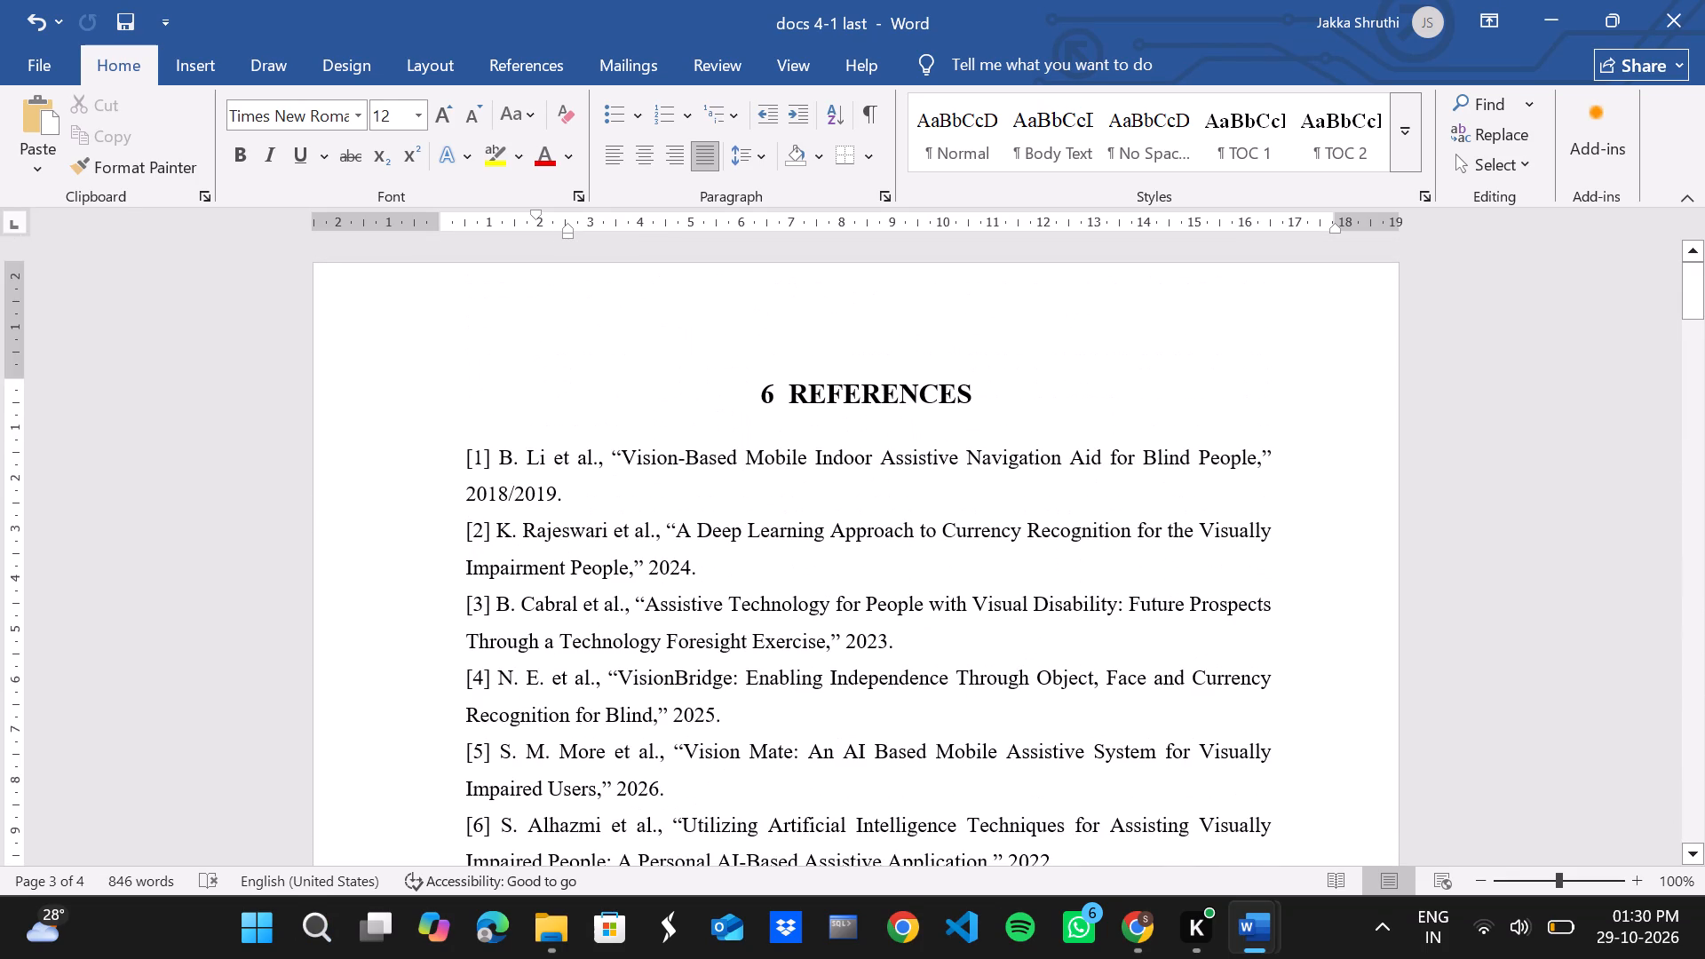
Save the docs 4-1 last document and close it.
key("ctrl+s")
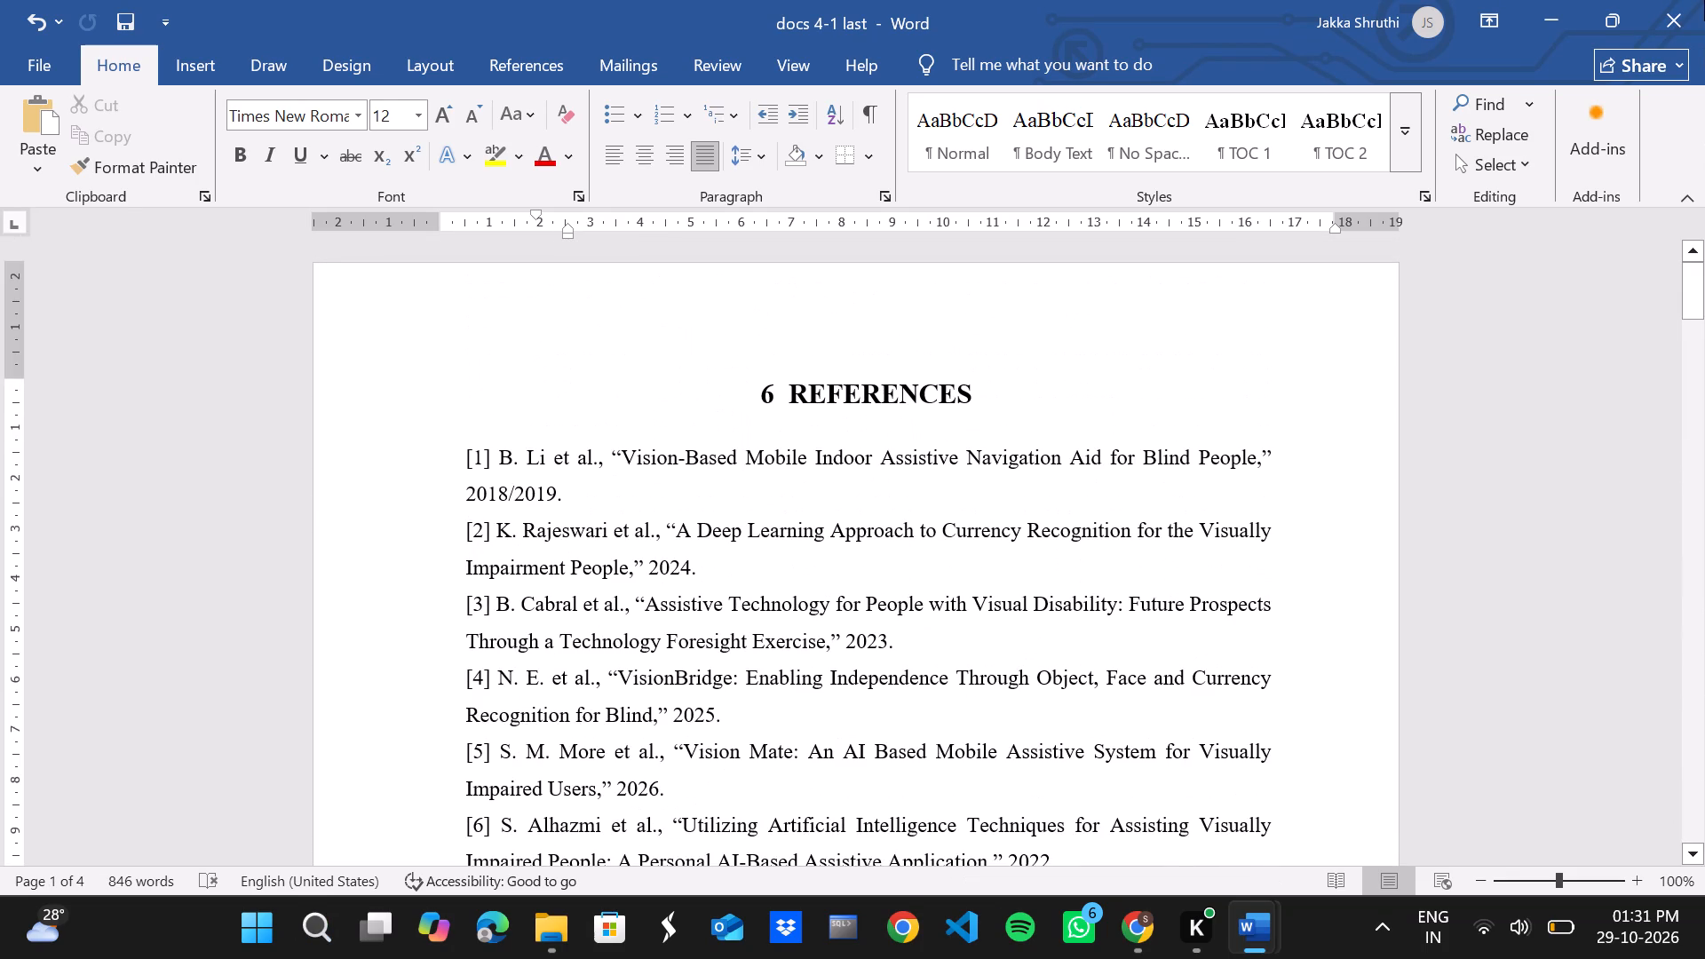
left_click(1704, 0)
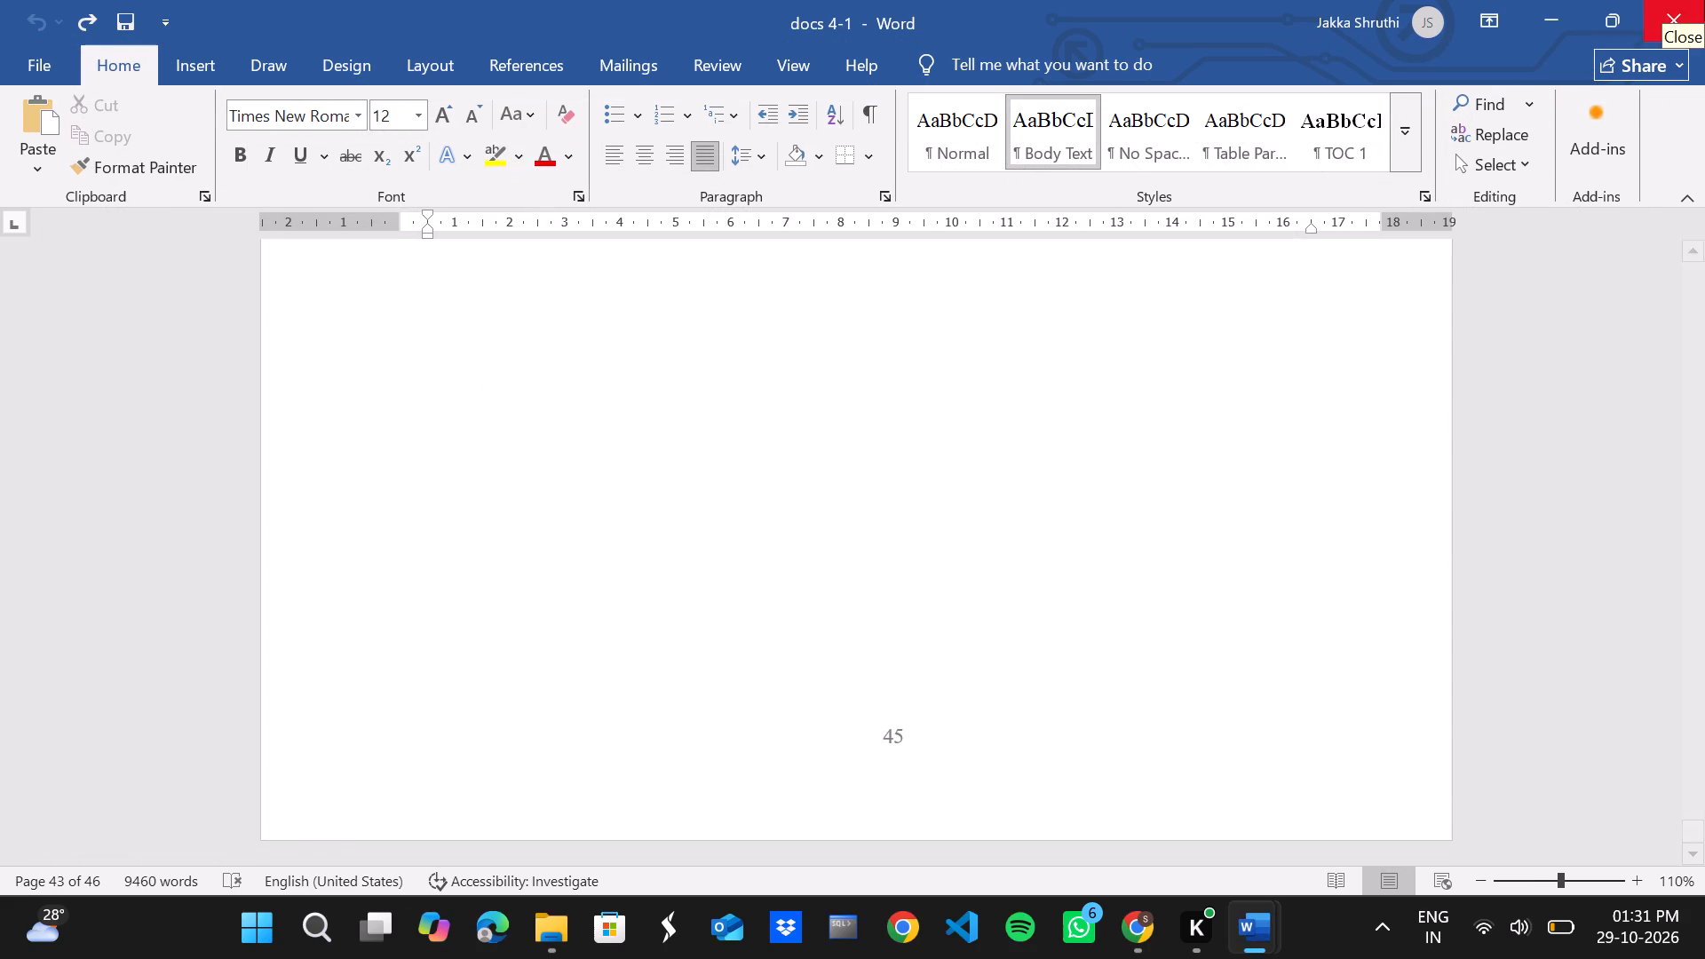
Close the docs 4-1 and docs 4-1 main part documents and the Downloads folder window, minimizing the document splitter's browser window.
left_click(1704, 0)
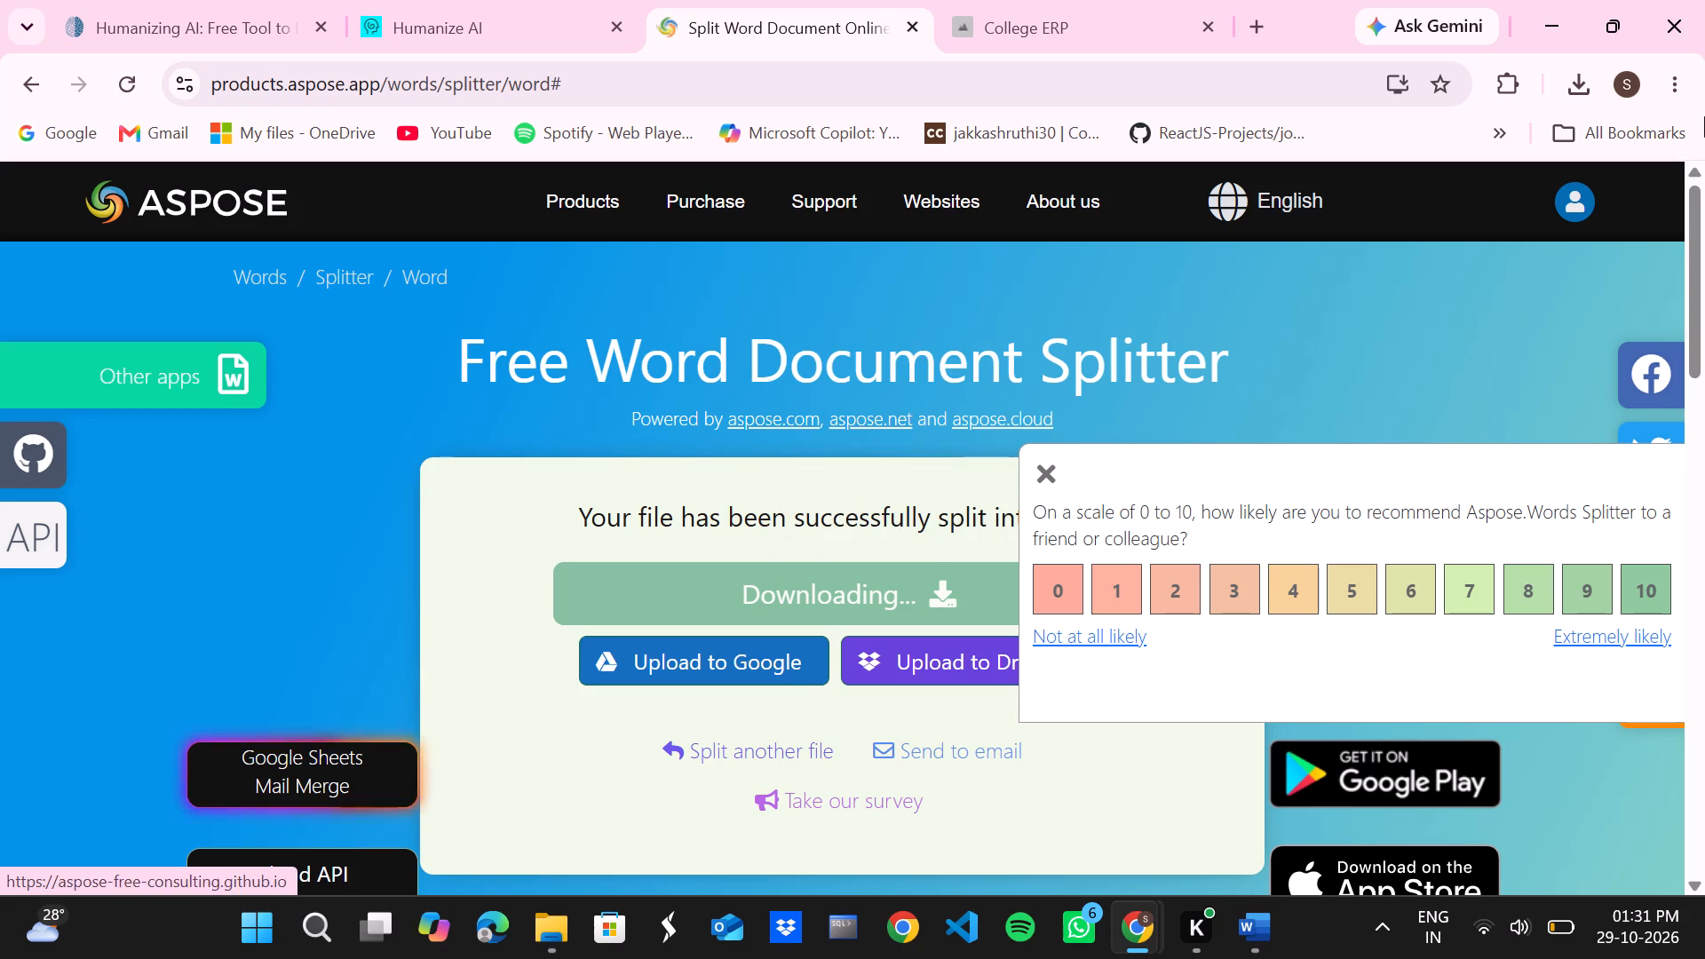
left_click(1556, 14)
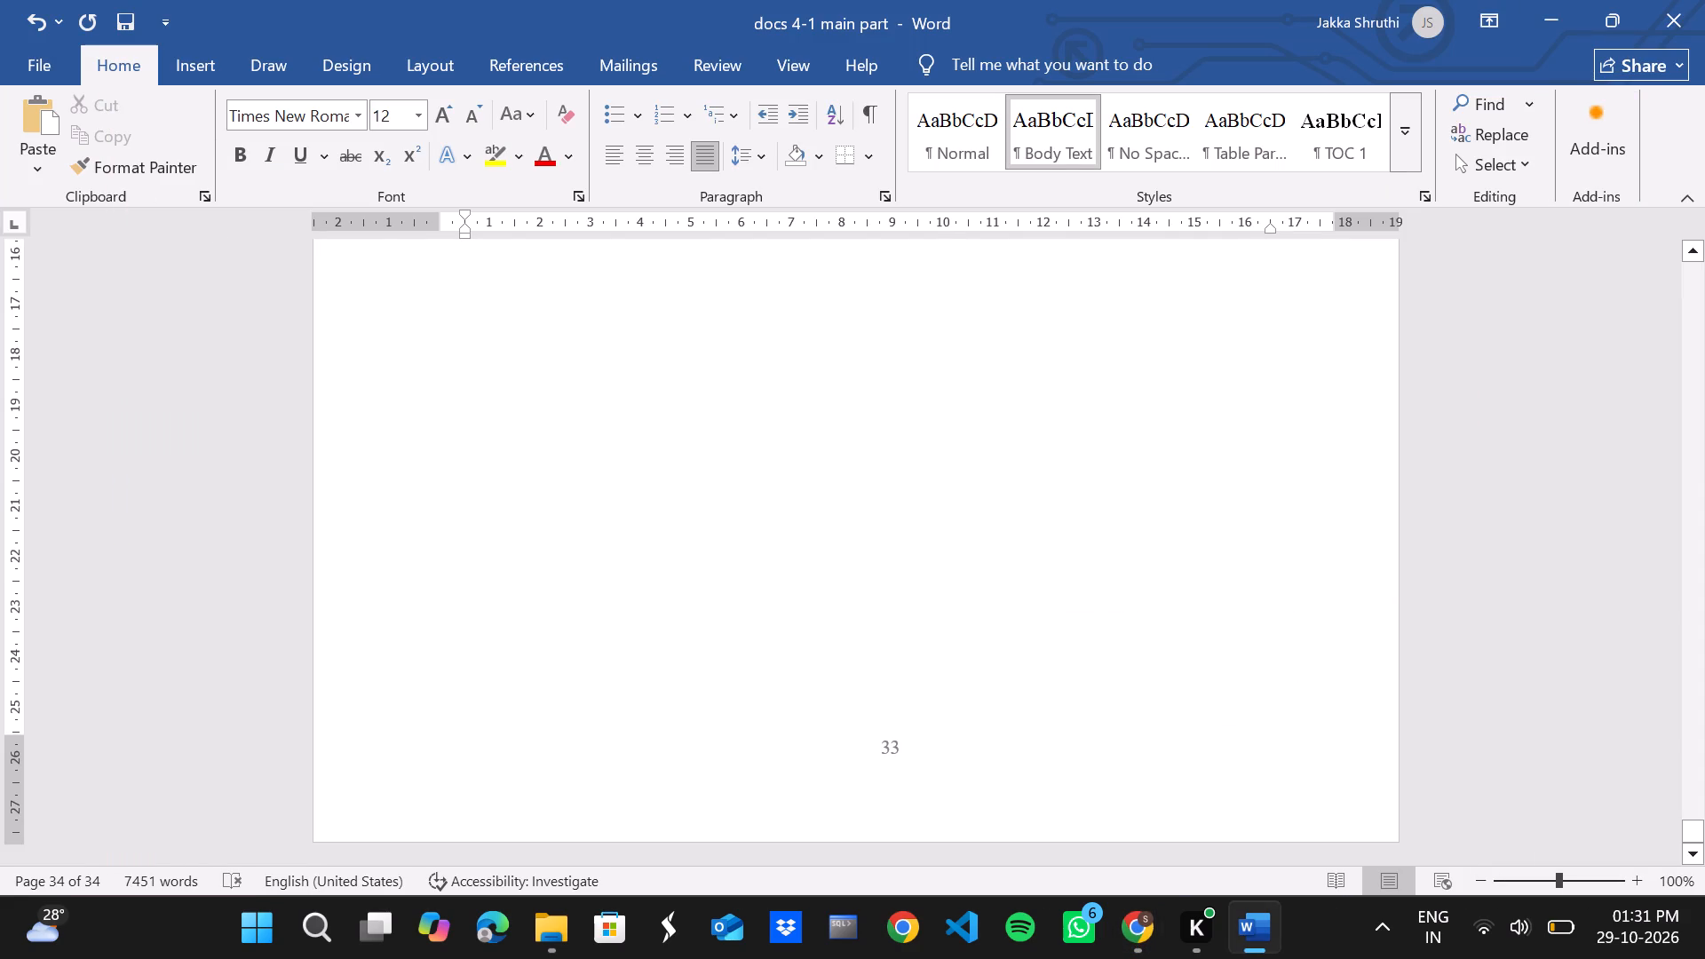
left_click(1704, 0)
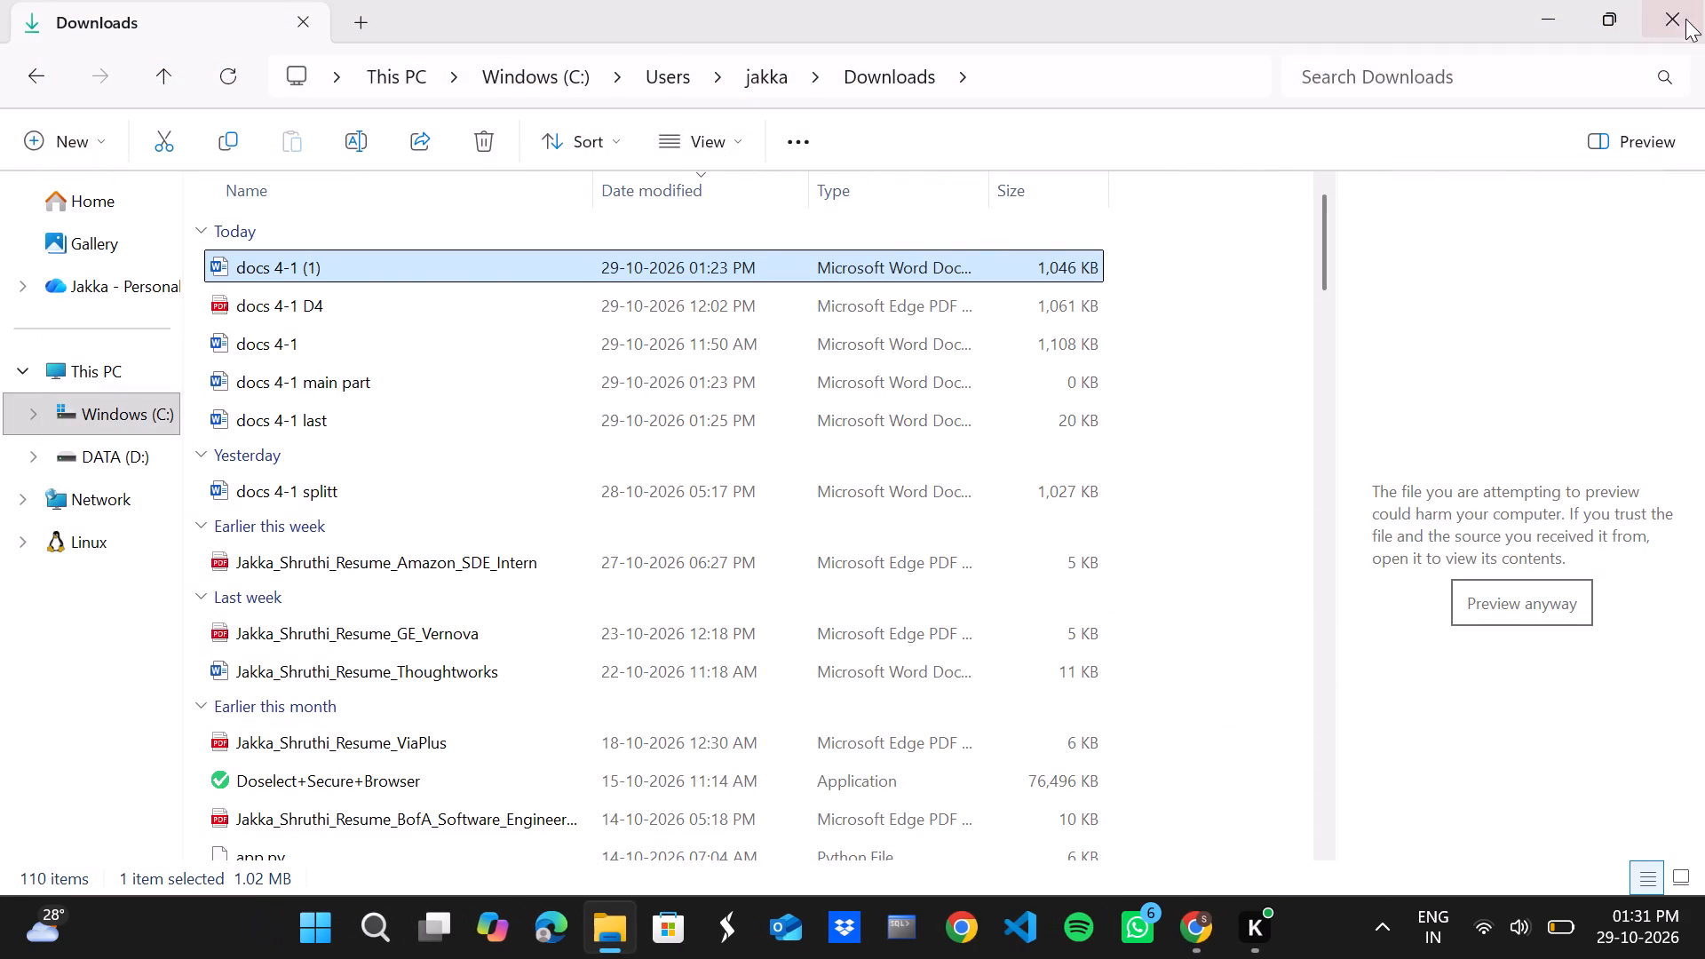
left_click(1687, 13)
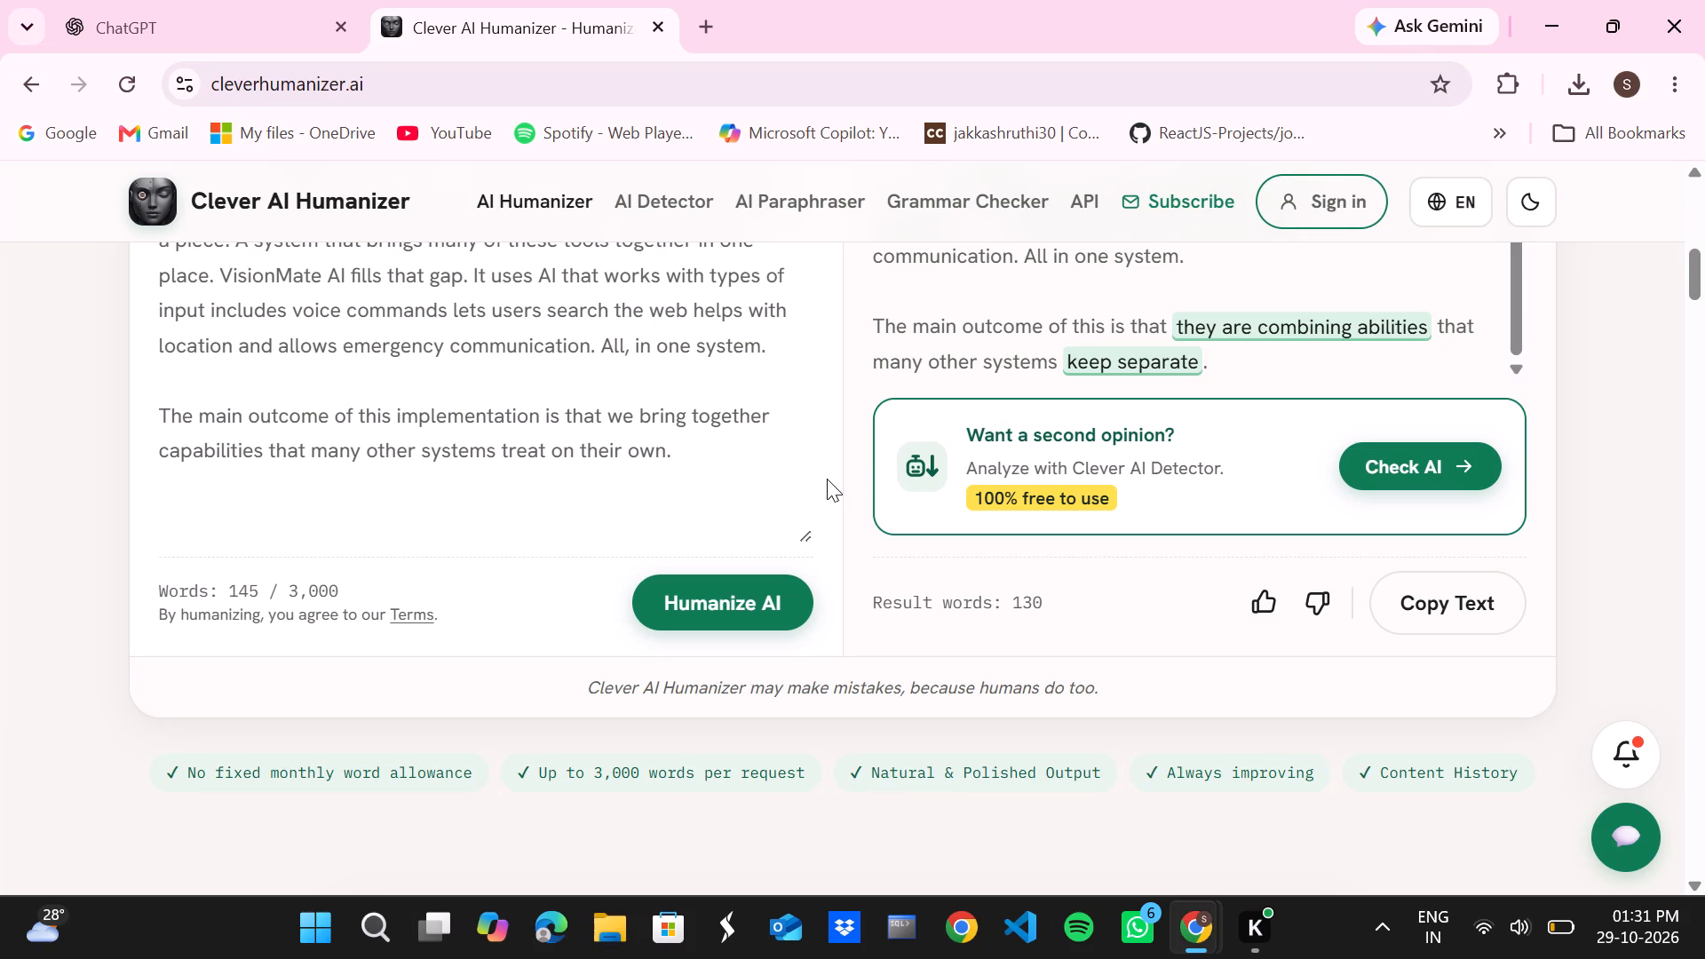
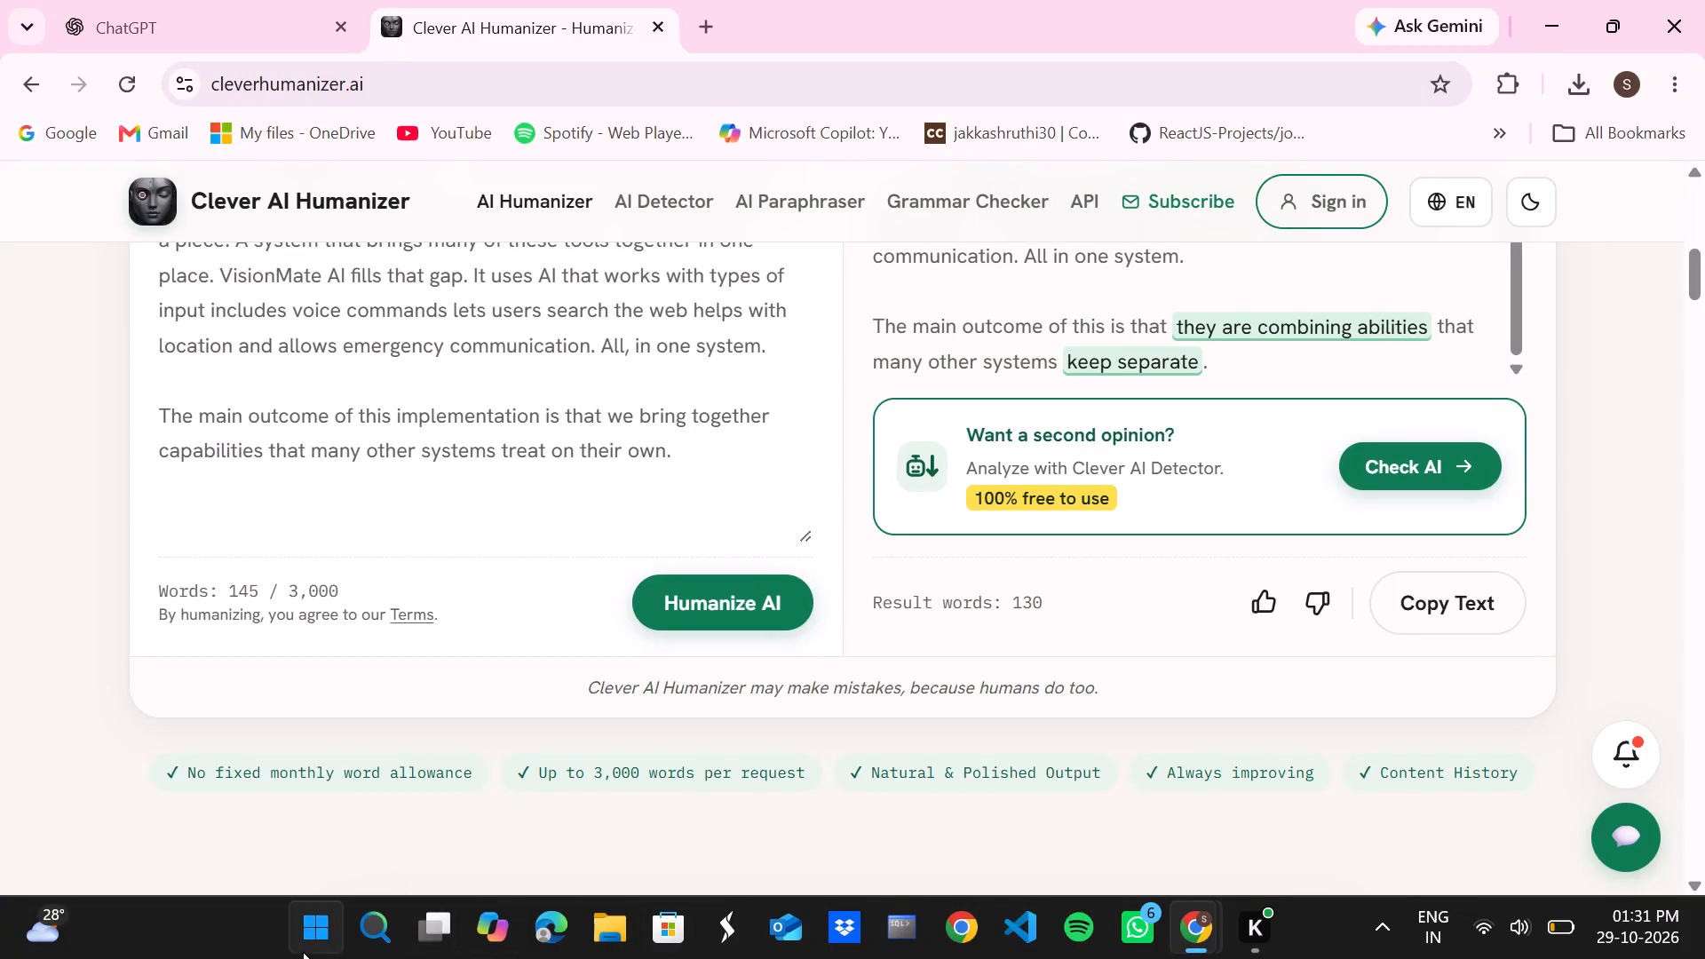
Open the computer's power options.
left_click(1032, 821)
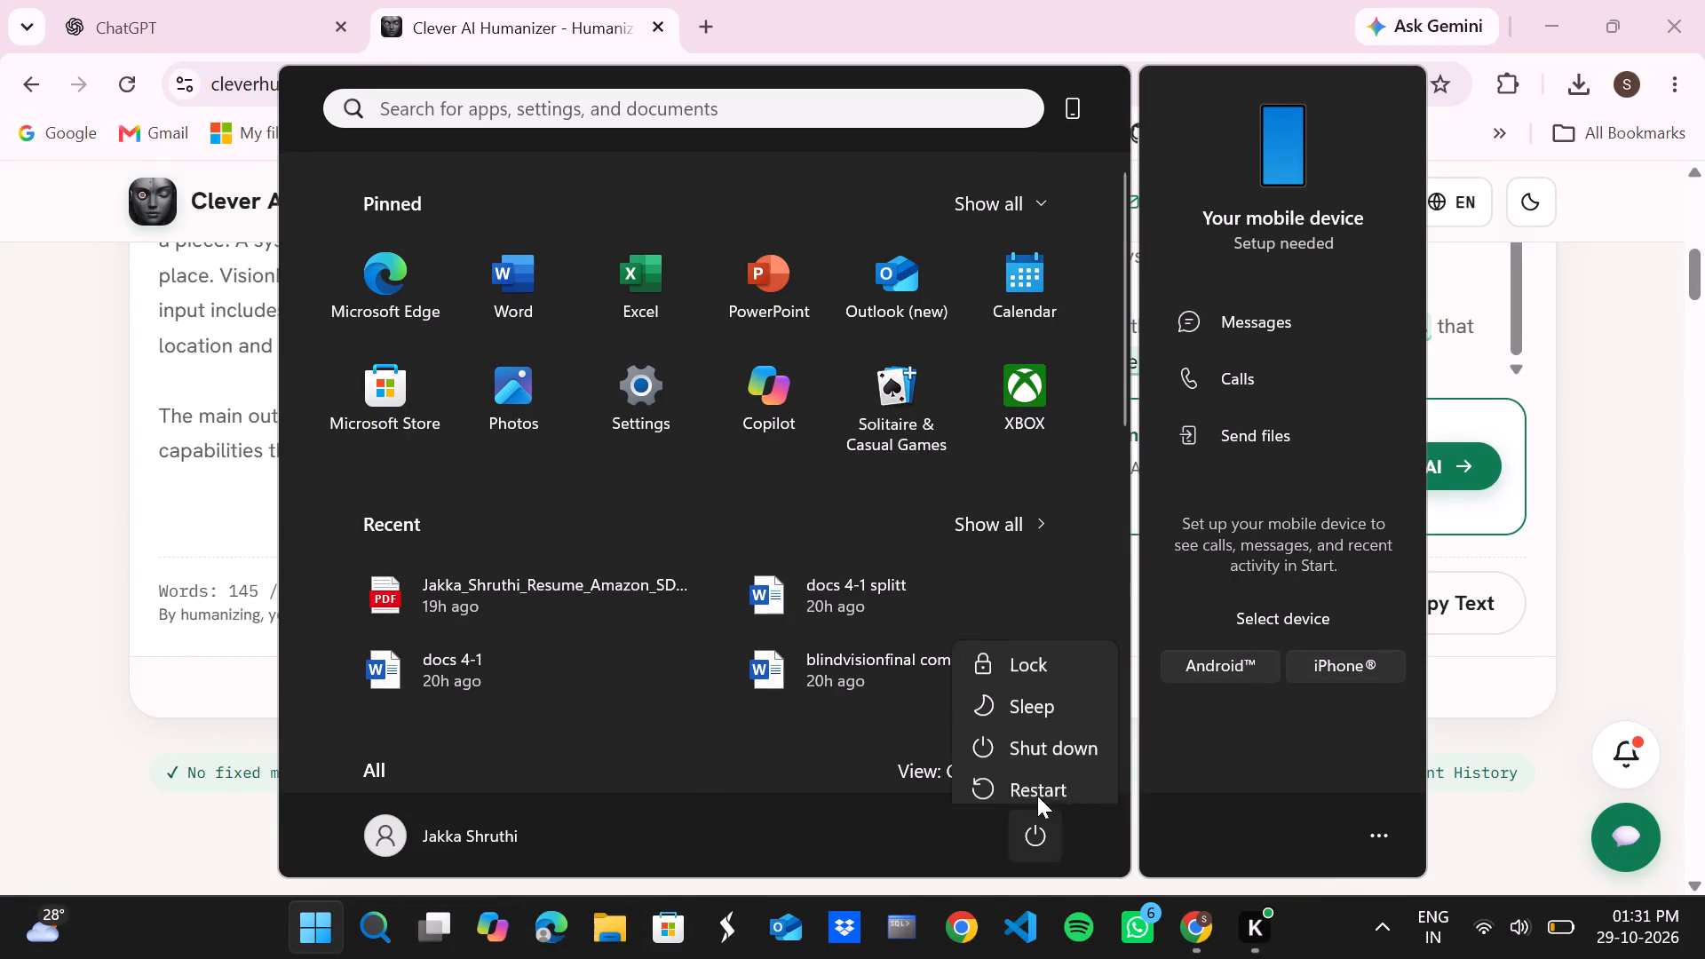